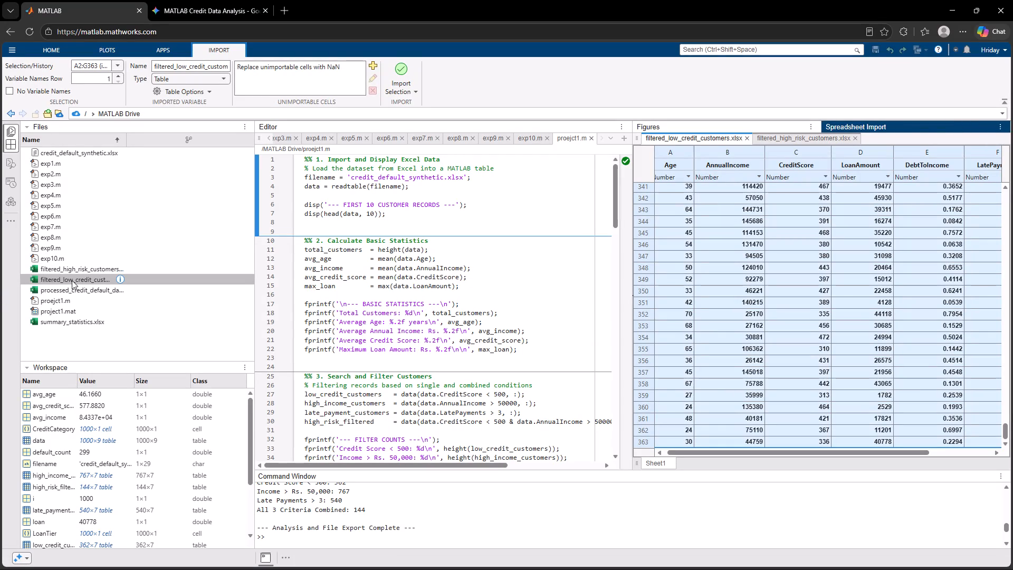
# Open summary_statistics.xlsx from MATLAB Drive to view its contents.
pyautogui.click(75, 328)
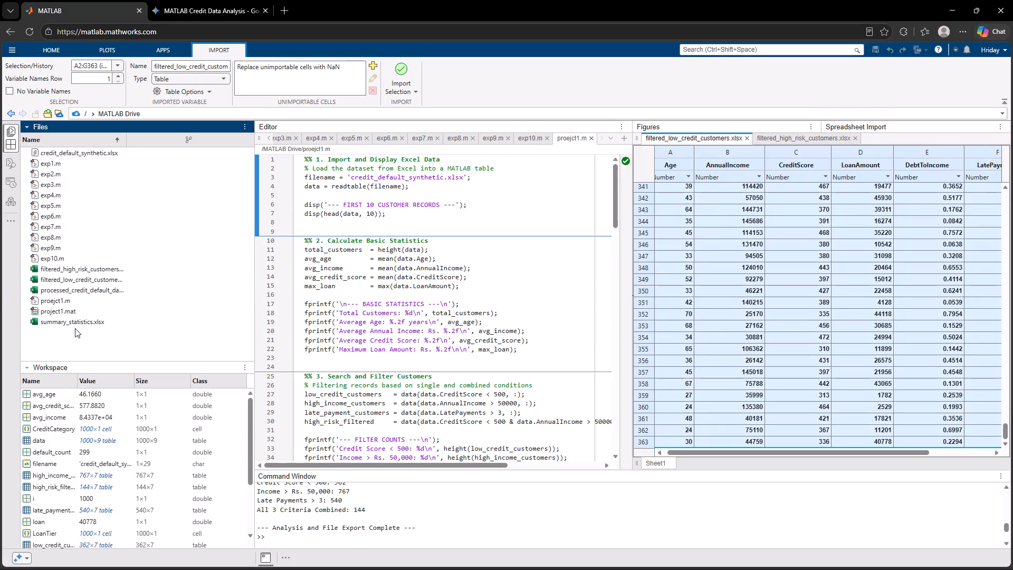
pyautogui.click(85, 321)
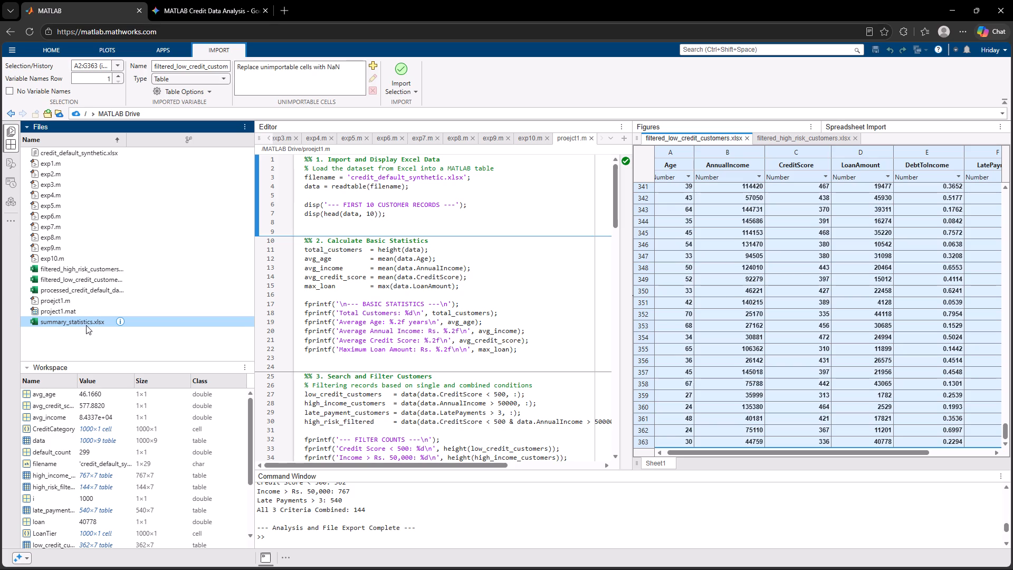
pyautogui.doubleClick(86, 325)
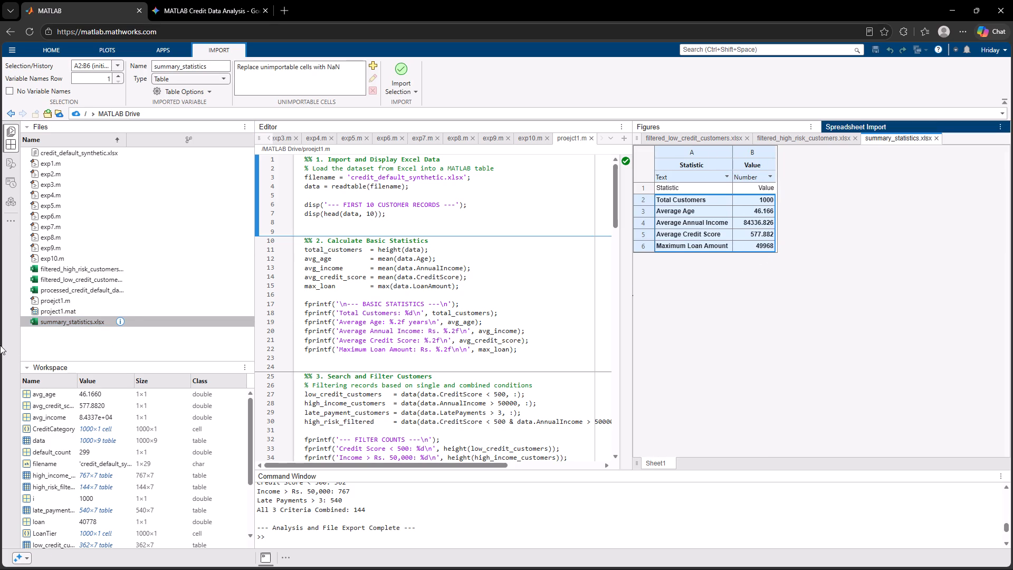
# Download the summary_statistics, filtered_high_risk_customers and filtered_low_credit_customers spreadsheets from MATLAB Drive.
pyautogui.rightClick(58, 321)
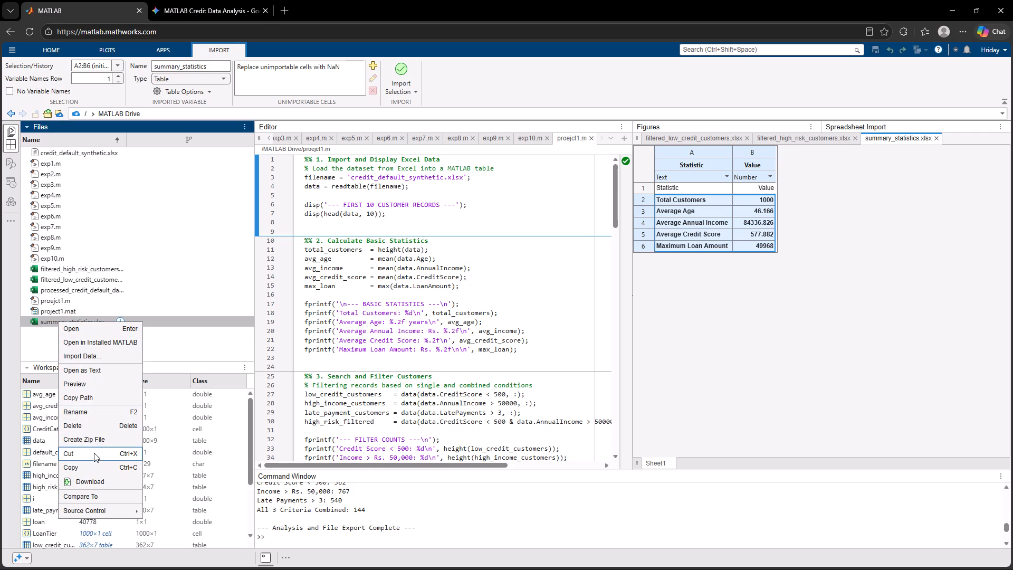
pyautogui.click(87, 479)
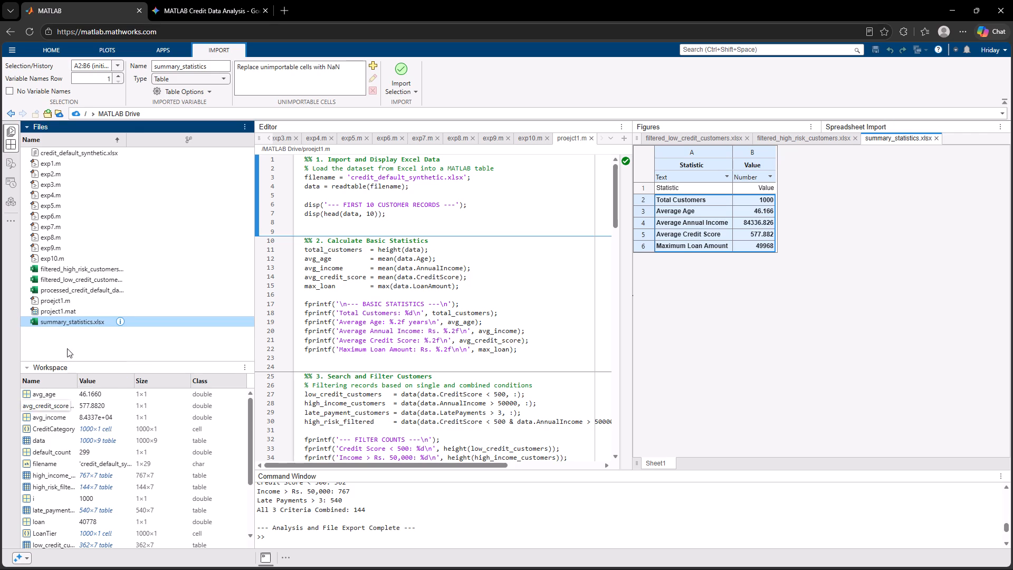
pyautogui.moveTo(20, 268); pyautogui.dragTo(50, 279)
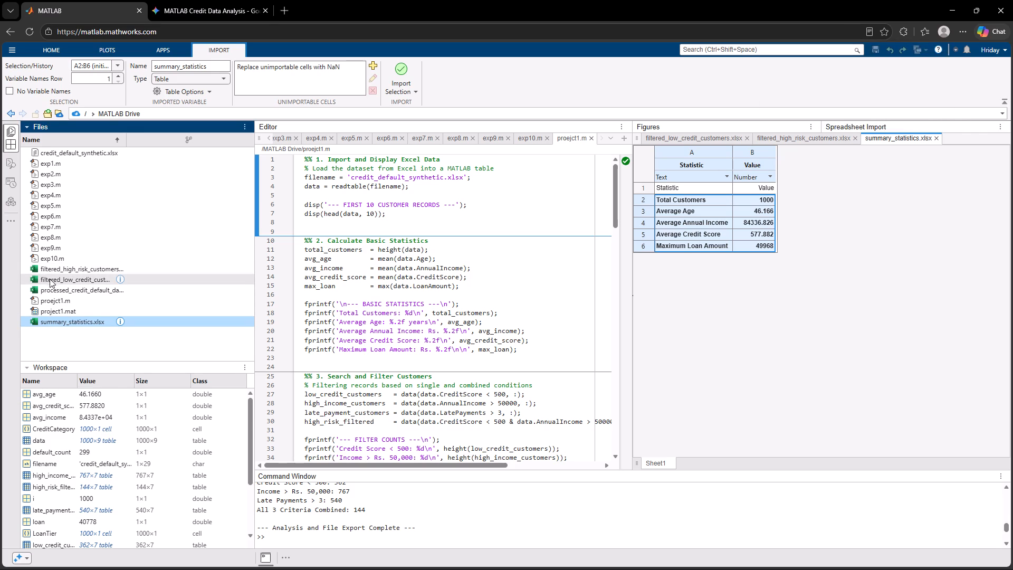
pyautogui.moveTo(50, 279); pyautogui.dragTo(40, 270)
pyautogui.moveTo(40, 270); pyautogui.dragTo(35, 271, button='right')
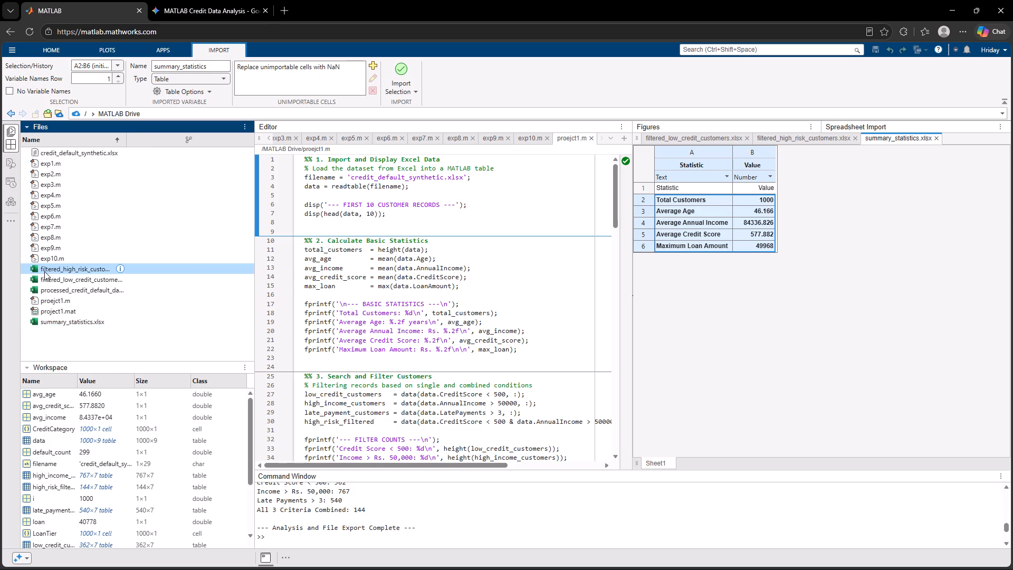
pyautogui.click(93, 434)
pyautogui.rightClick(68, 281)
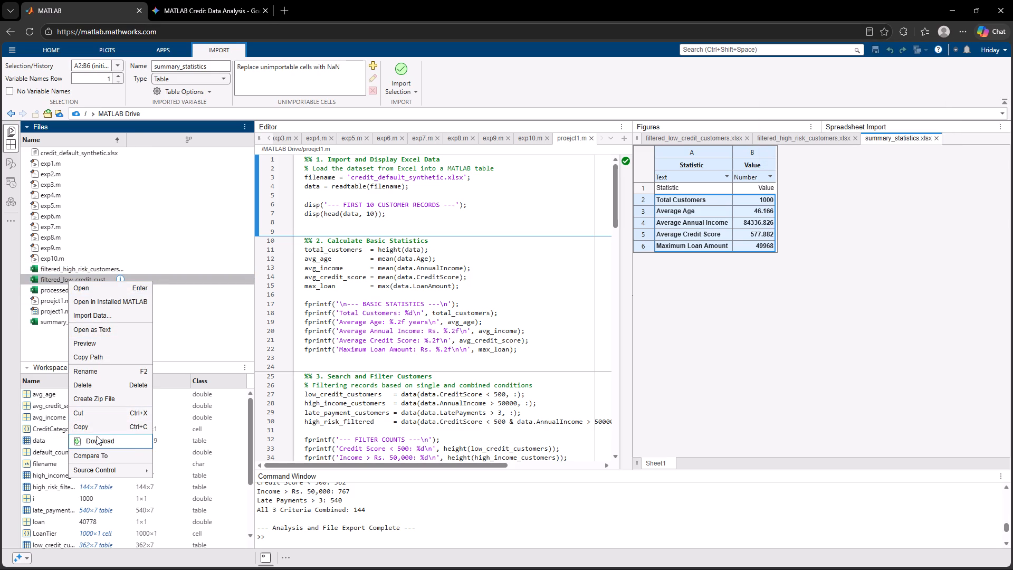
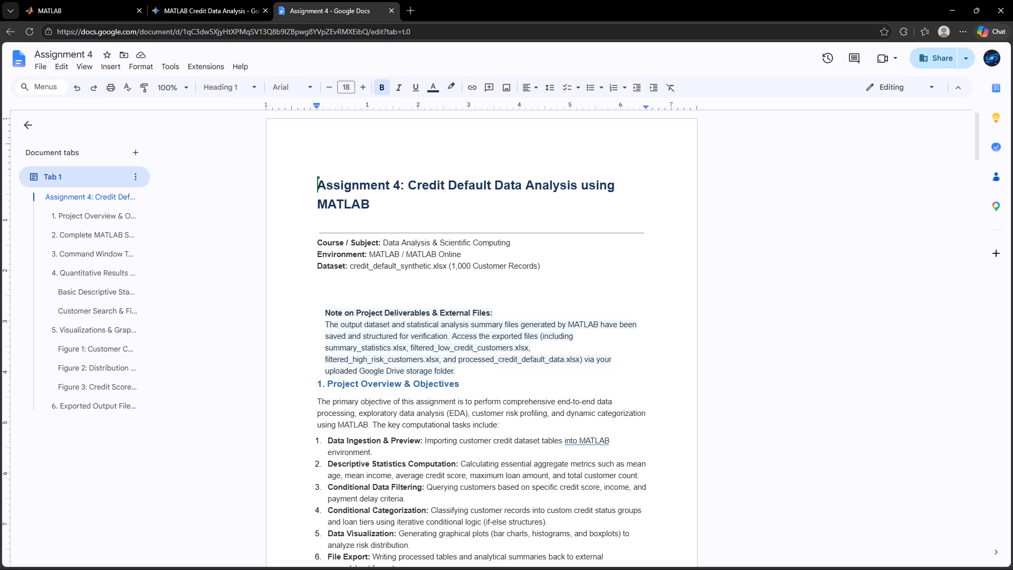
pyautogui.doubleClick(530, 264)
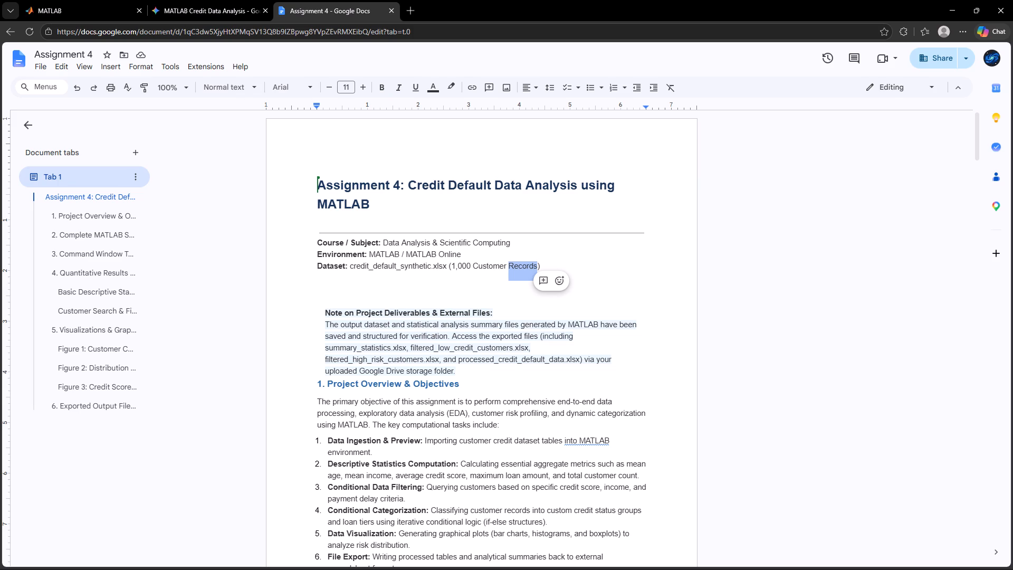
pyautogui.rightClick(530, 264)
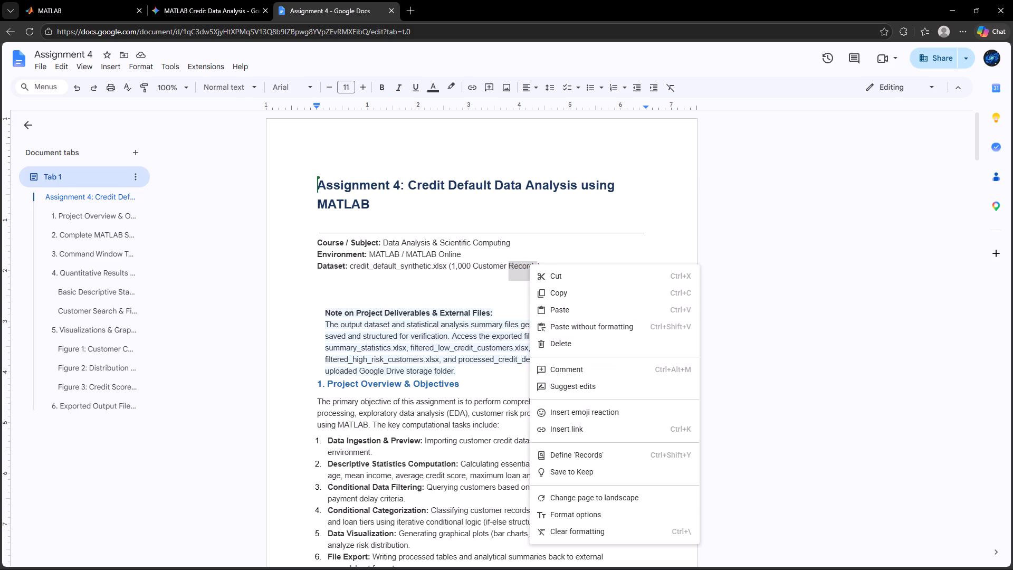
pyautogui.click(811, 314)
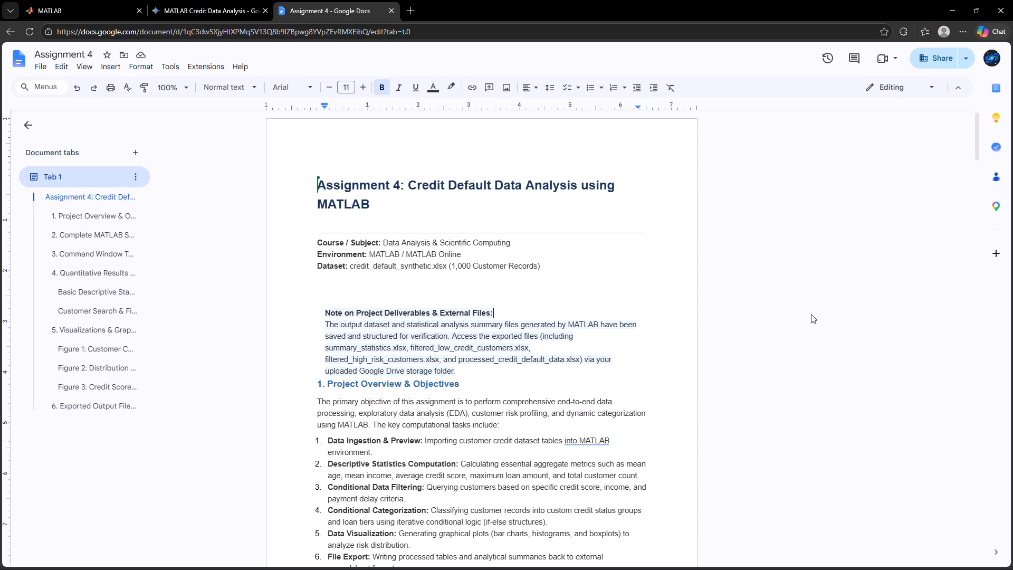
# Examine the full Assignment 4 document, including the source code, result tables, figure descriptions and exported files summary.
pyautogui.scroll(-15, 811, 314)
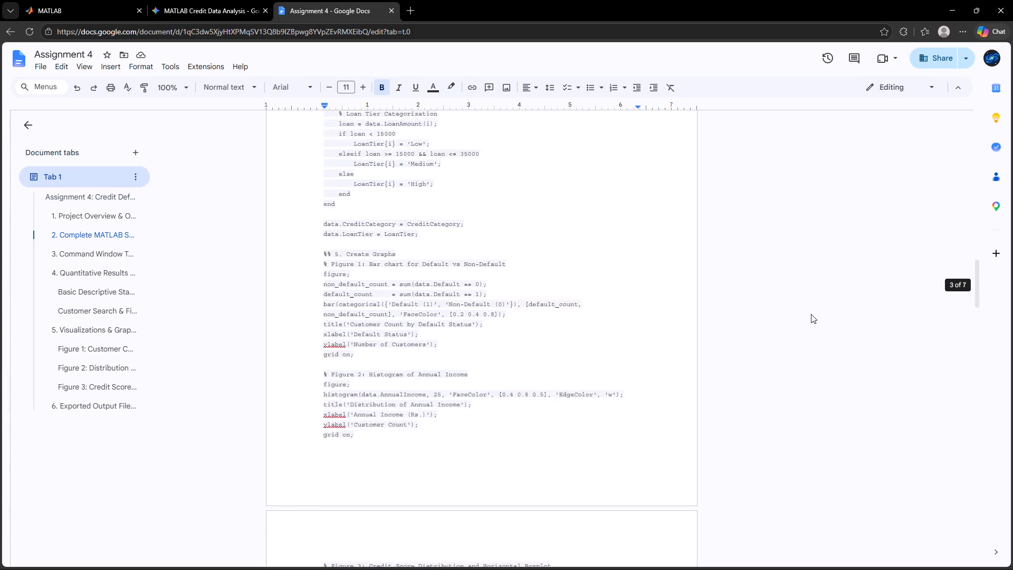
pyautogui.scroll(-10, 811, 314)
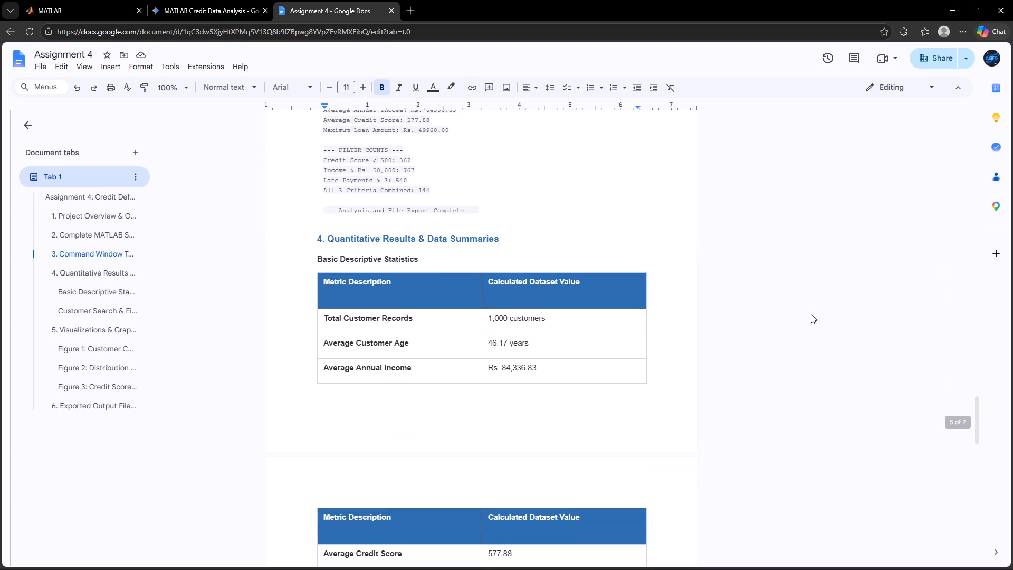
pyautogui.scroll(-6, 811, 314)
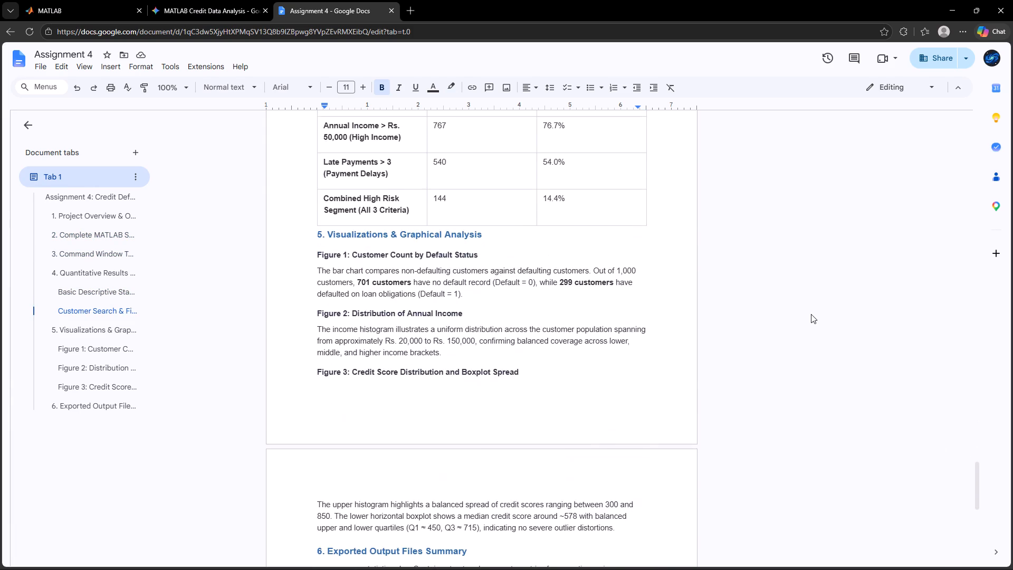
pyautogui.scroll(-5, 811, 314)
pyautogui.scroll(5, 811, 314)
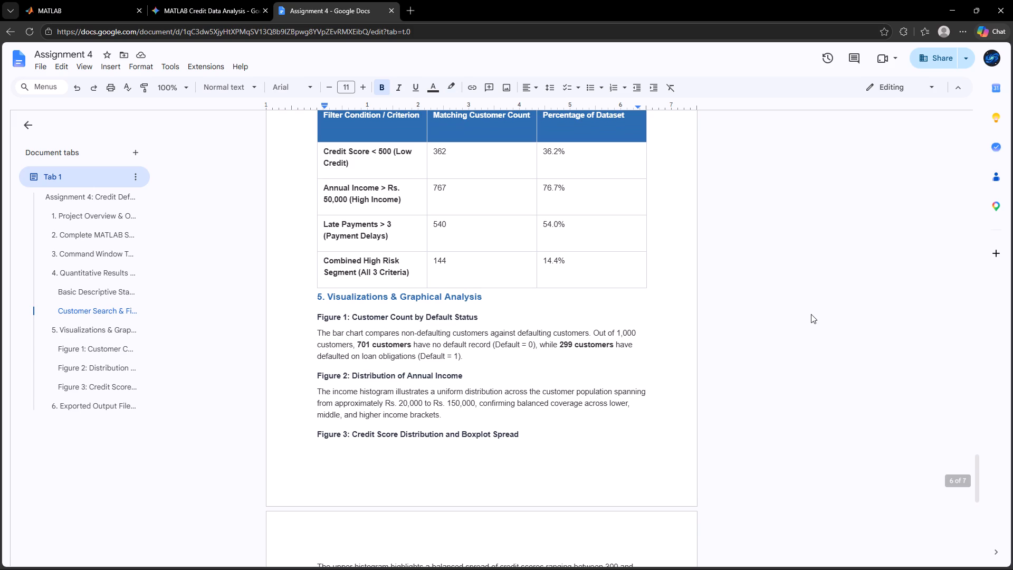
pyautogui.scroll(9, 811, 314)
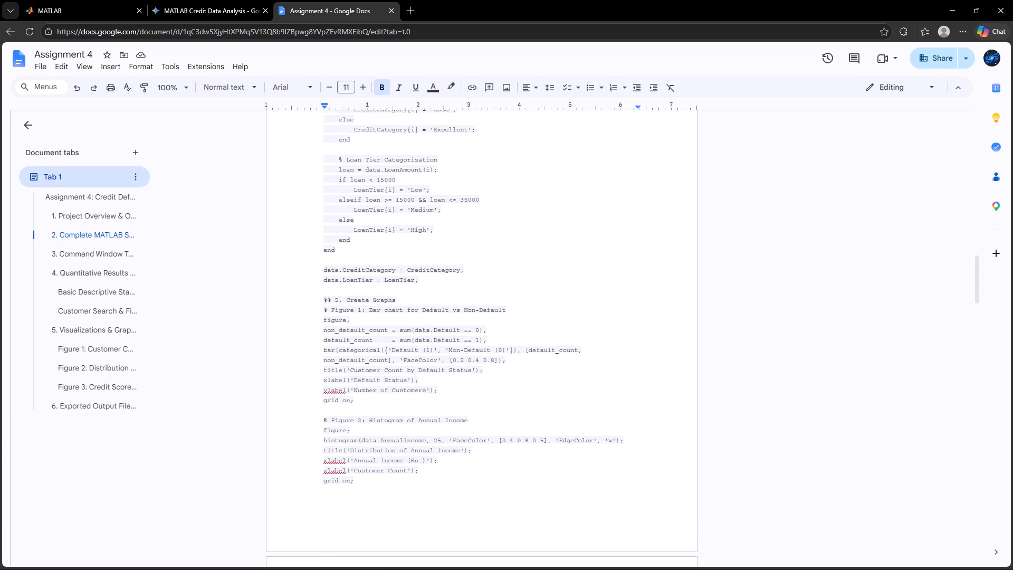
# Change the font of the entire Assignment 4 document to Times New Roman.
pyautogui.hotkey('ctrl', 'a')
pyautogui.click(292, 85)
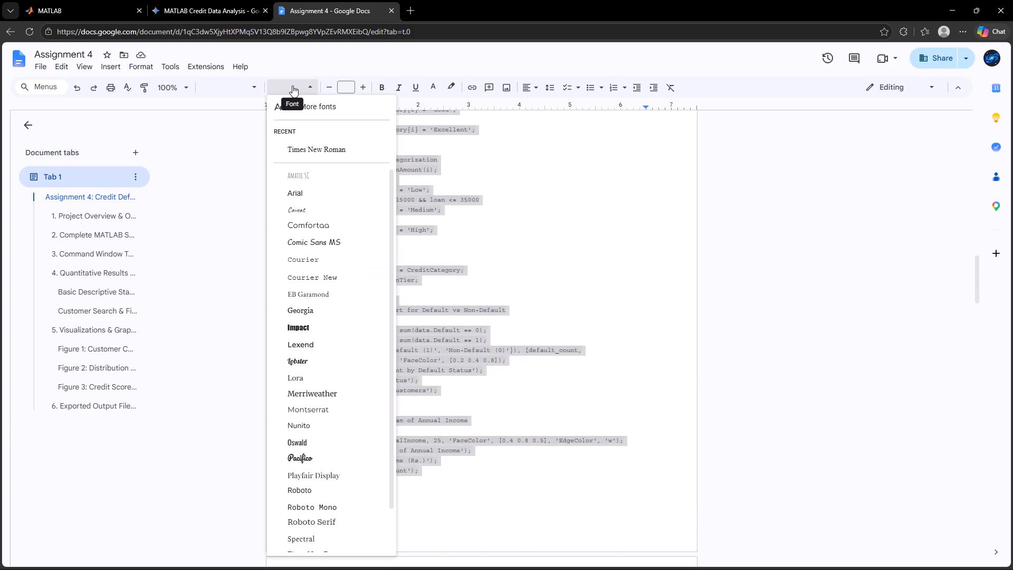
pyautogui.click(338, 147)
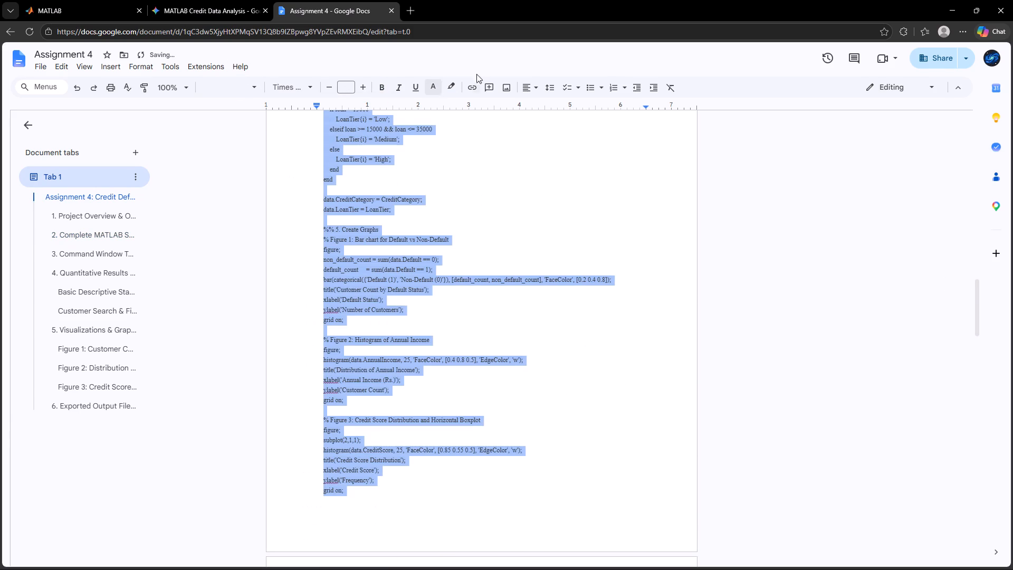
# Remove the highlight colour from all text in the document.
pyautogui.click(452, 85)
pyautogui.click(466, 106)
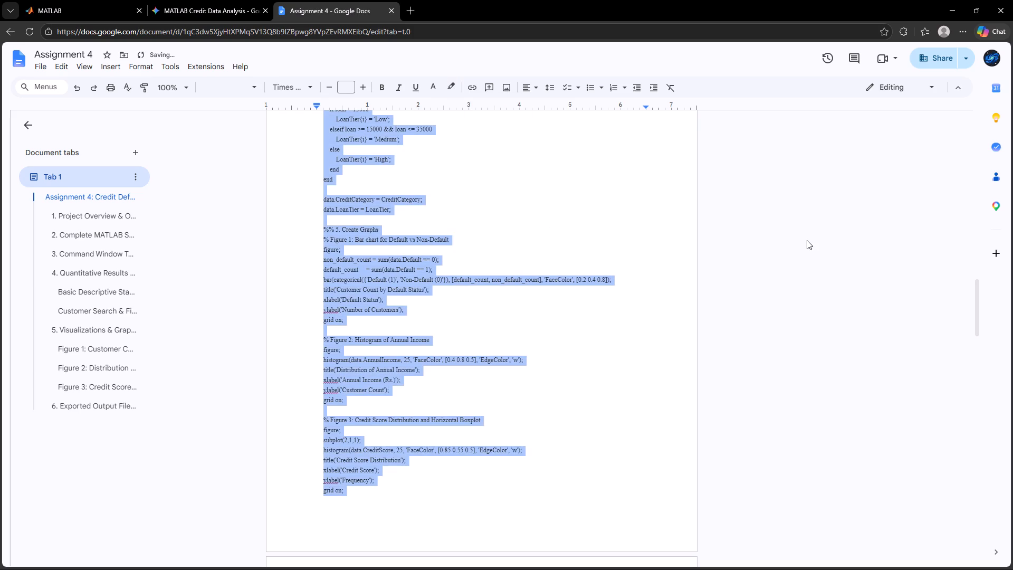
pyautogui.click(807, 240)
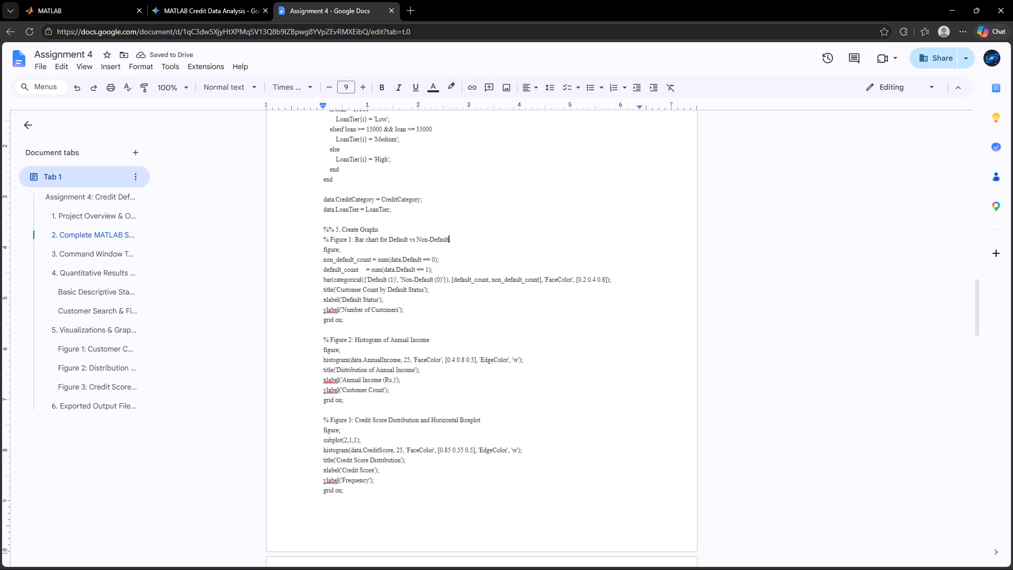
# Set the font size of the entire document to 12.
pyautogui.scroll(-2, 542, 289)
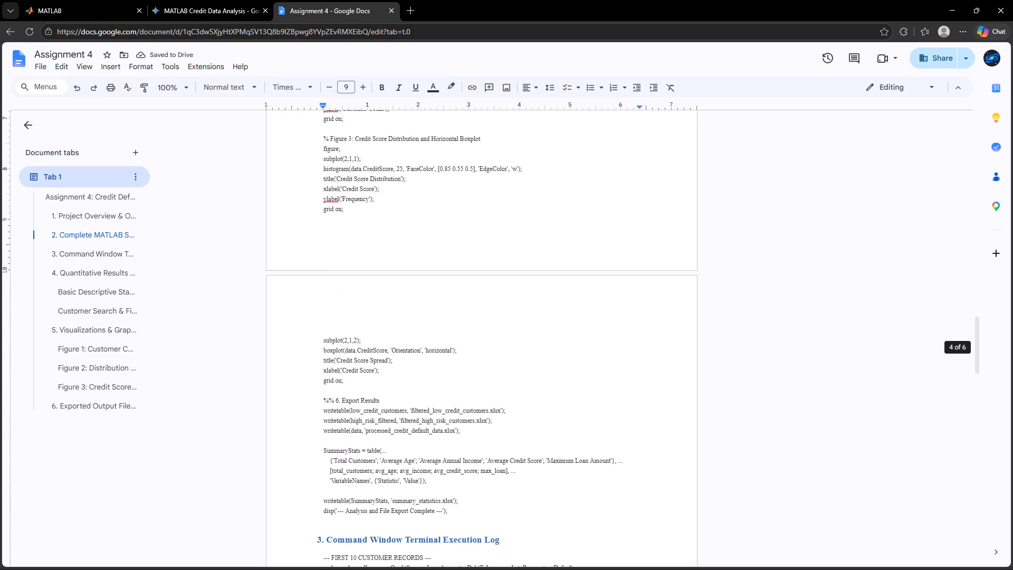
pyautogui.scroll(-3, 542, 289)
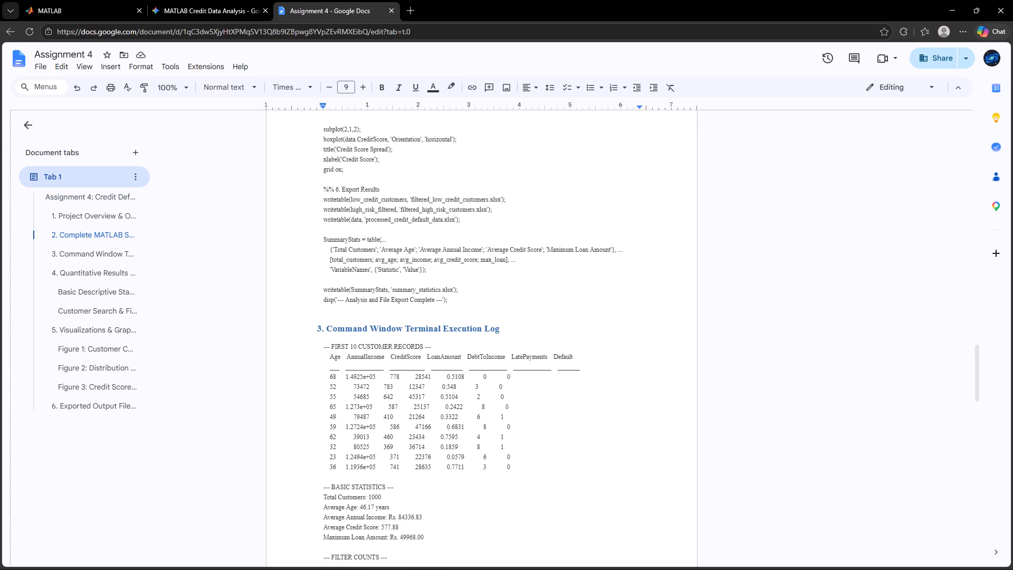
pyautogui.scroll(20, 542, 289)
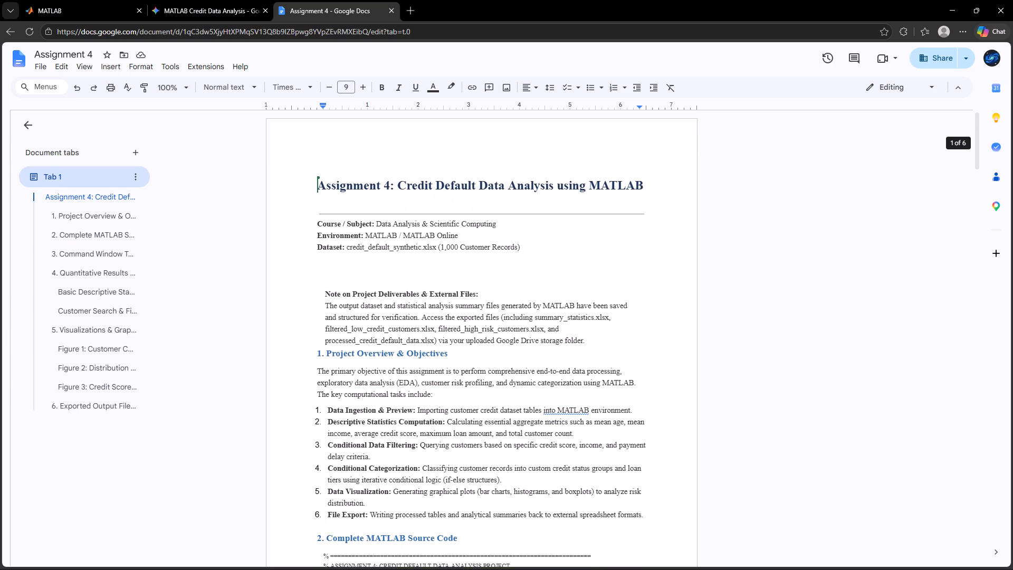
pyautogui.hotkey('ctrl', 'a')
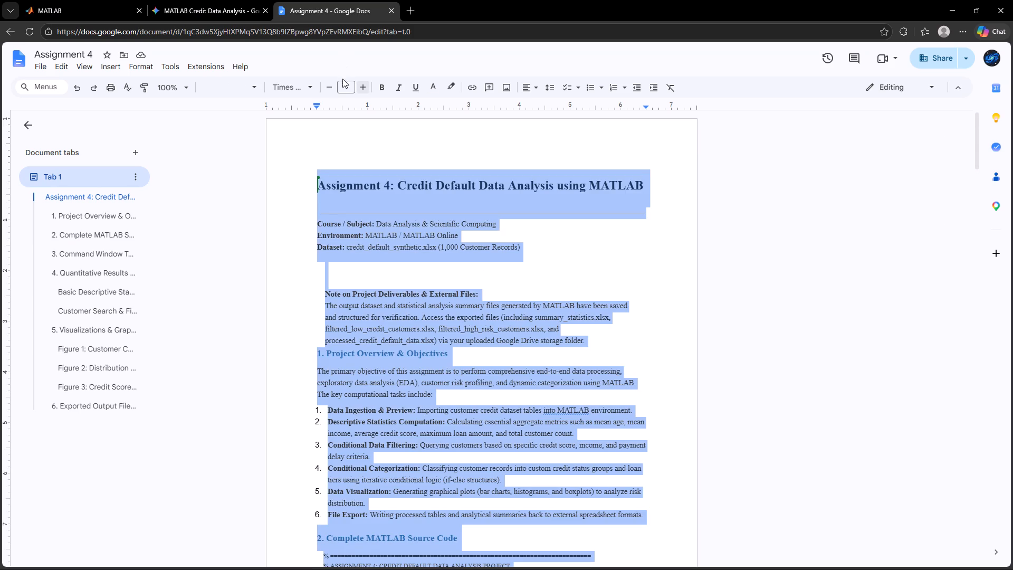
pyautogui.click(342, 87)
pyautogui.write('12')
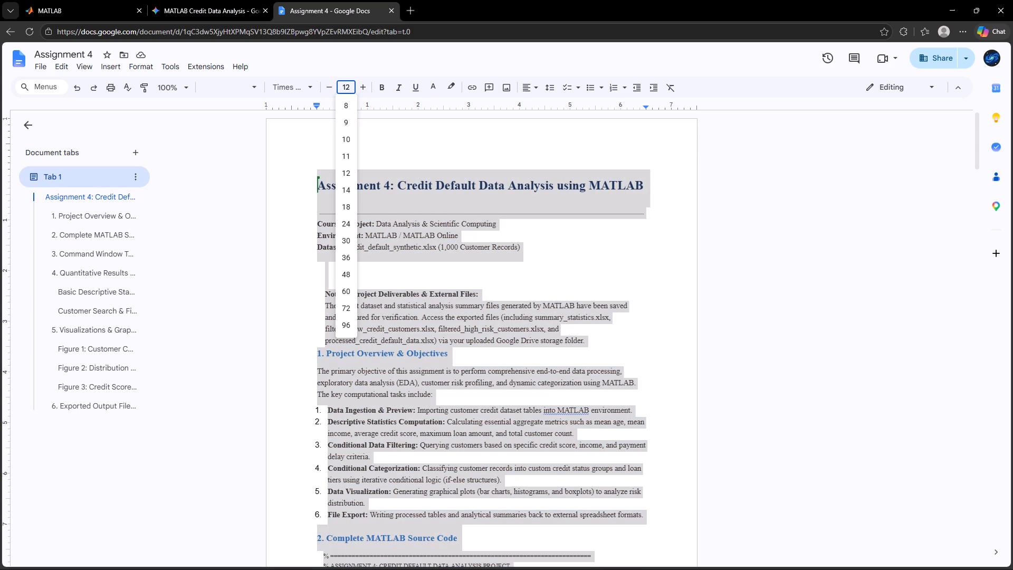
pyautogui.press('Return')
pyautogui.click(733, 235)
# Delete the horizontal line and the Course / Subject, Environment and Dataset lines below the document title.
pyautogui.scroll(-7, 733, 235)
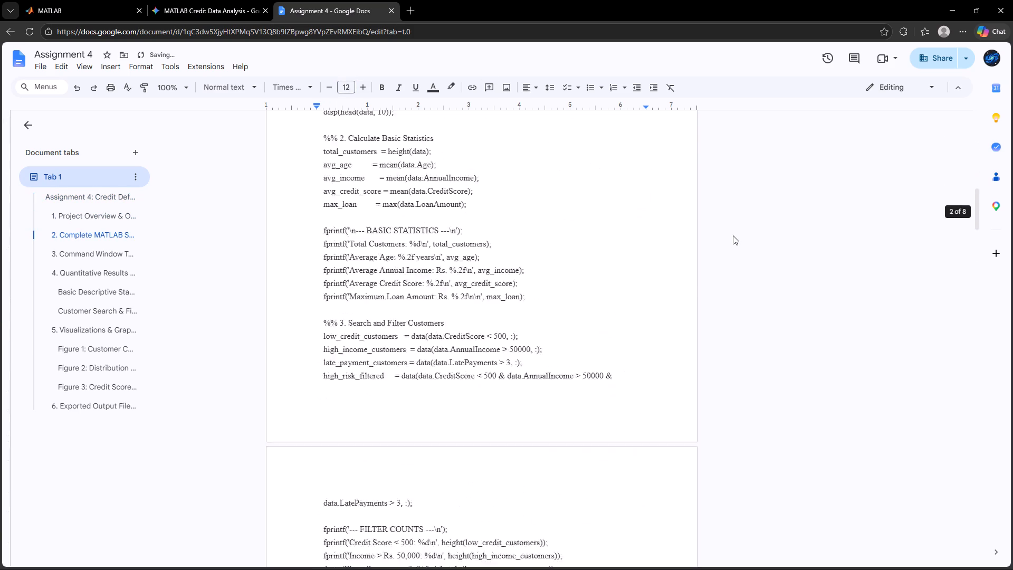
pyautogui.scroll(-6, 733, 235)
pyautogui.scroll(10, 733, 235)
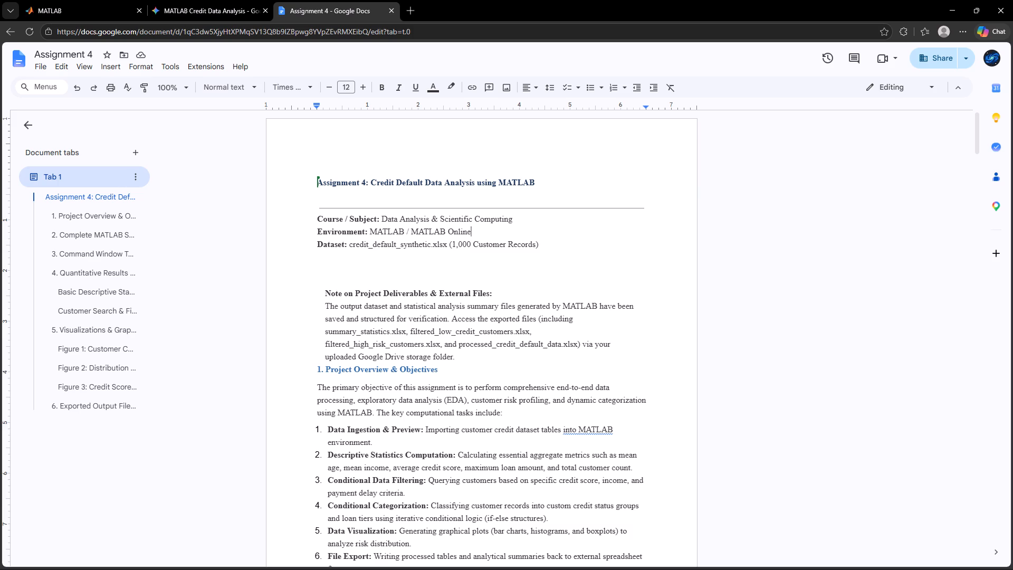
pyautogui.moveTo(546, 243); pyautogui.dragTo(299, 208)
pyautogui.press('BackSpace')
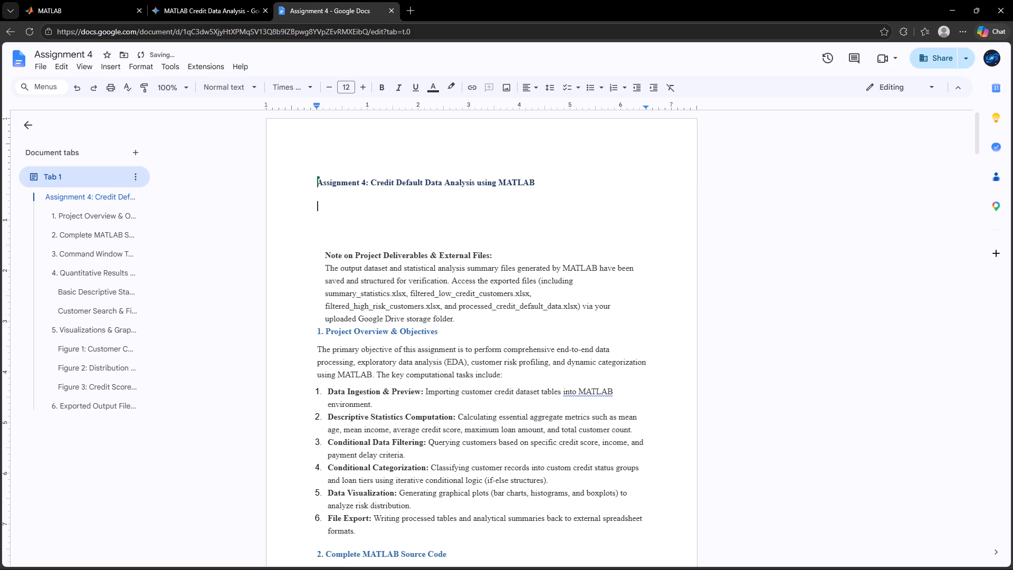
pyautogui.click(316, 186)
pyautogui.click(316, 186)
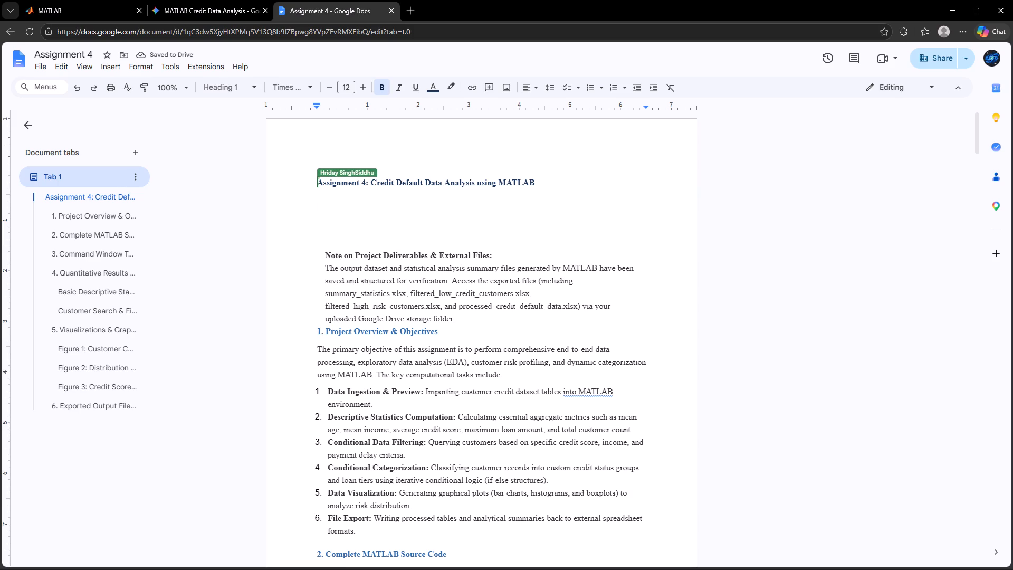
# Open the Google Docs home page in a new tab and open the existing Assignment 1 document from the recent documents.
pyautogui.rightClick(27, 62)
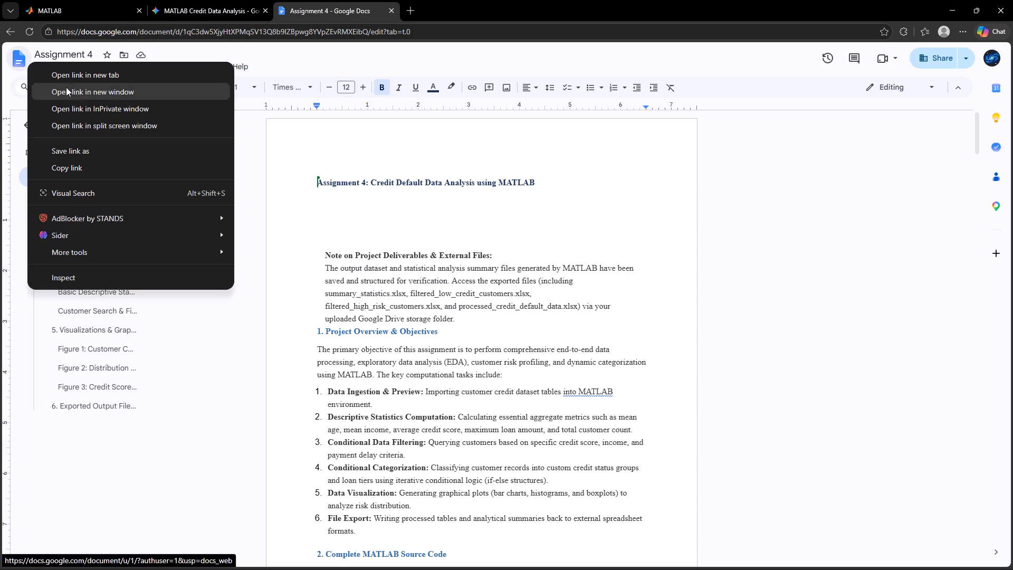
pyautogui.click(99, 80)
pyautogui.click(418, 2)
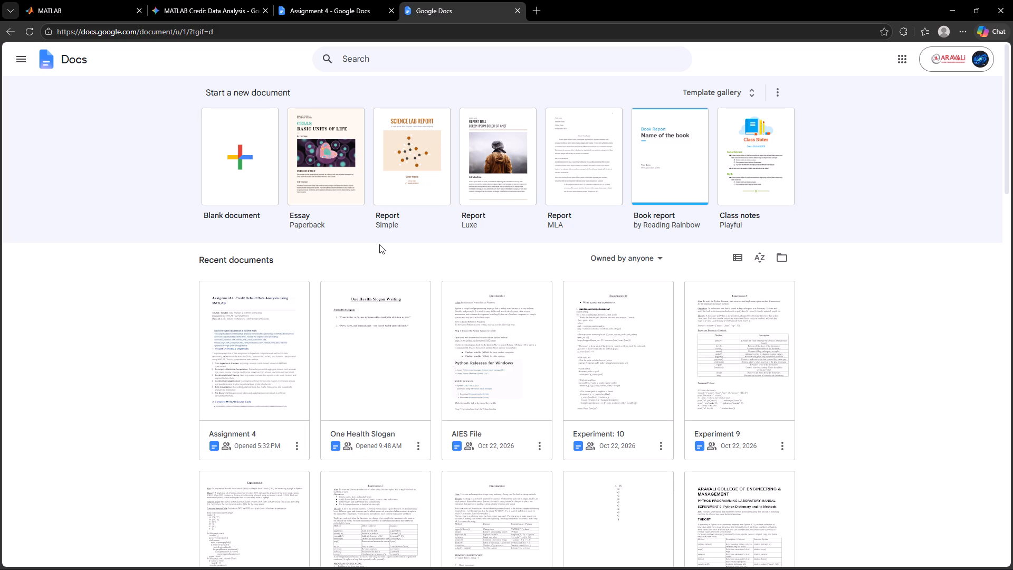
pyautogui.scroll(-2, 379, 244)
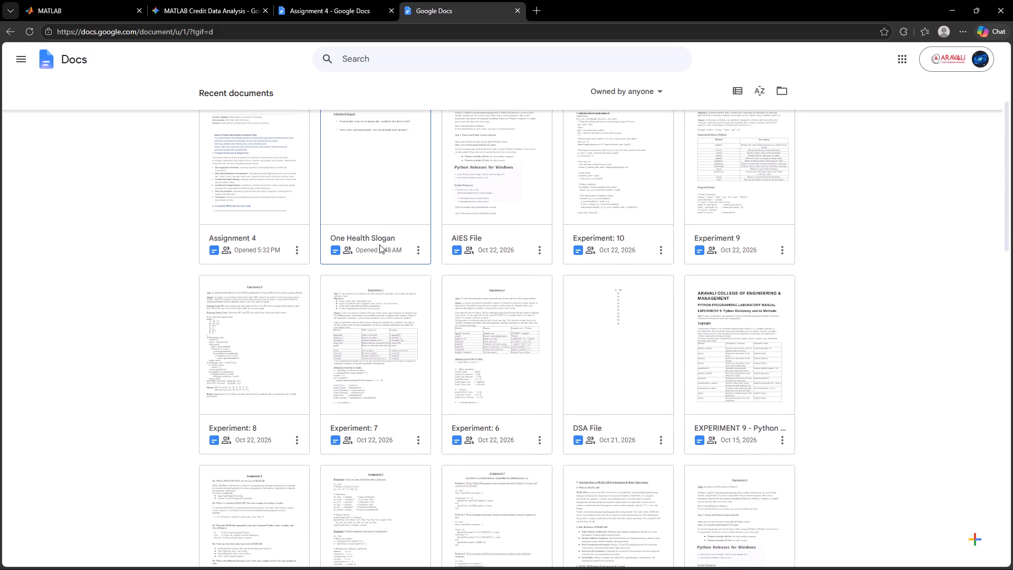
pyautogui.scroll(-2, 379, 244)
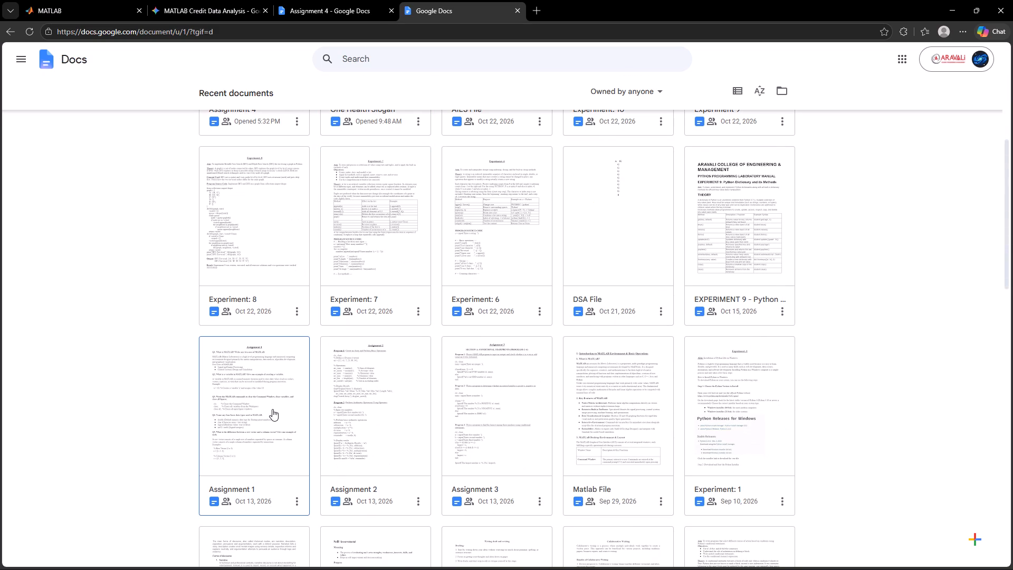
pyautogui.click(272, 409)
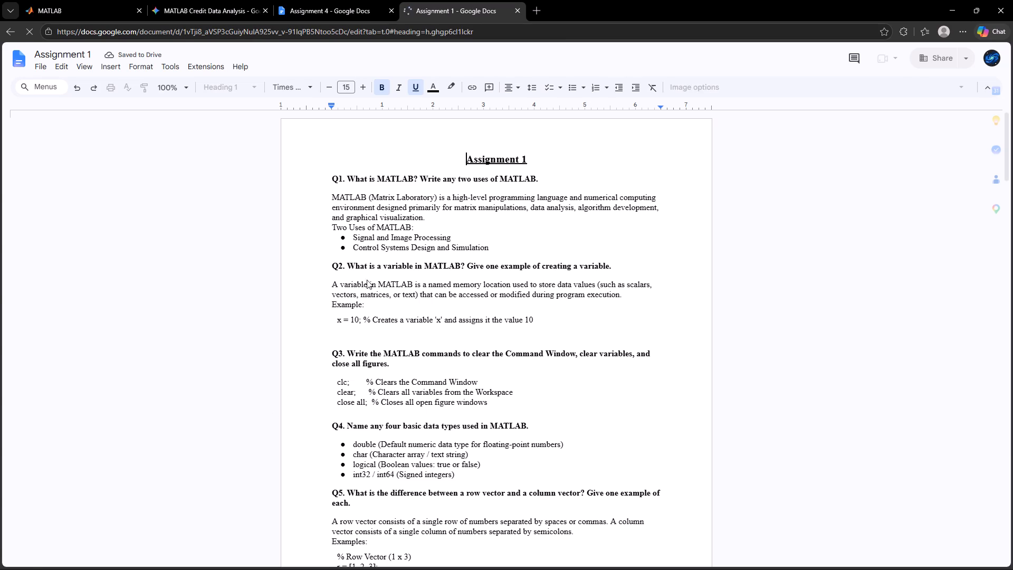
# Copy the centred, underlined "Assignment 1" title line from the Assignment 1 document.
pyautogui.hotkey('ctrl', 'shift', 'Down')
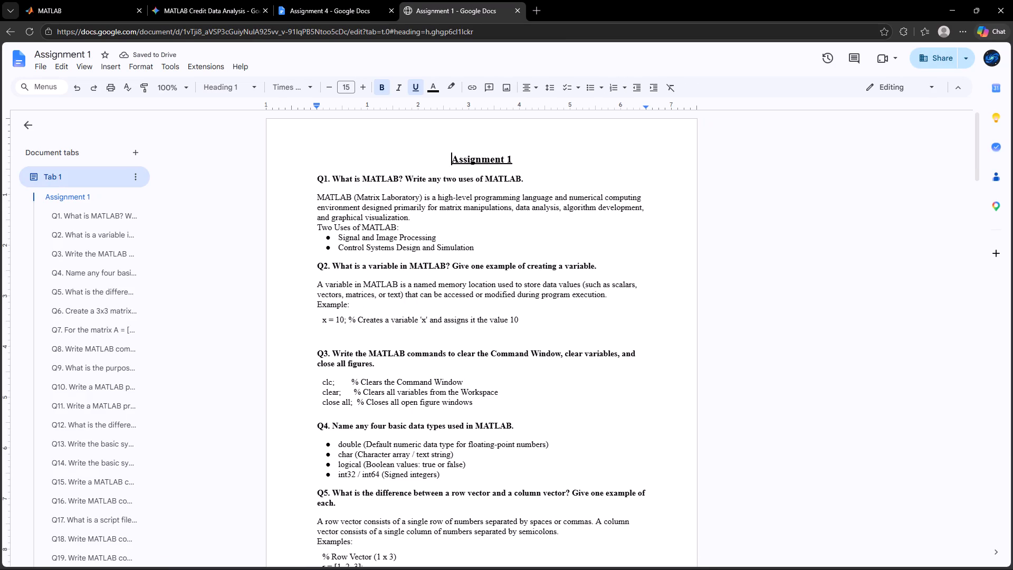
pyautogui.hotkey('ctrl', 'shift', 'Down')
pyautogui.click(433, 222)
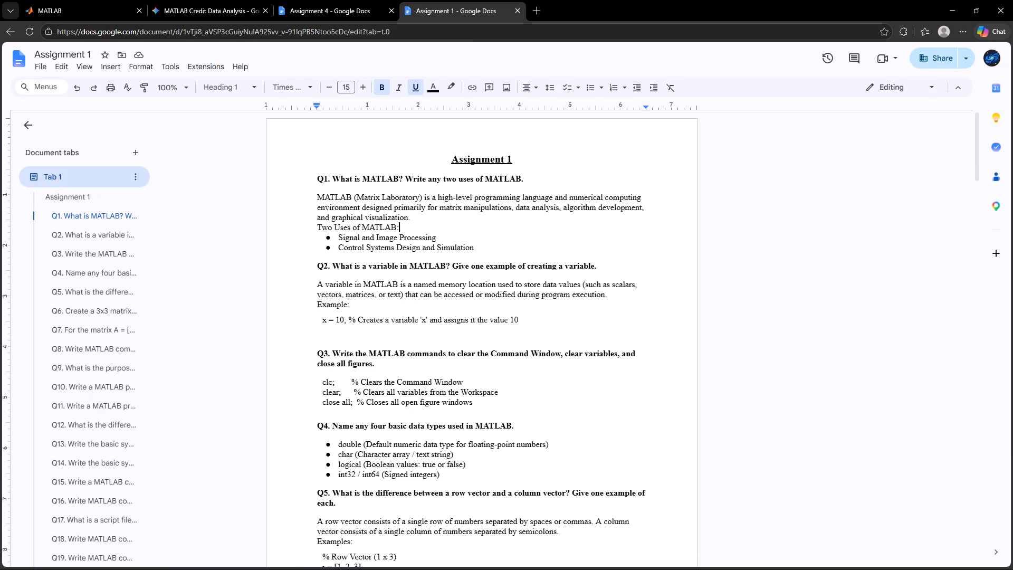
pyautogui.hotkey('ctrl', 'Up')
pyautogui.hotkey('ctrl', 'Up')
pyautogui.hotkey('ctrl', 'Up')
pyautogui.hotkey('ctrl', 'Up')
pyautogui.hotkey('ctrl', 'Up')
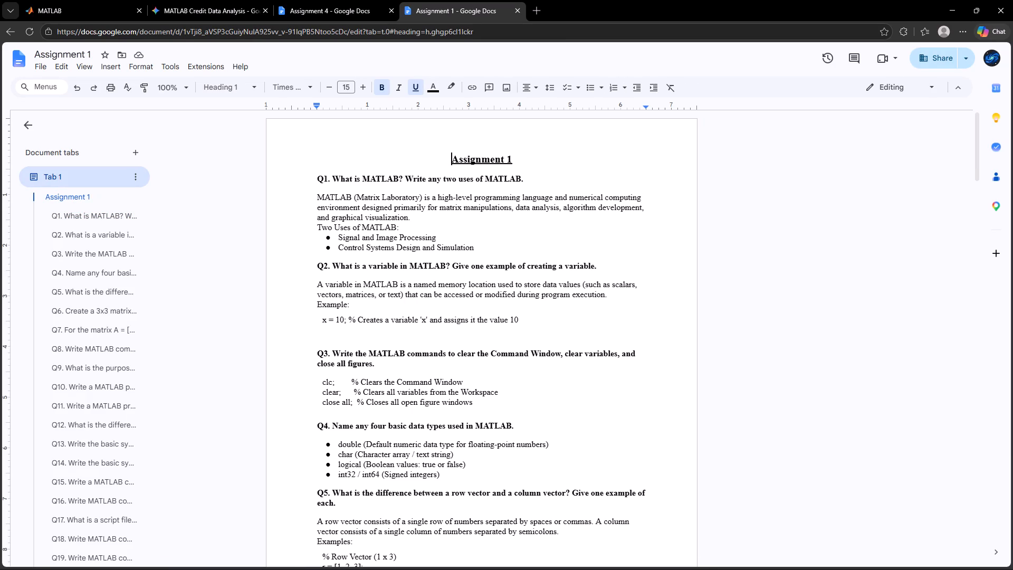
pyautogui.hotkey('ctrl', 'shift', 'Down')
pyautogui.hotkey('ctrl', 'c')
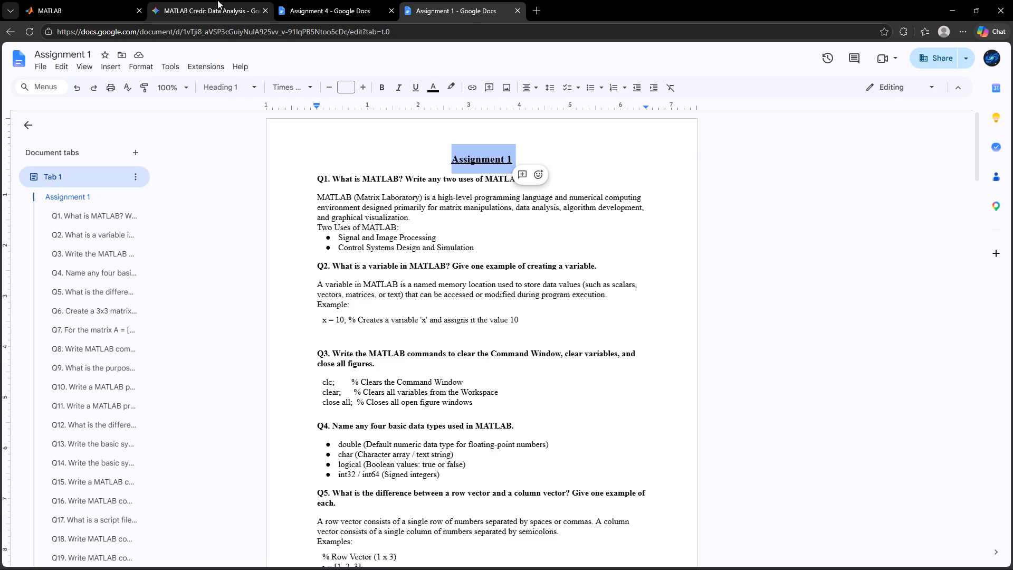
# In the Assignment 4 document, replace the "Assignment 4:" part of the heading with the copied title line.
pyautogui.click(366, 0)
pyautogui.click(319, 179)
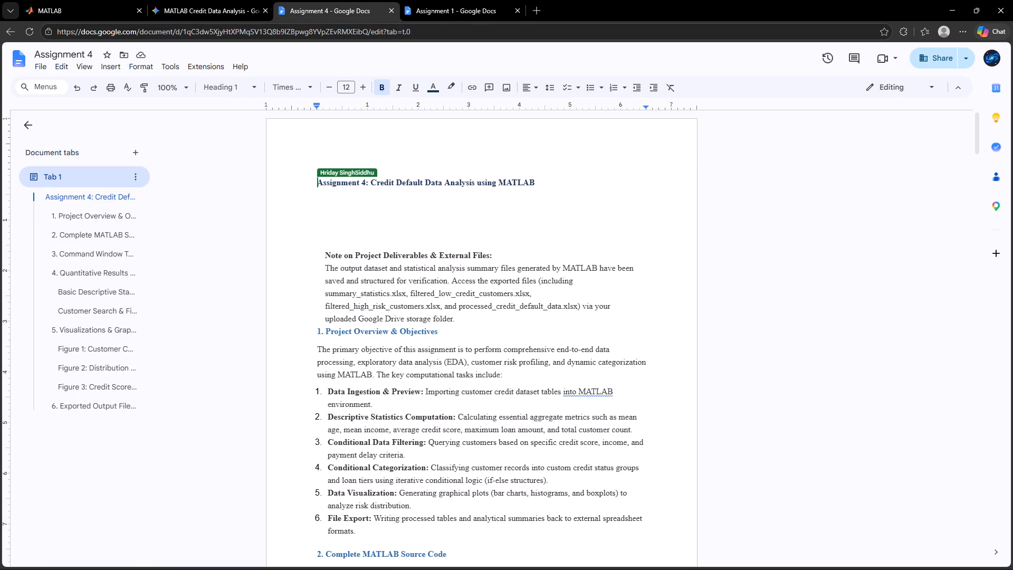
pyautogui.hotkey('ctrl', 'shift', 'Right')
pyautogui.hotkey('ctrl', 'shift', 'Right')
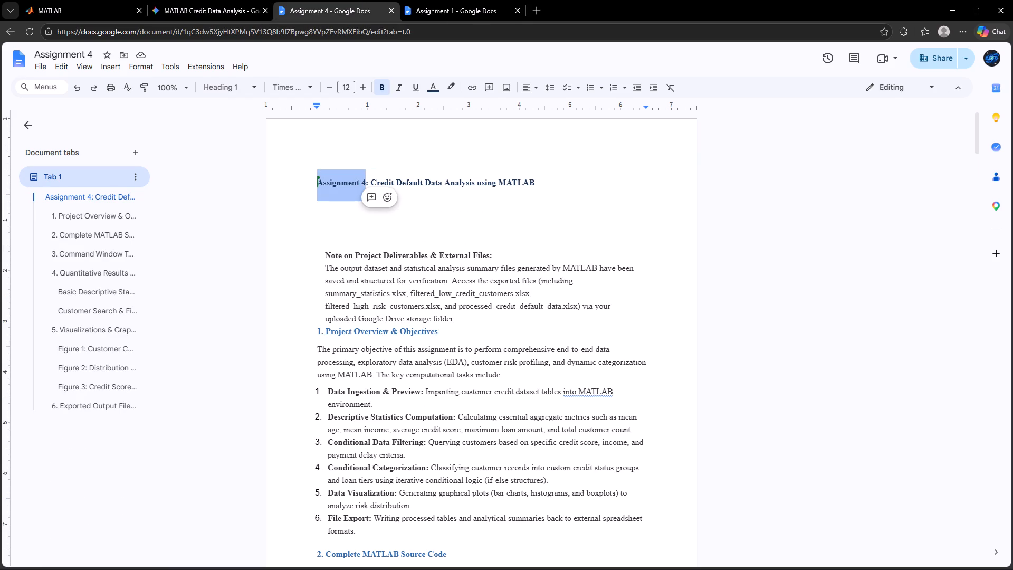
pyautogui.hotkey('ctrl', 'shift', 'Right')
pyautogui.hotkey('ctrl', 'v')
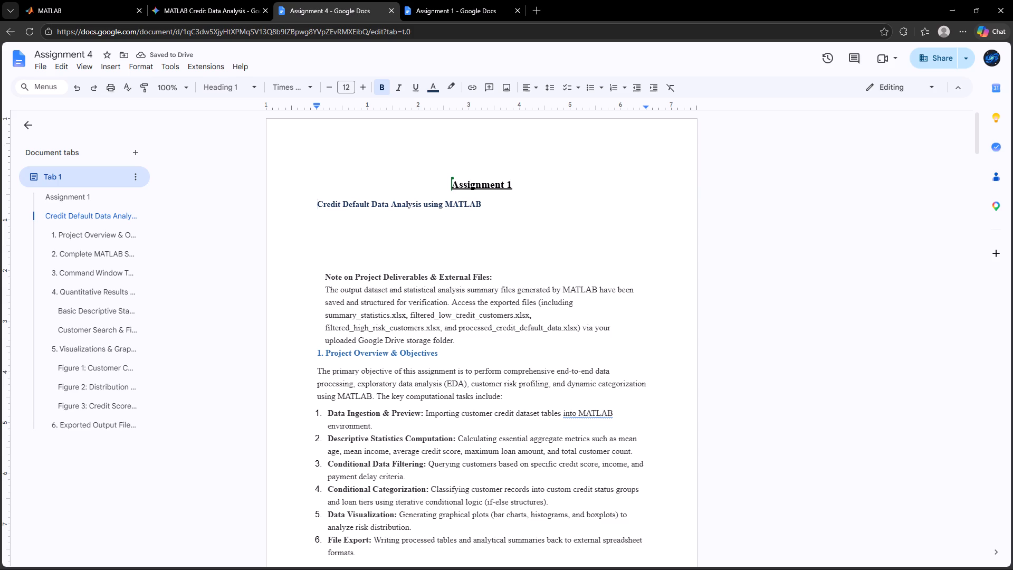
# Set the text colour of the entire document to black.
pyautogui.hotkey('ctrl', 'shift', 'Down')
pyautogui.hotkey('ctrl', 'a')
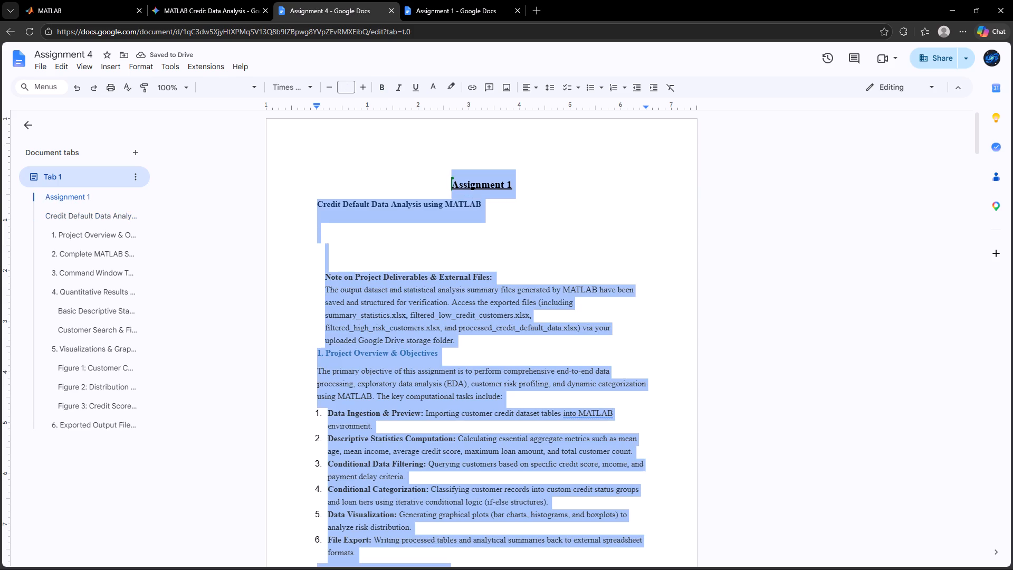
pyautogui.click(435, 86)
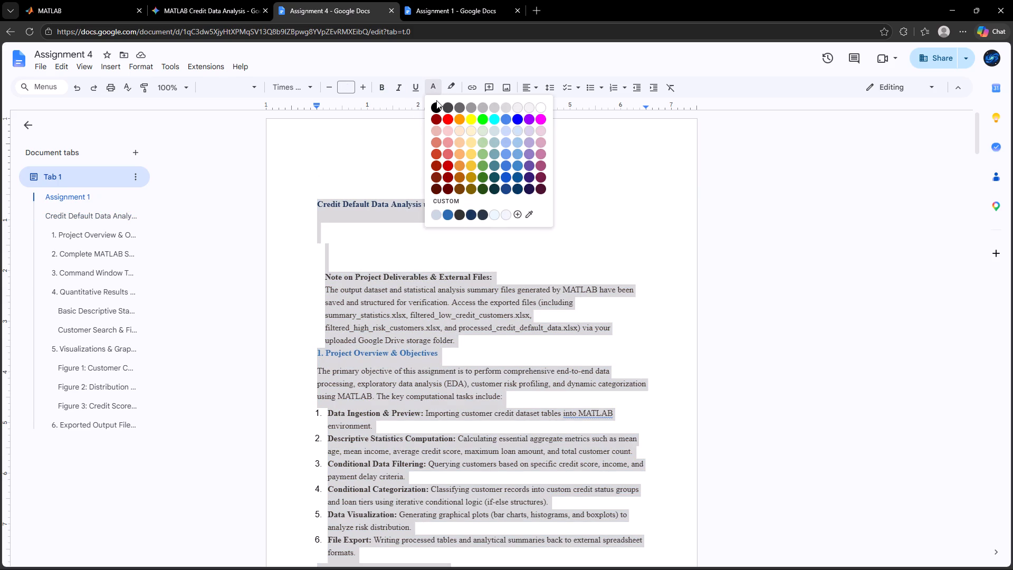
pyautogui.click(435, 109)
pyautogui.click(806, 185)
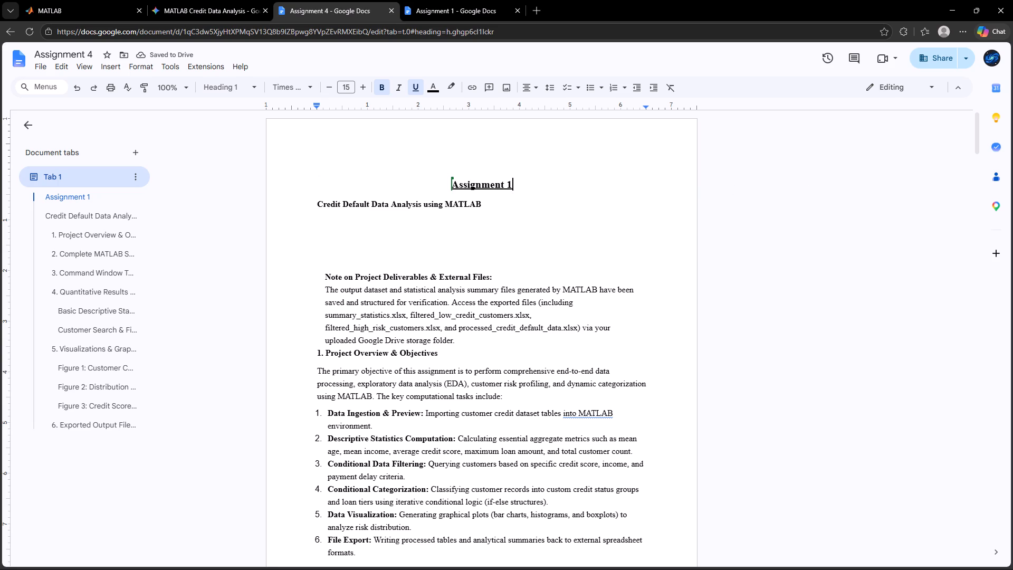
# Centre the "Credit Default Data Analysis using MATLAB" heading below the title.
pyautogui.click(358, 199)
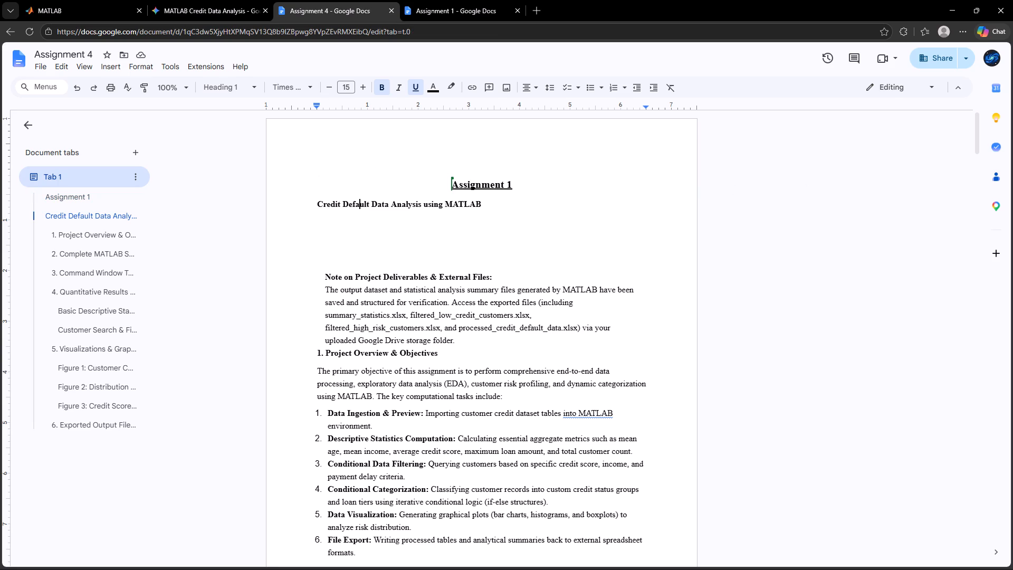
pyautogui.click(320, 203)
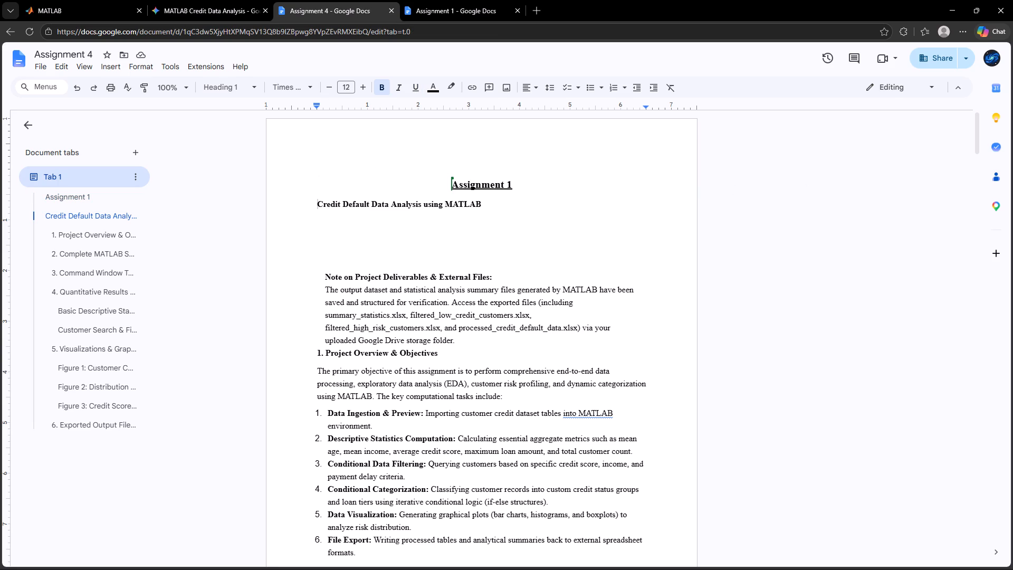
pyautogui.click(320, 203)
pyautogui.hotkey('ctrl', 'shift', 'Down')
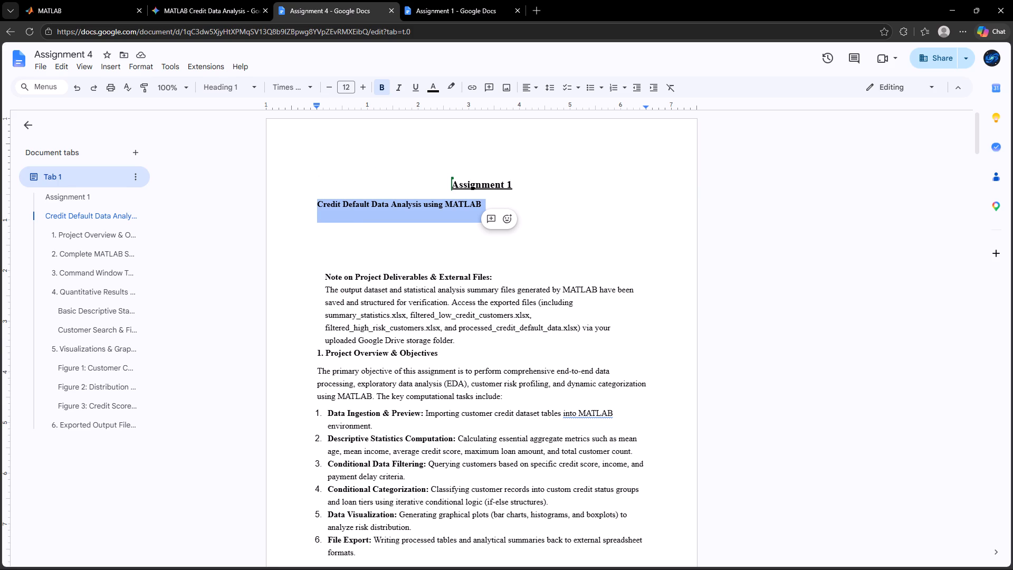
pyautogui.hotkey('shift', ':')
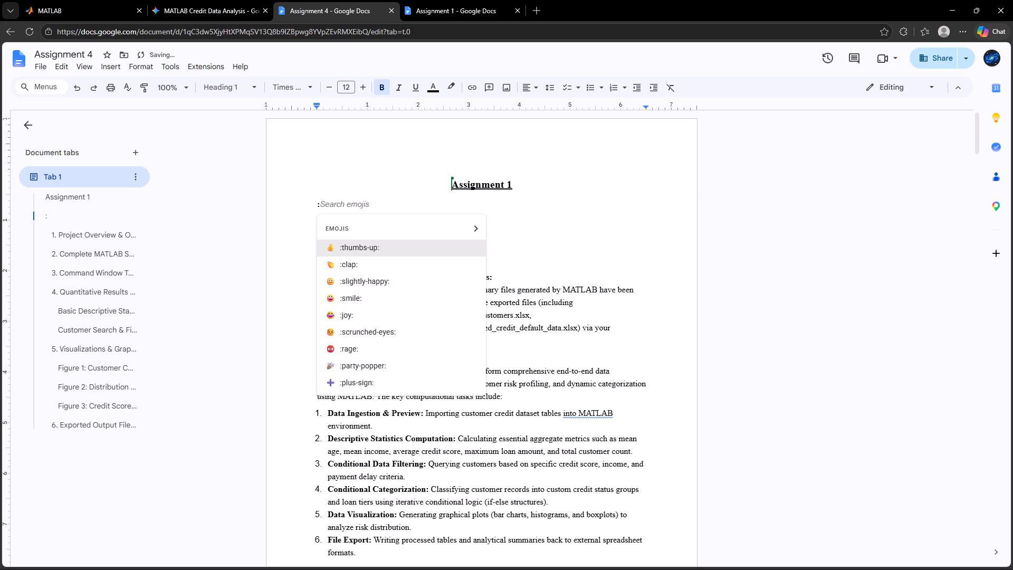
pyautogui.hotkey('ctrl', 'z')
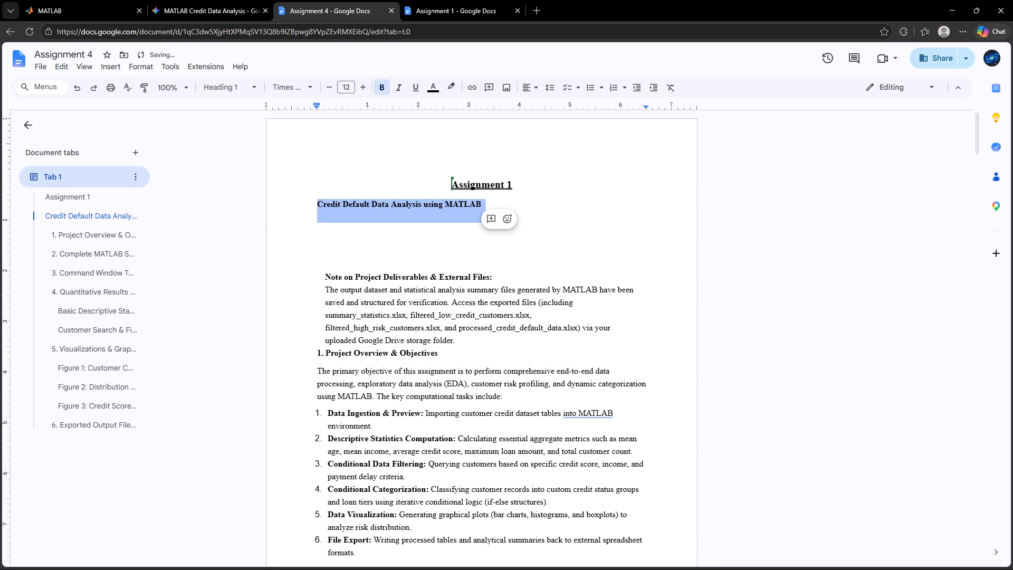
pyautogui.click(528, 95)
pyautogui.click(531, 86)
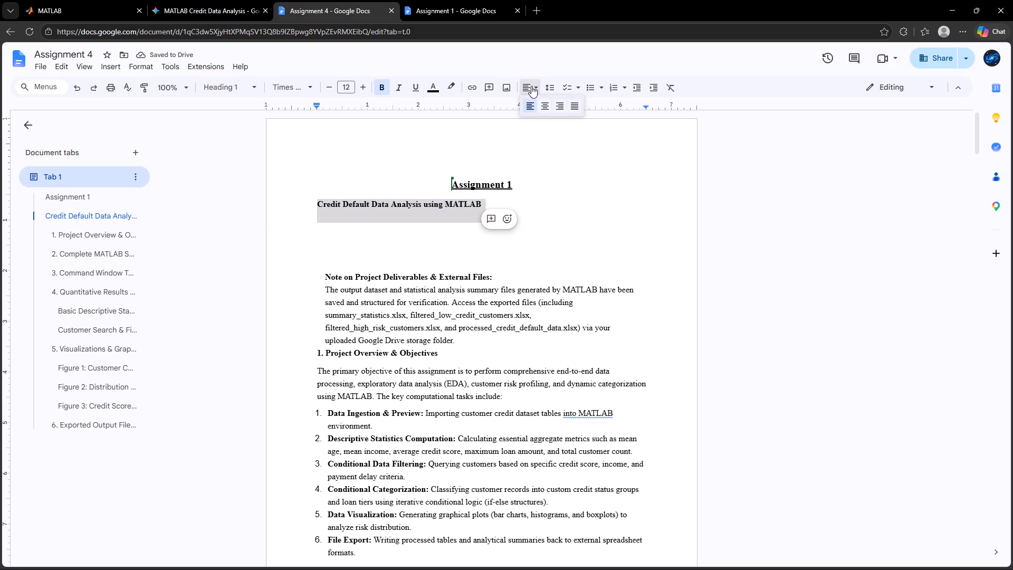
pyautogui.click(548, 111)
pyautogui.click(702, 270)
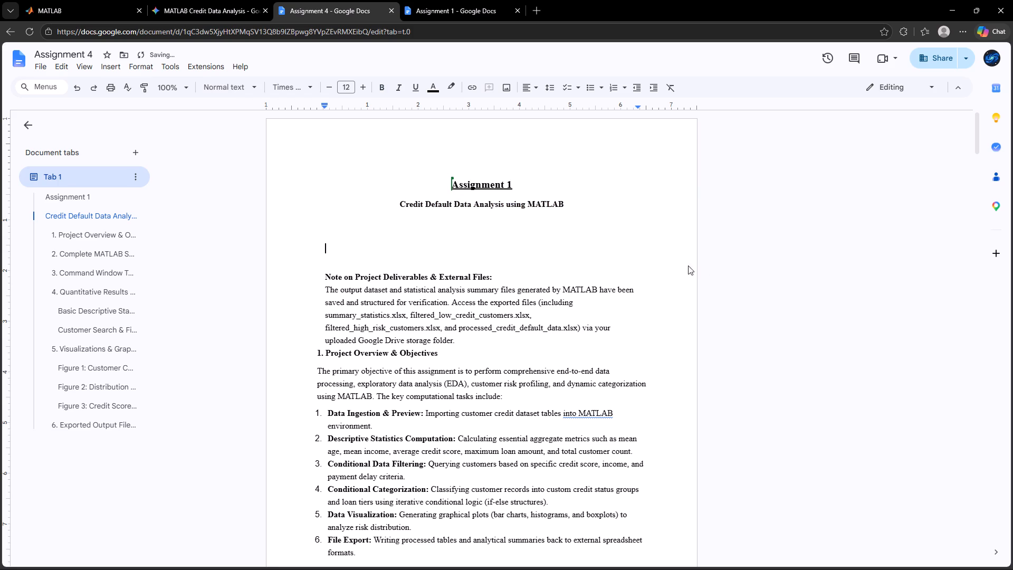
# Reduce the page's top margin in two adjustments so the title sits closer to the top edge of the page.
pyautogui.click(505, 152)
pyautogui.moveTo(6, 144); pyautogui.dragTo(12, 140)
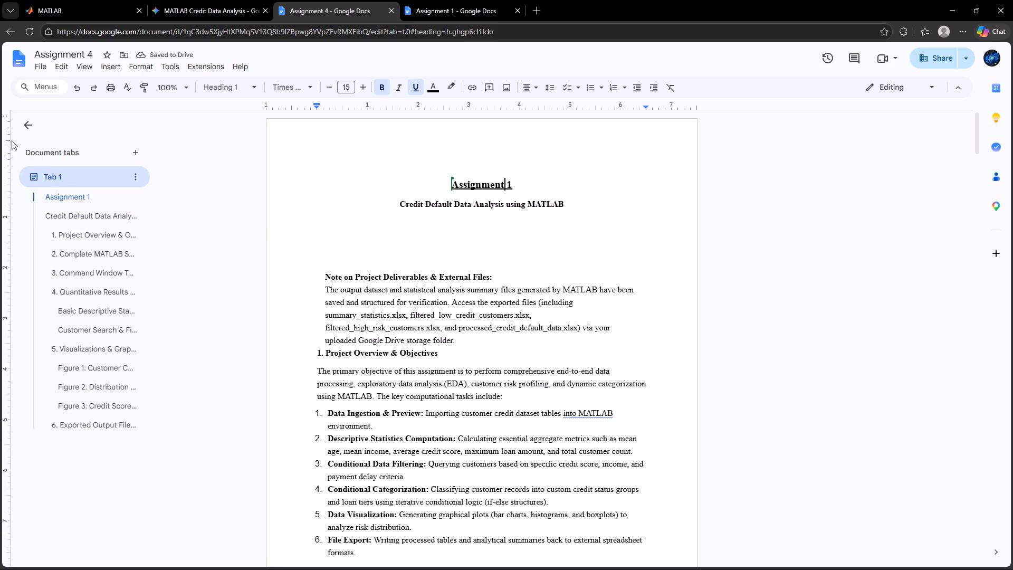
pyautogui.moveTo(12, 140); pyautogui.dragTo(9, 129)
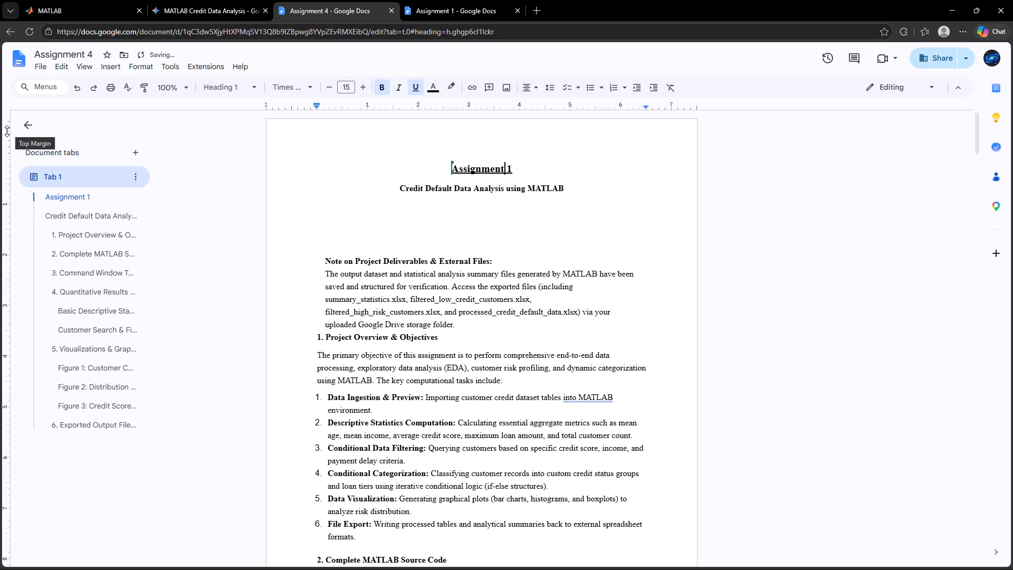
pyautogui.moveTo(7, 131); pyautogui.dragTo(7, 116)
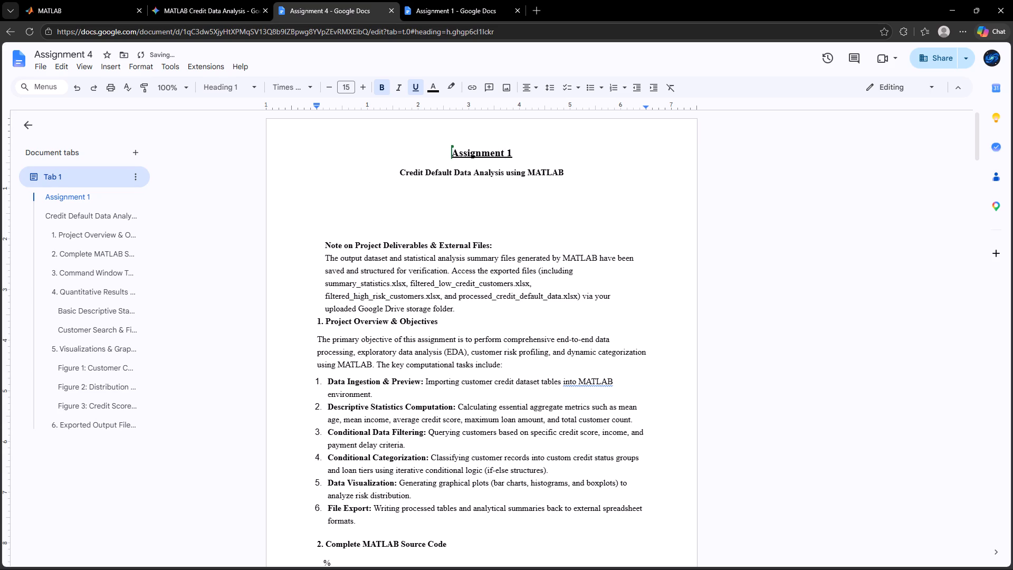
pyautogui.click(767, 260)
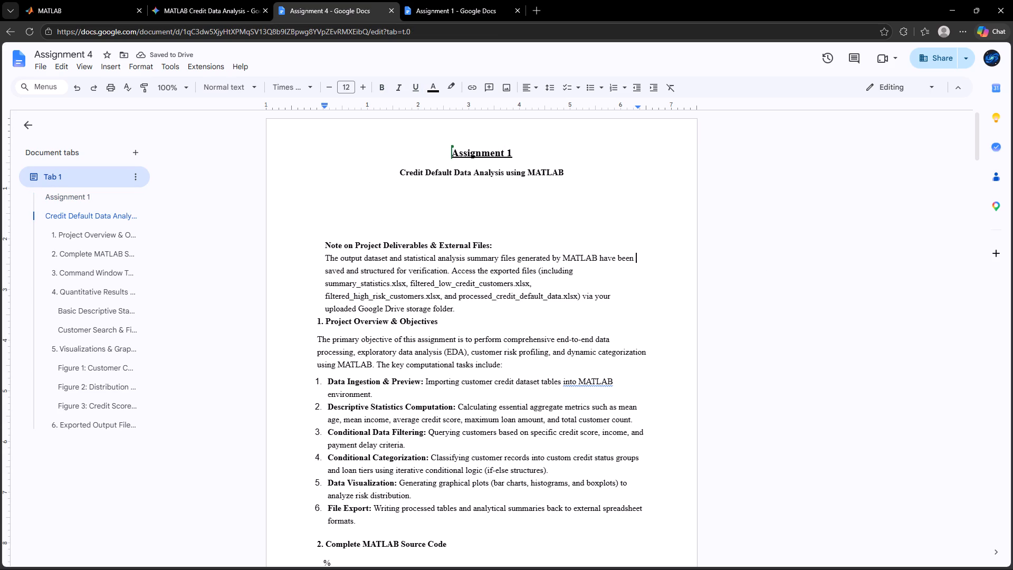
# Delete the "Note on Project Deliverables & External Files" block and the surplus blank lines above section 1.
pyautogui.moveTo(486, 307); pyautogui.dragTo(305, 242)
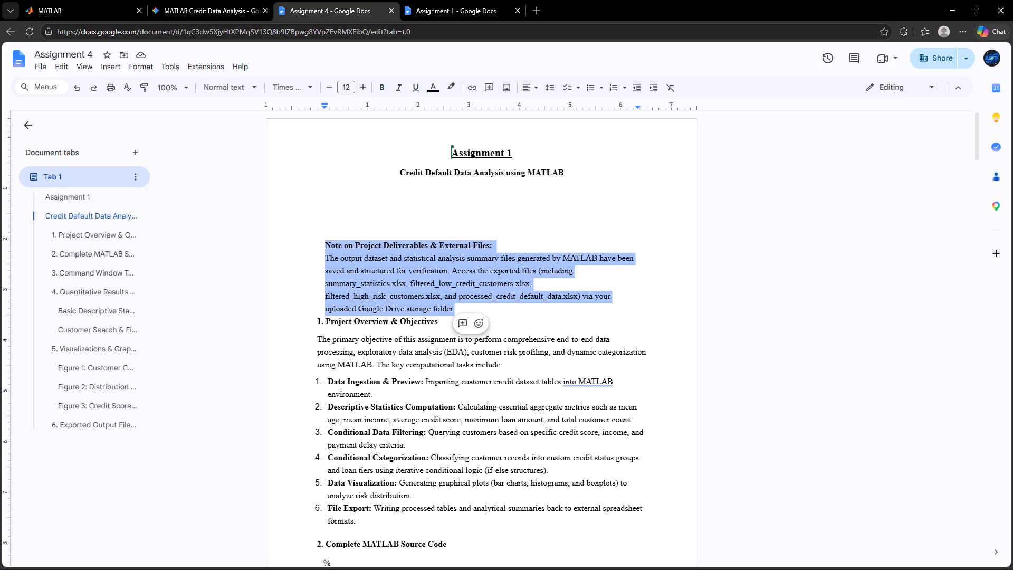
pyautogui.press('BackSpace')
pyautogui.press('BackSpace')
pyautogui.press('BackSpace')
pyautogui.press('BackSpace')
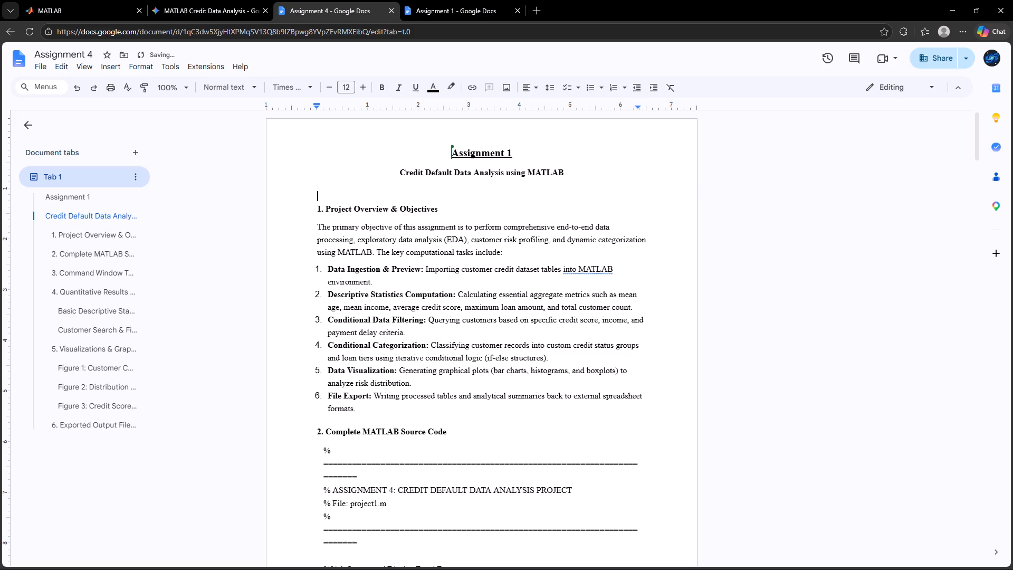
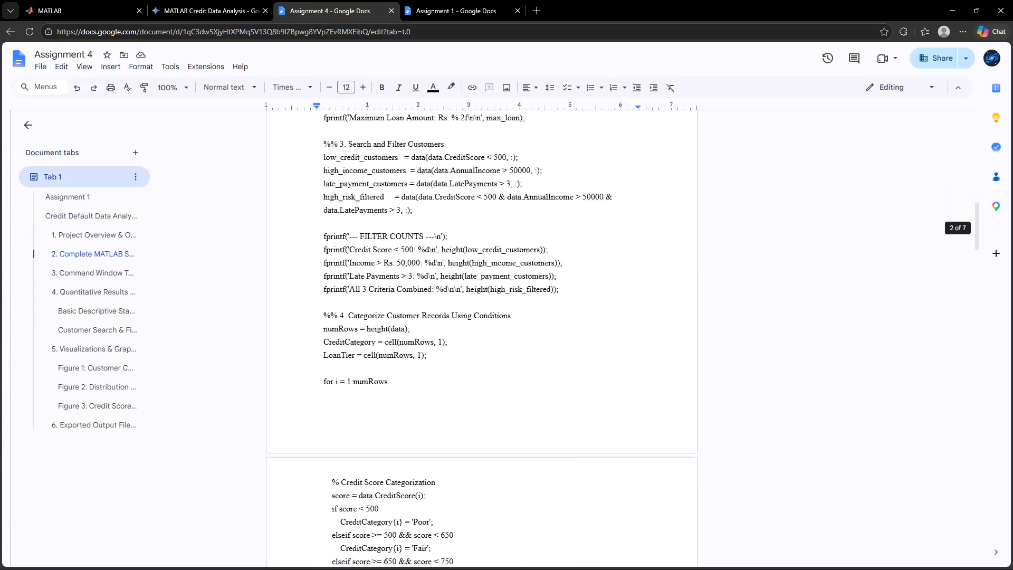
pyautogui.scroll(-5, 385, 324)
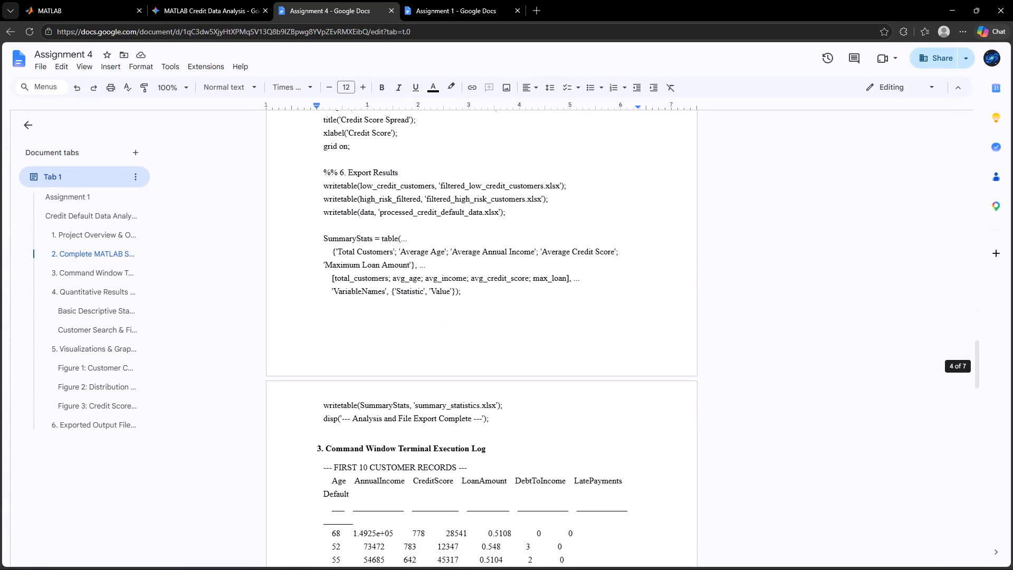
pyautogui.scroll(-5, 385, 324)
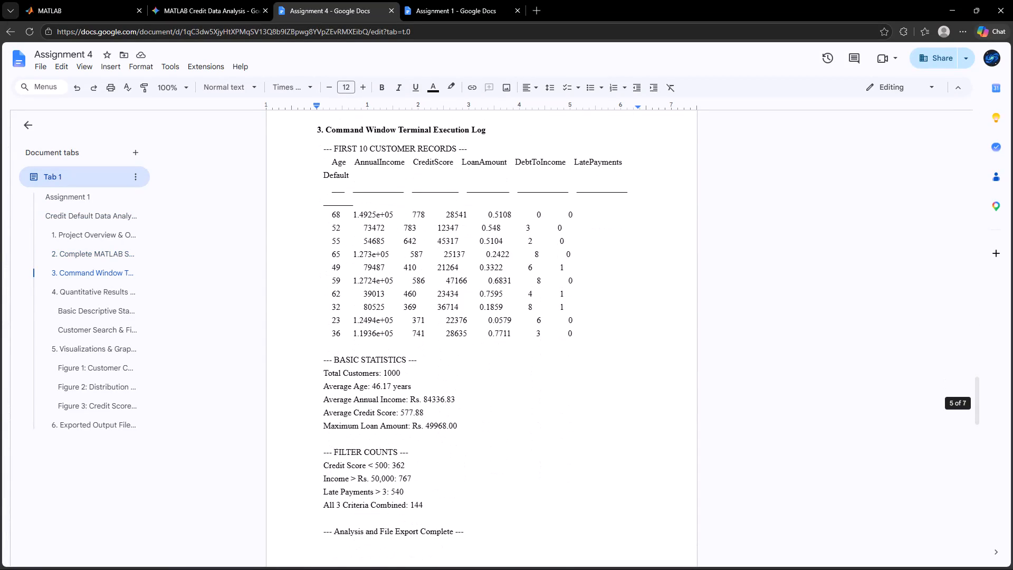
pyautogui.scroll(-2, 385, 324)
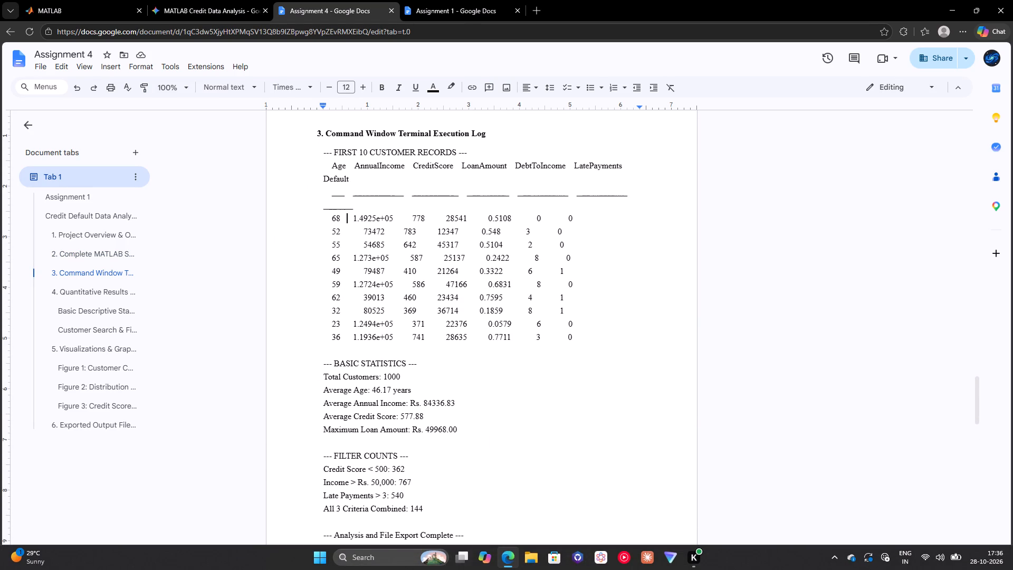
pyautogui.moveTo(466, 540); pyautogui.dragTo(324, 149)
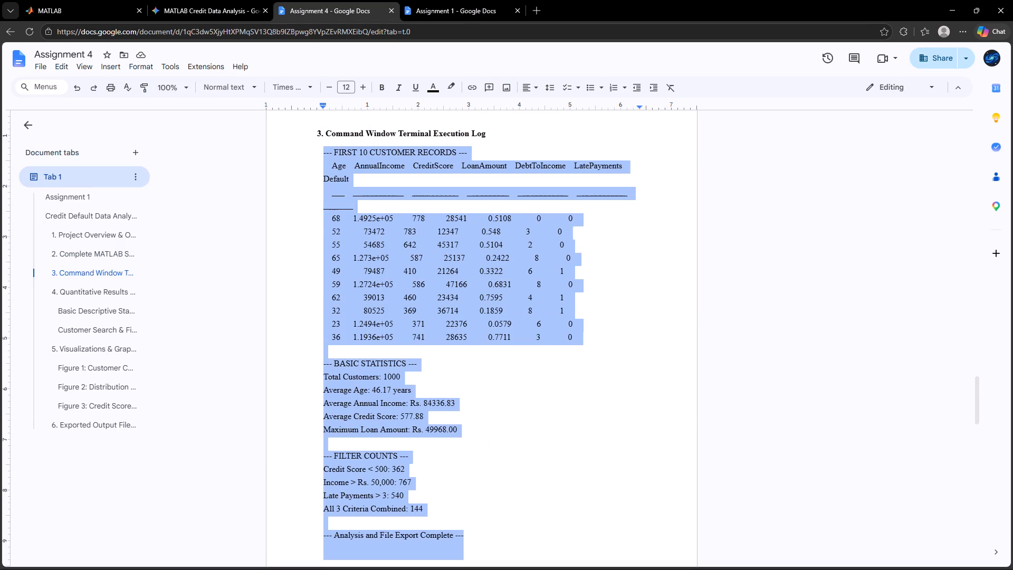
pyautogui.moveTo(324, 149); pyautogui.dragTo(323, 153)
pyautogui.press('BackSpace')
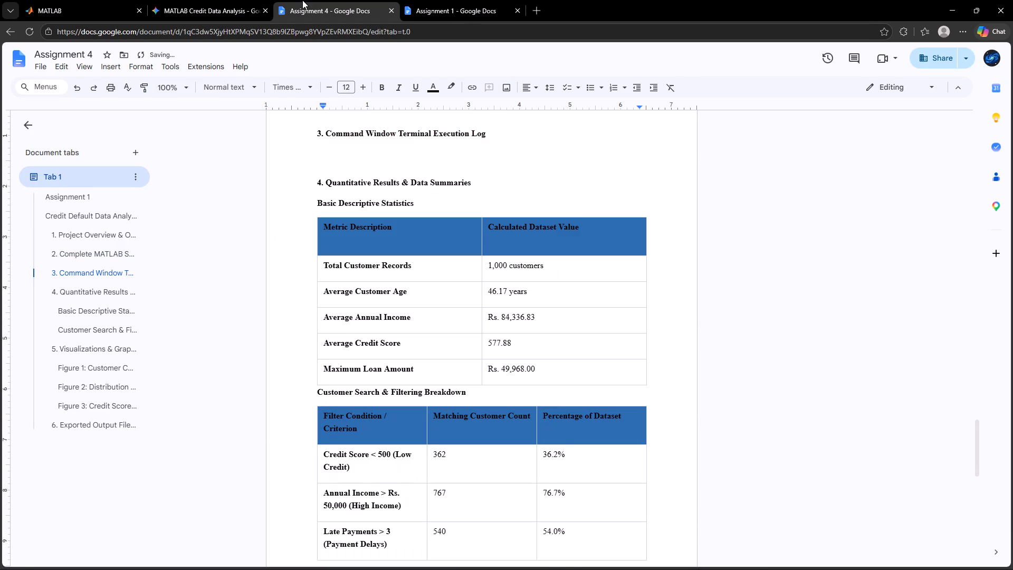
# Capture the MATLAB Command Window output from the customer records to the export line, and paste the screenshot under Assignment 4's section 3 heading.
pyautogui.click(187, 0)
pyautogui.click(56, 0)
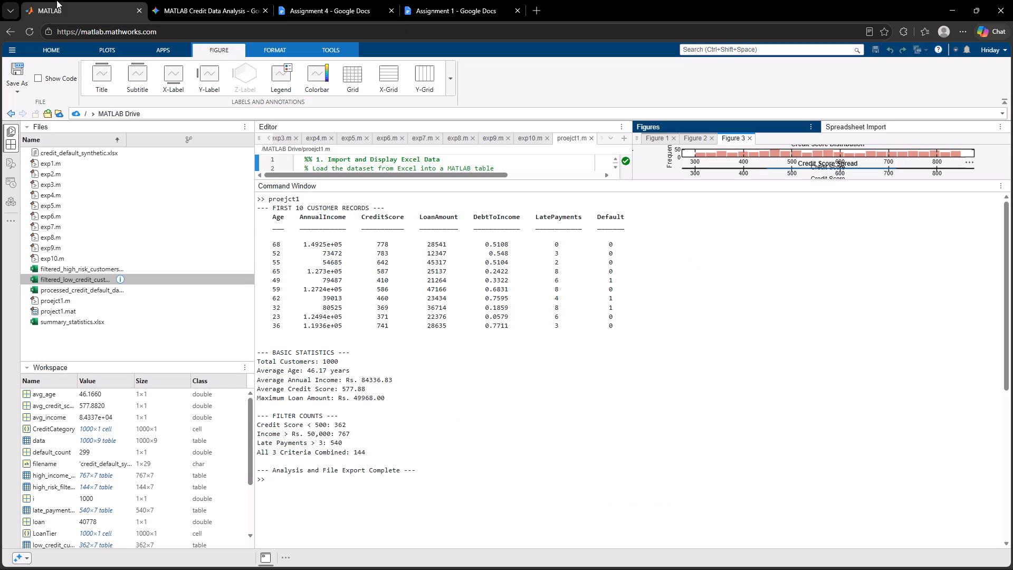
pyautogui.click(56, 0)
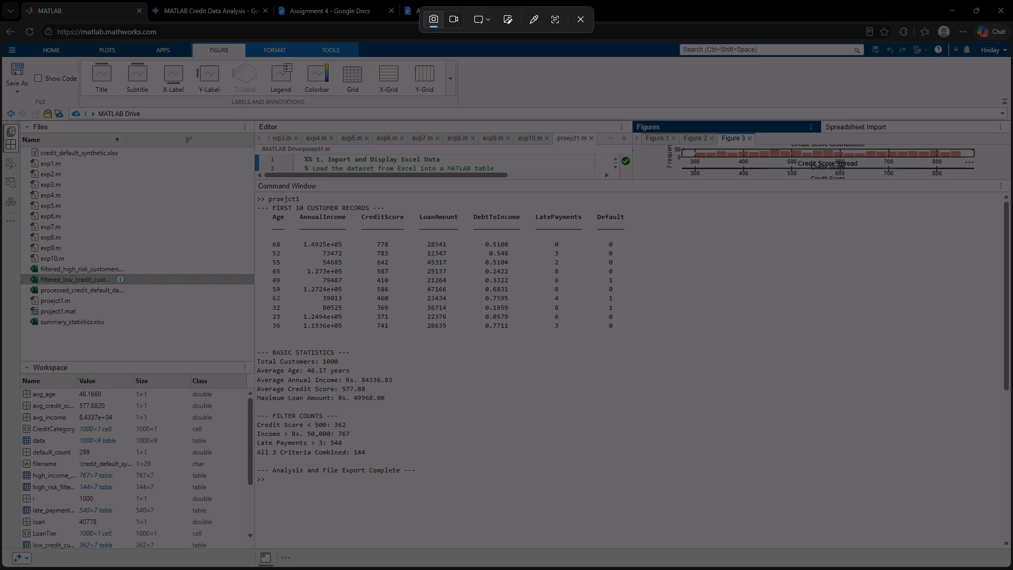
pyautogui.moveTo(255, 201); pyautogui.dragTo(646, 427)
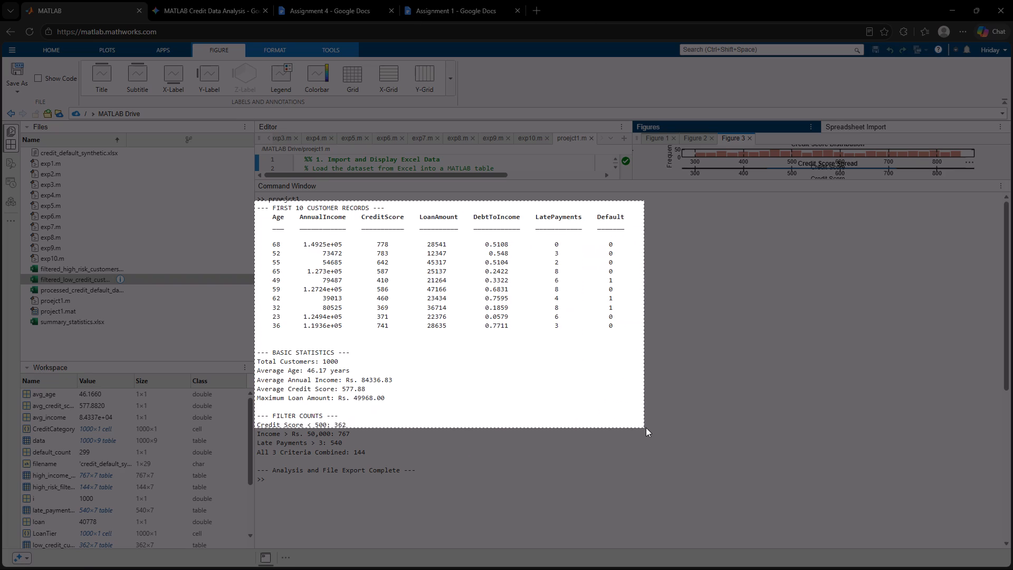
pyautogui.moveTo(646, 427); pyautogui.dragTo(648, 489)
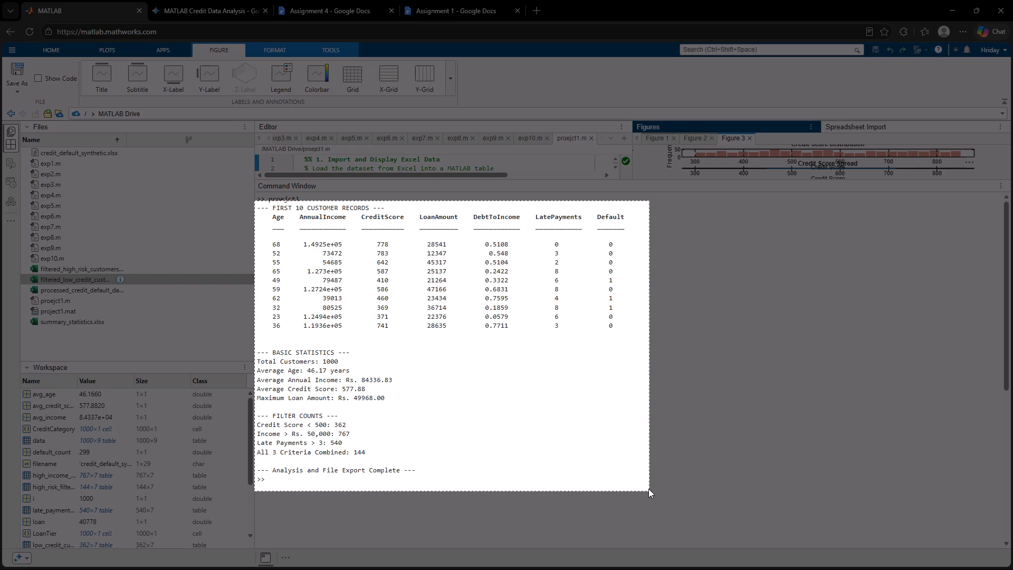
pyautogui.moveTo(648, 489); pyautogui.dragTo(636, 488)
pyautogui.click(380, 0)
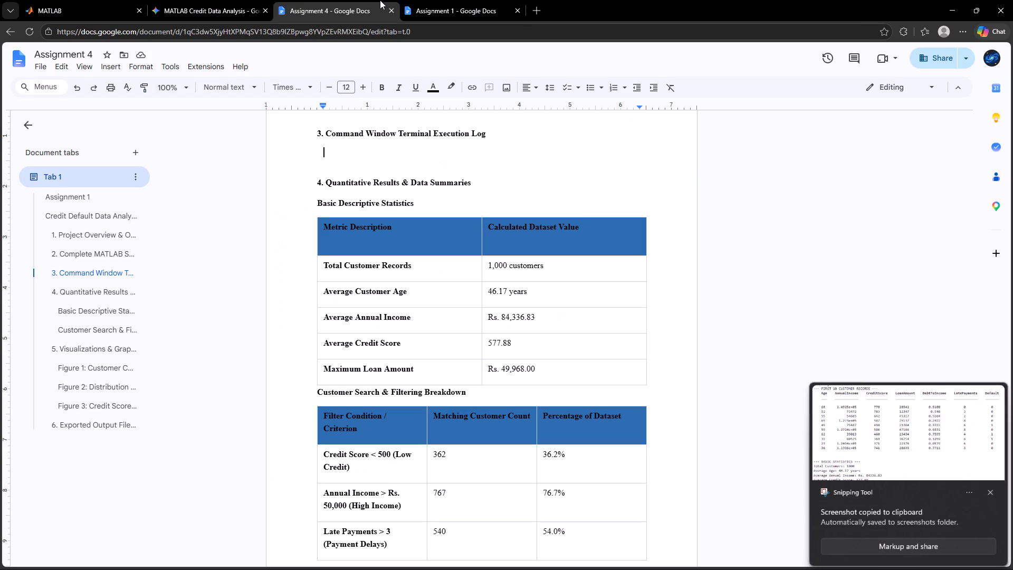
pyautogui.hotkey('ctrl', 'v')
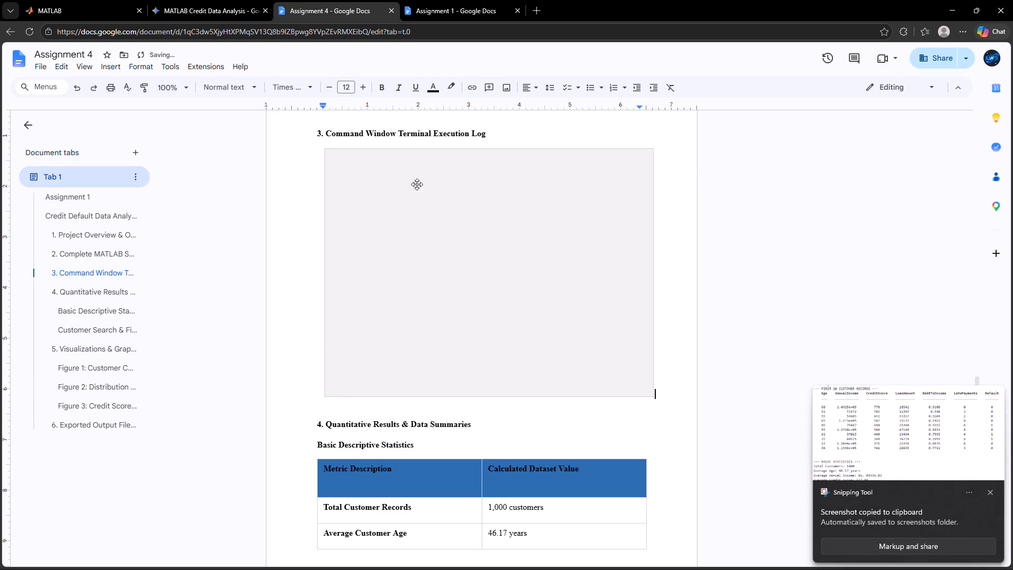
# Add a thin black border around the pasted Command Window screenshot in section 3 and check how it sits on the page.
pyautogui.click(415, 225)
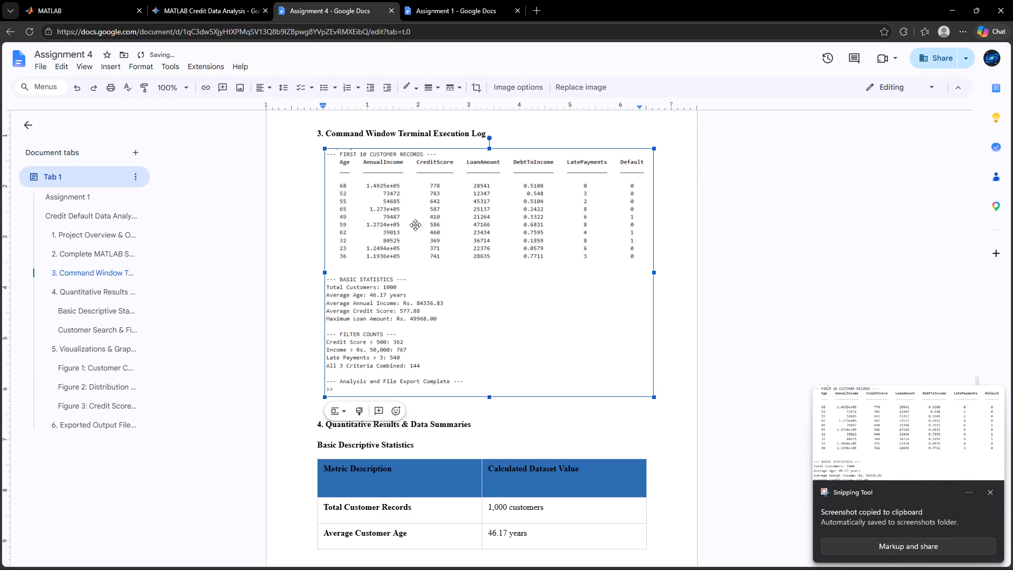
pyautogui.click(408, 90)
pyautogui.click(422, 90)
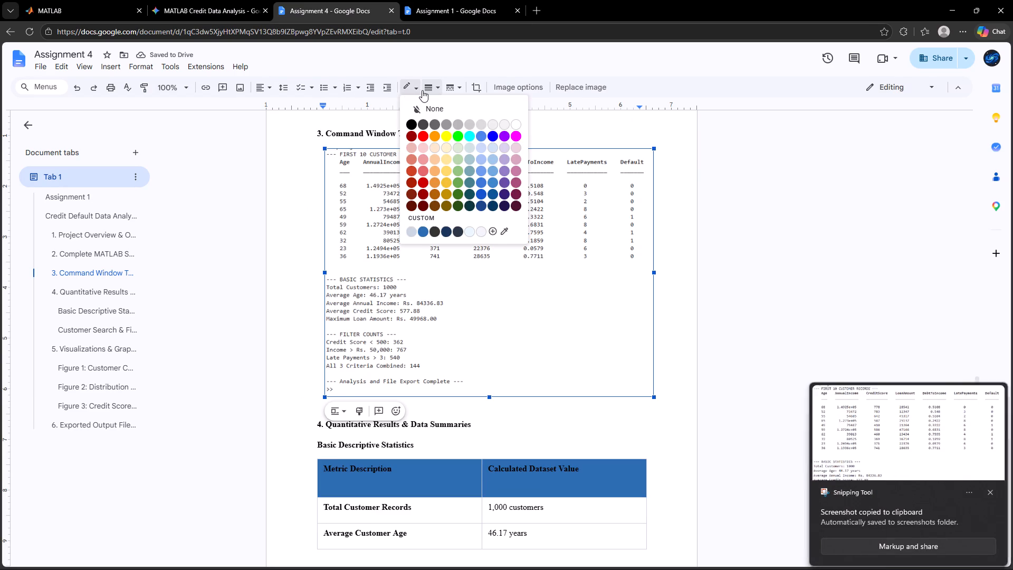
pyautogui.click(445, 107)
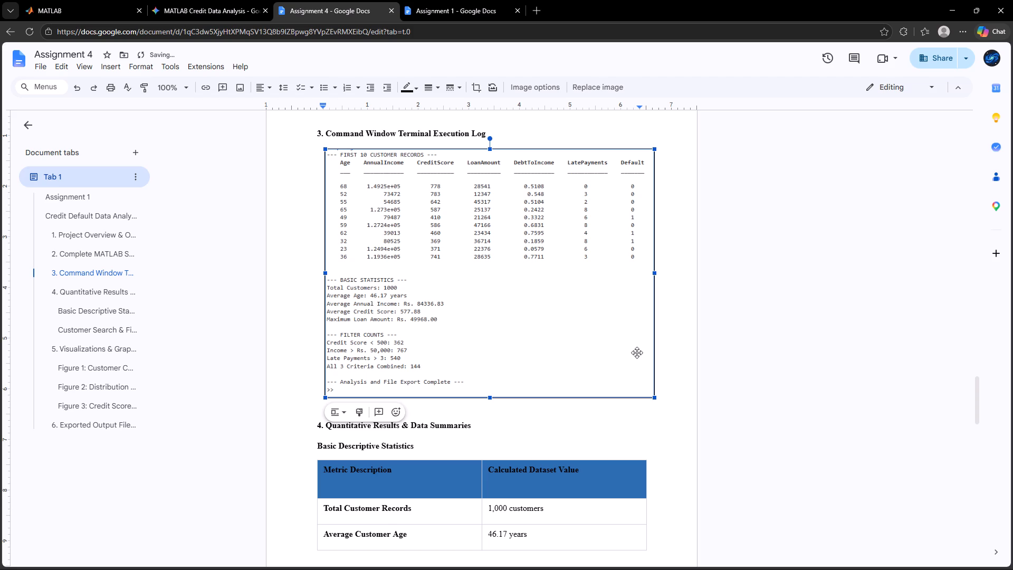
pyautogui.click(711, 359)
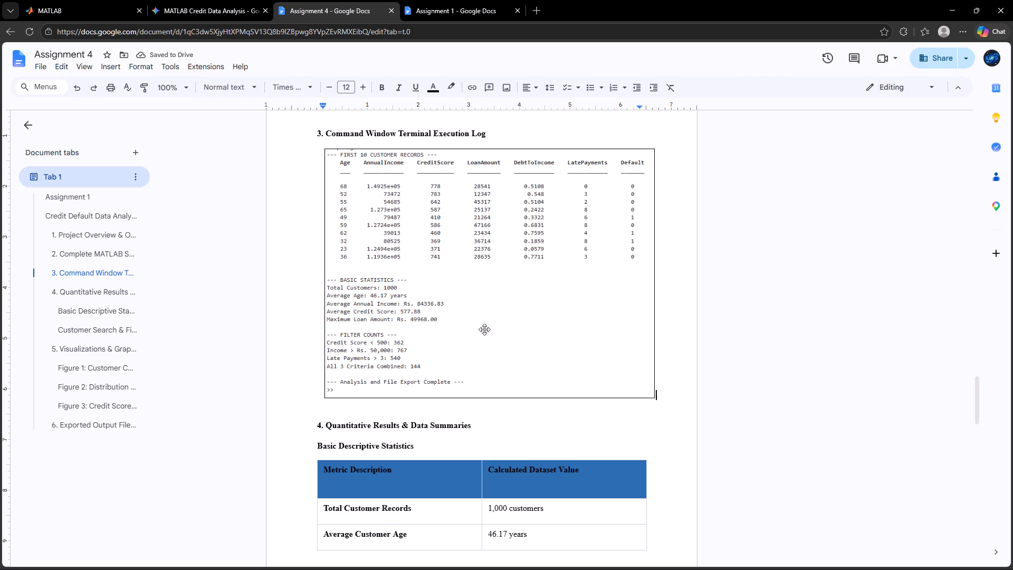
pyautogui.moveTo(484, 329); pyautogui.dragTo(465, 328)
pyautogui.click(465, 328)
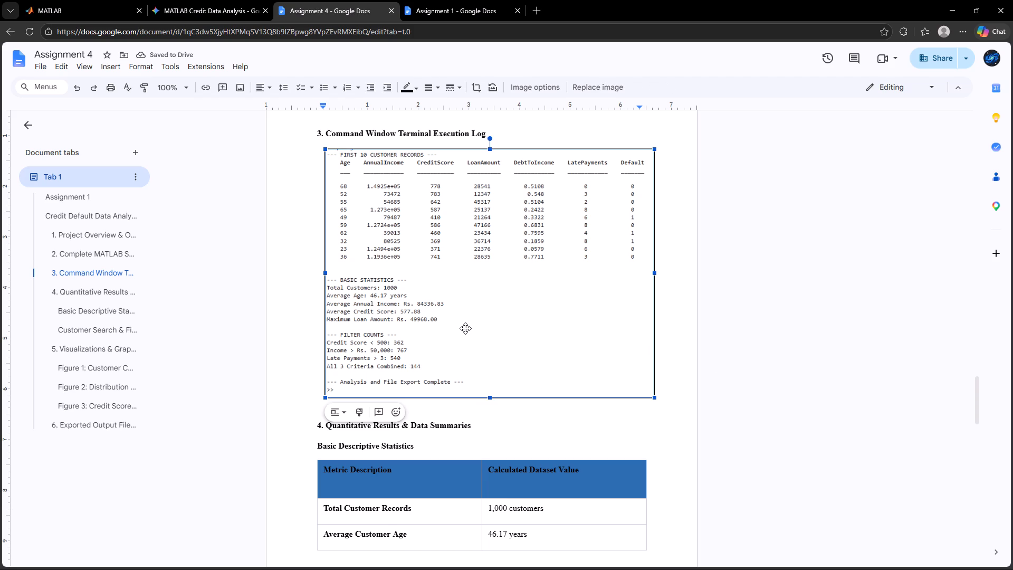
pyautogui.click(707, 395)
pyautogui.scroll(5, 707, 395)
pyautogui.scroll(-1, 707, 395)
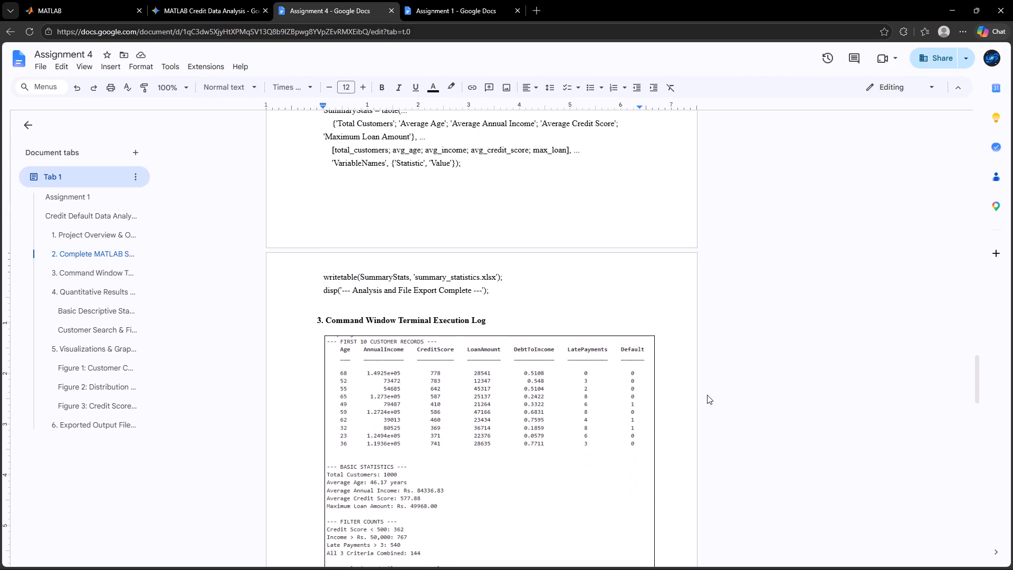
pyautogui.scroll(-1, 707, 395)
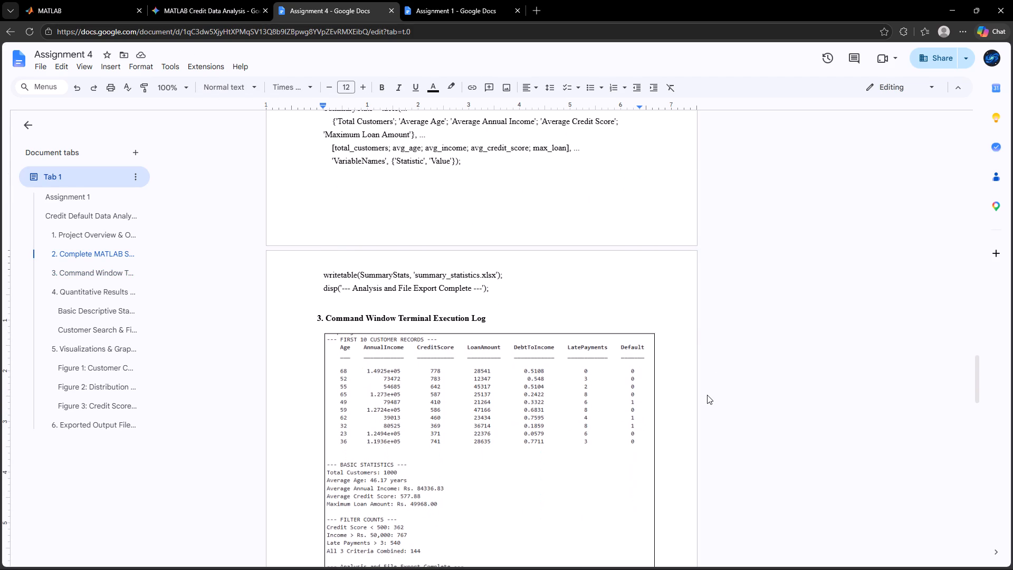
pyautogui.scroll(-2, 707, 395)
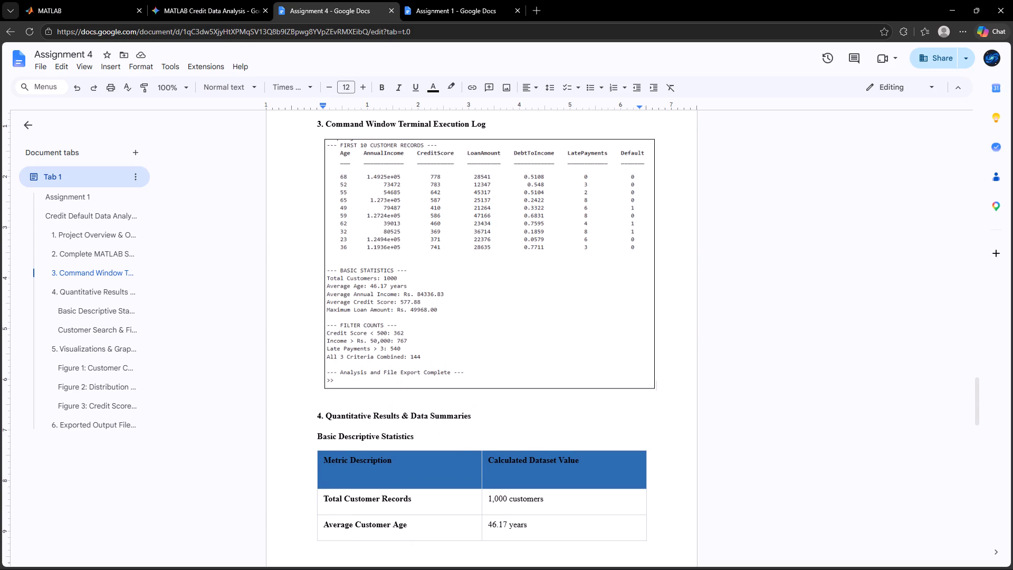
# Review Assignment 4 from the section 4 tables through the exported files summary, and return to the title page.
pyautogui.scroll(-1, 650, 403)
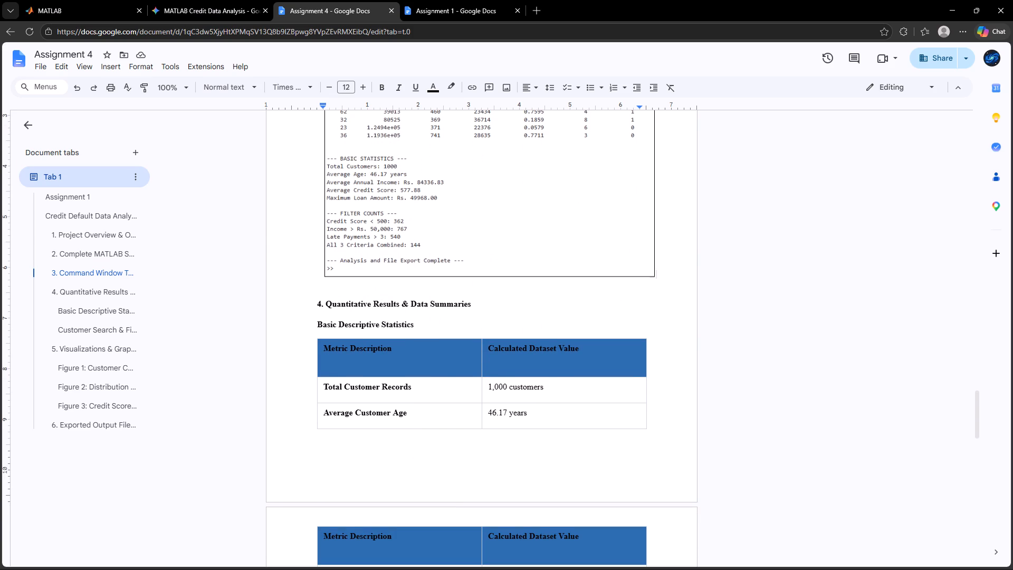
pyautogui.scroll(-2, 650, 403)
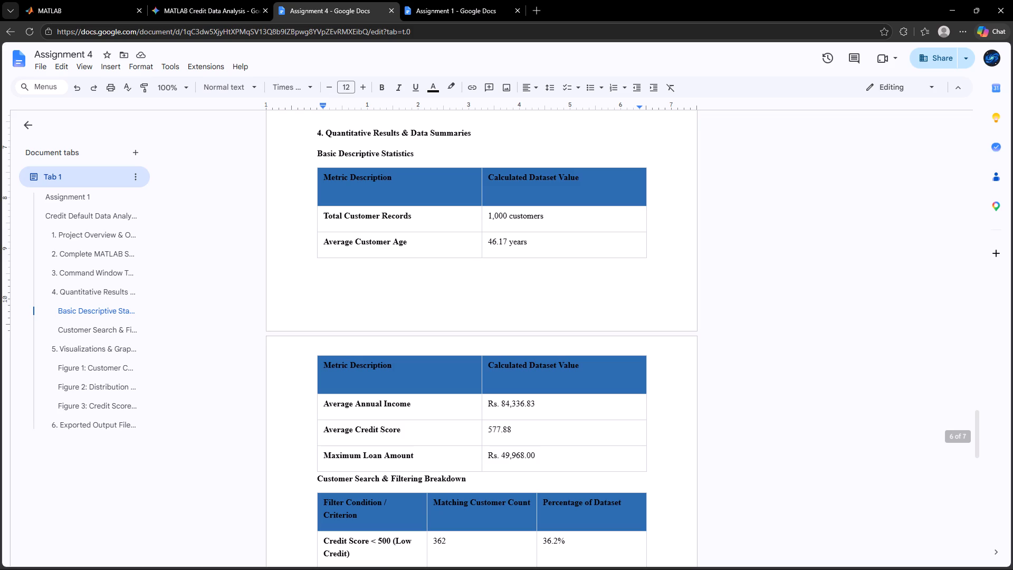
pyautogui.scroll(-3, 650, 403)
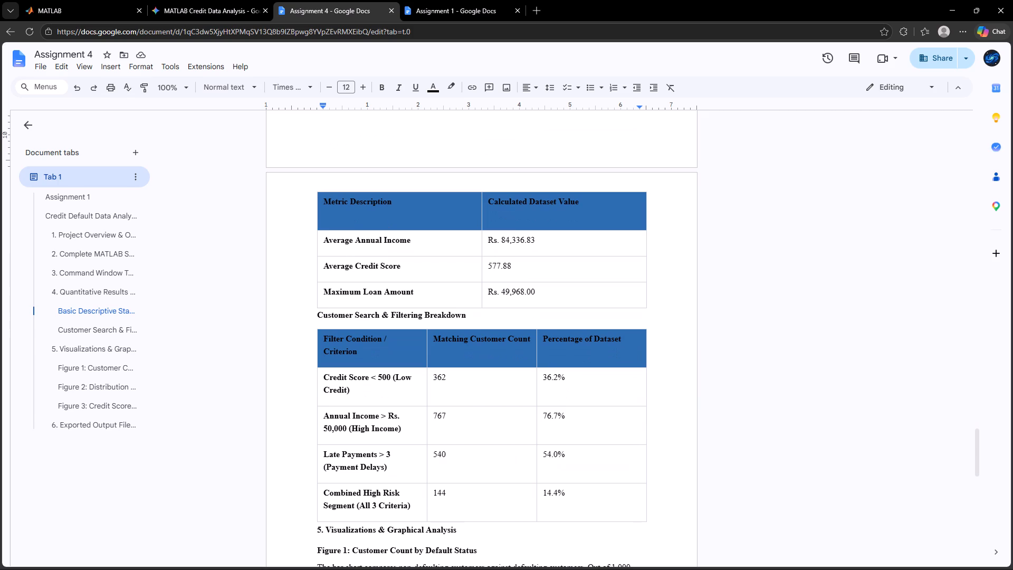
pyautogui.scroll(-3, 650, 403)
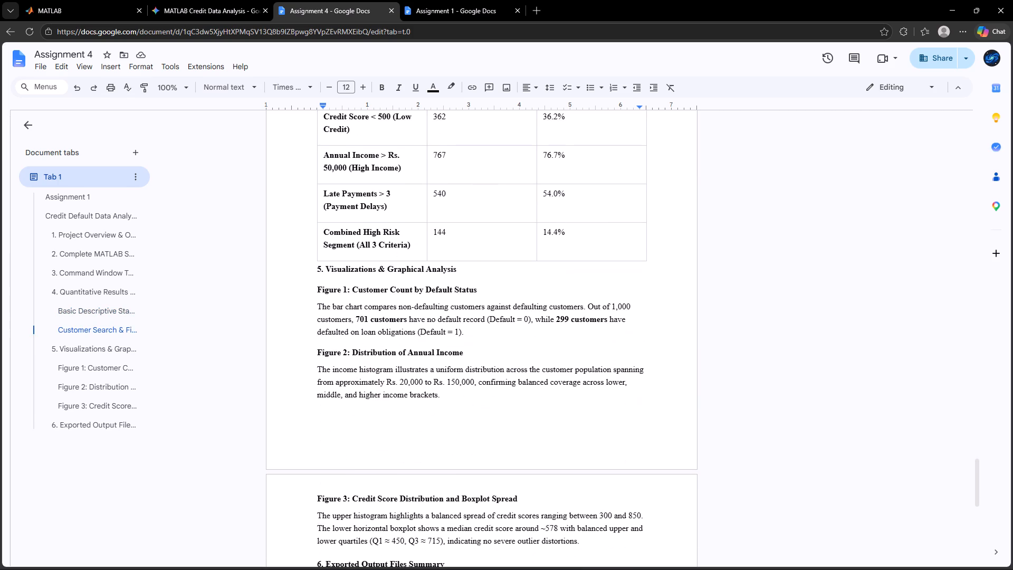
pyautogui.scroll(-2, 650, 403)
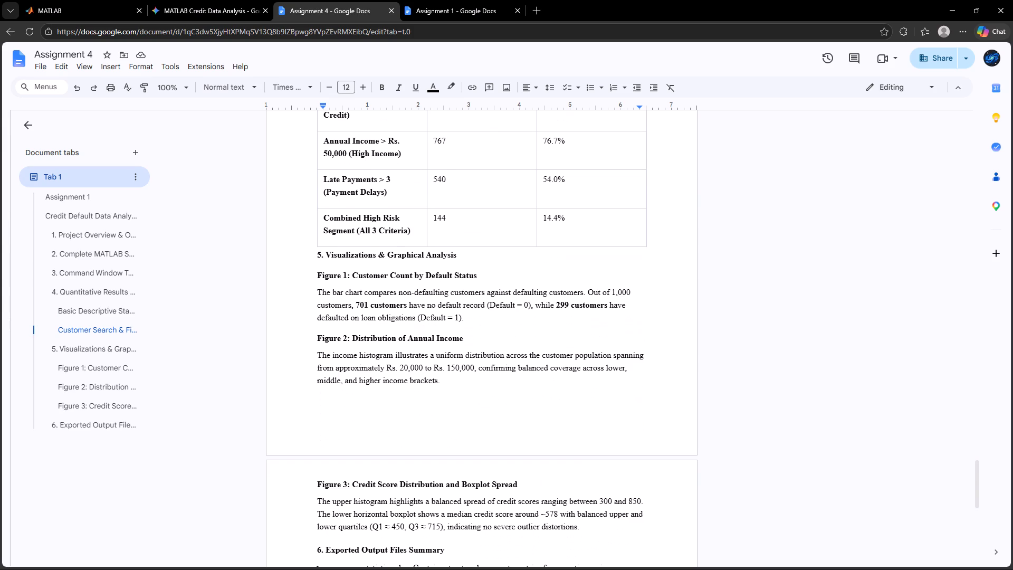
pyautogui.scroll(-4, 650, 403)
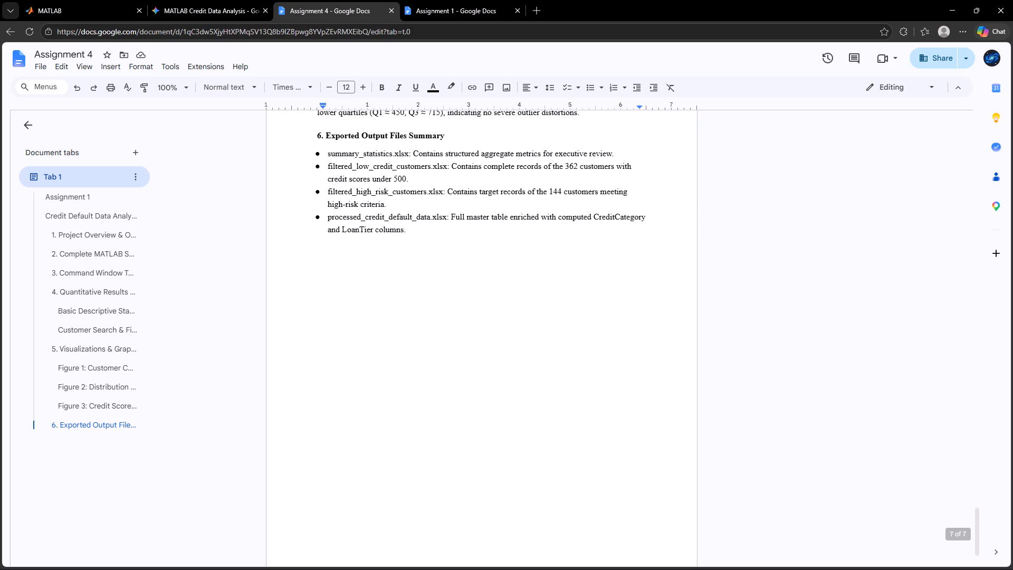
pyautogui.scroll(13, 383, 156)
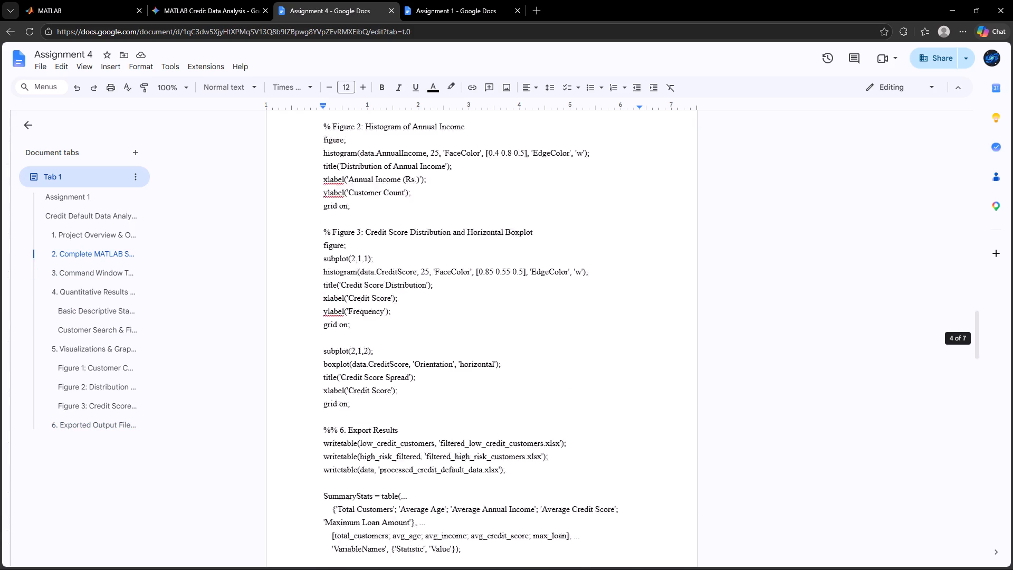
pyautogui.scroll(8, 383, 156)
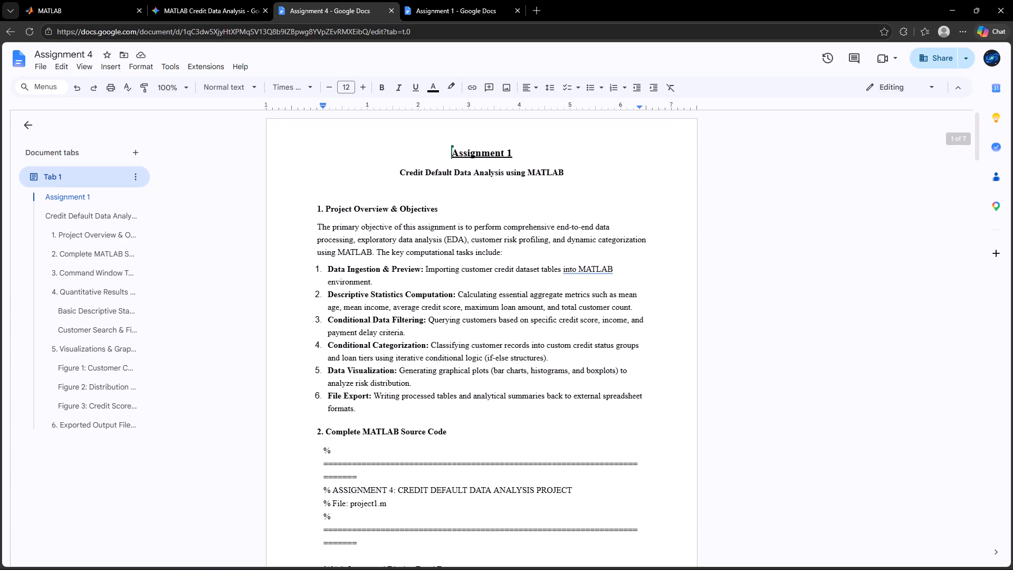
pyautogui.click(398, 182)
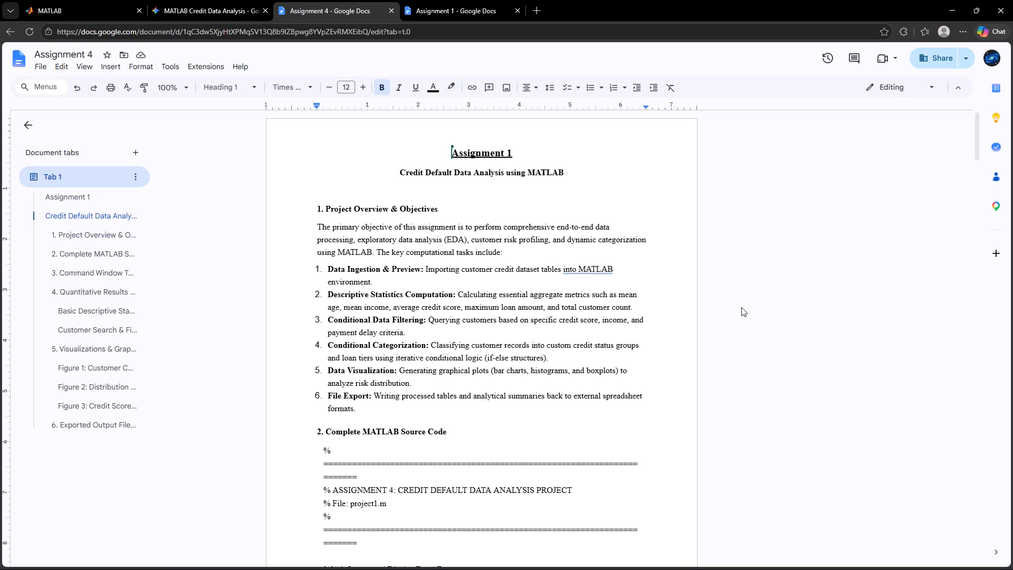
pyautogui.click(741, 307)
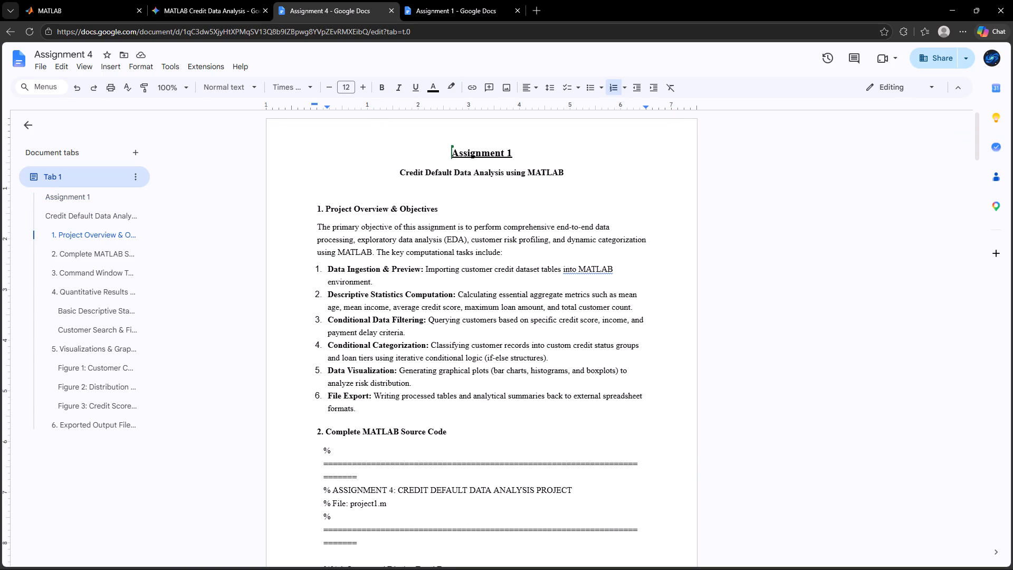
# Delete the opening banner comment with the "ASSIGNMENT 4" and "File: project1.m" lines from section 2's MATLAB code, leaving one blank line below the heading.
pyautogui.scroll(-2, 479, 308)
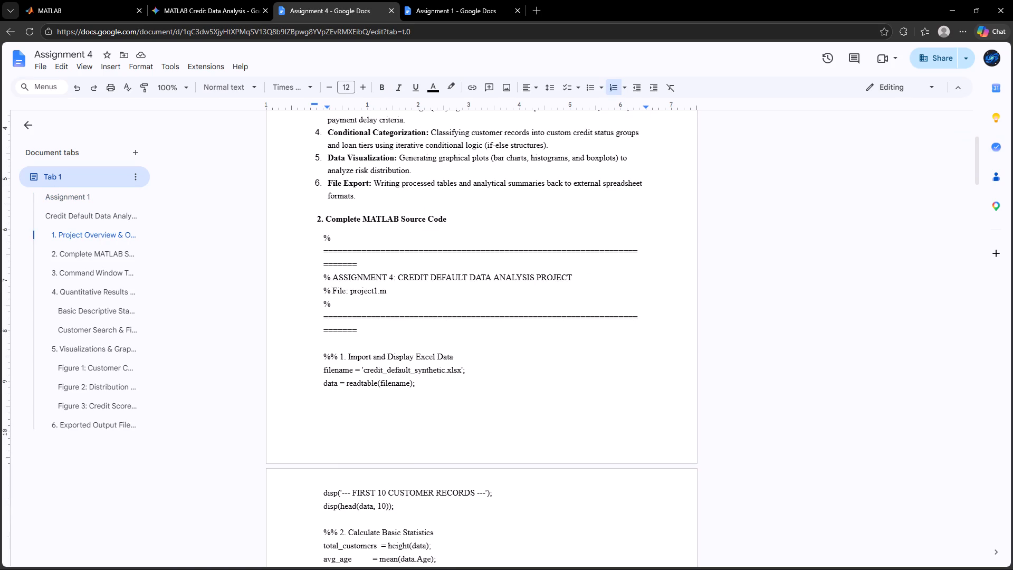
pyautogui.moveTo(365, 331); pyautogui.dragTo(346, 322)
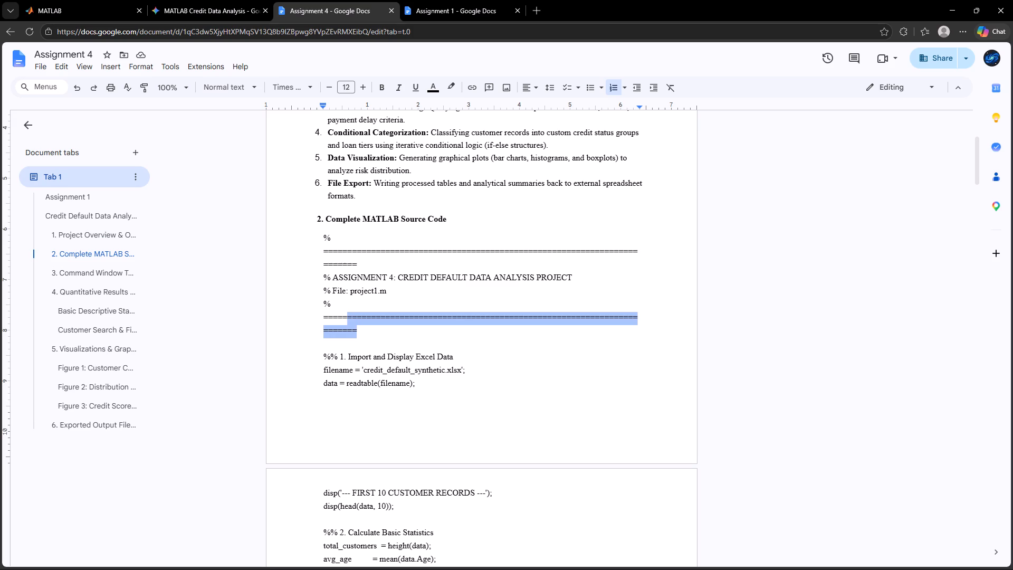
pyautogui.moveTo(346, 322); pyautogui.dragTo(312, 242)
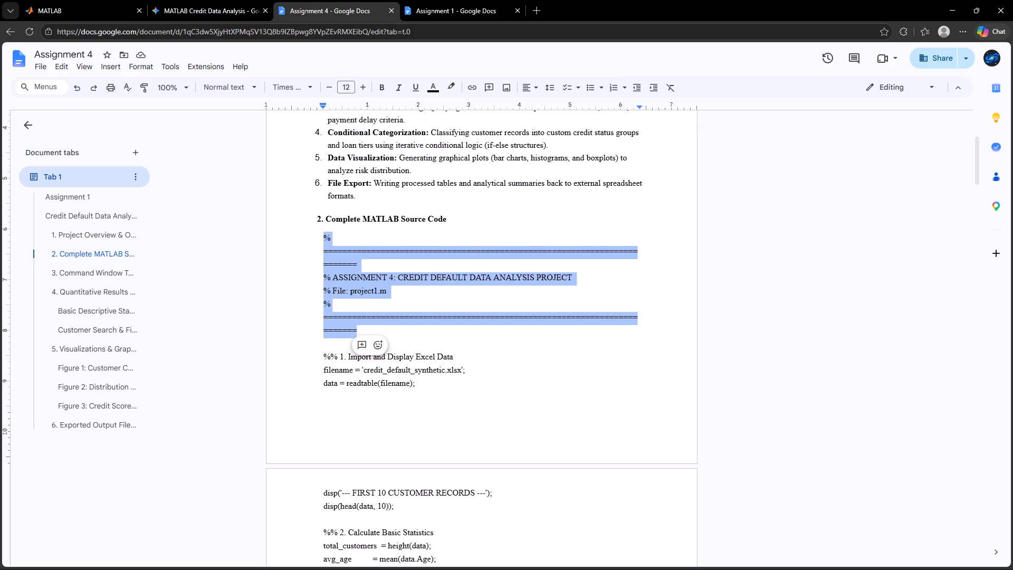
pyautogui.press('BackSpace')
pyautogui.press('Down')
pyautogui.press('BackSpace')
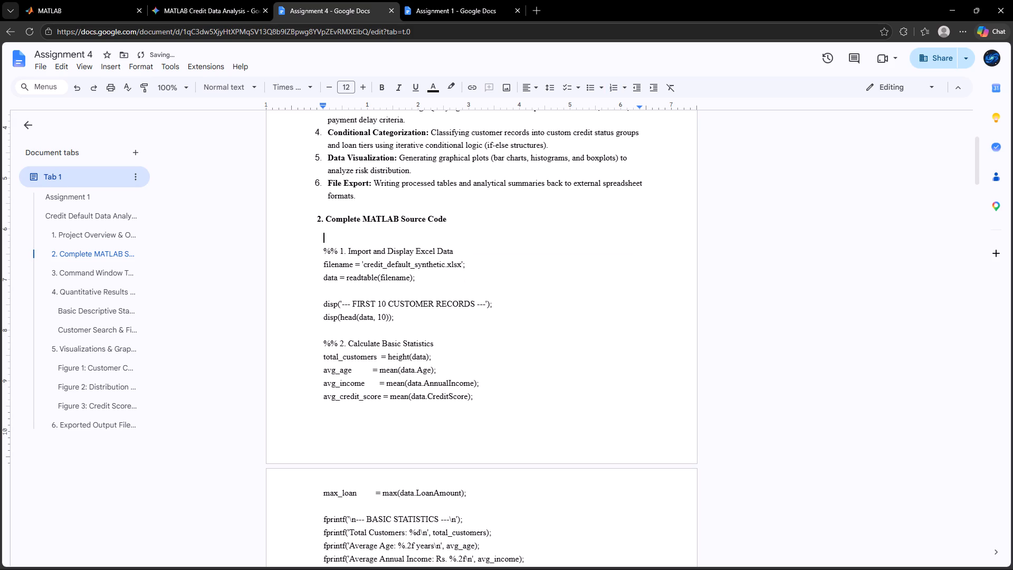
pyautogui.press('BackSpace')
pyautogui.press('BackSpace')
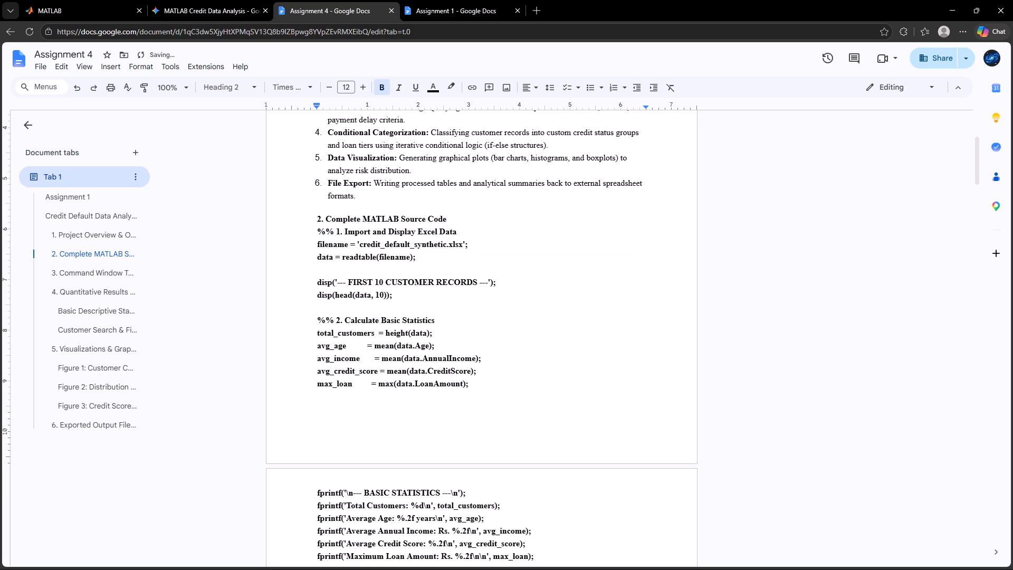
pyautogui.hotkey('ctrl', 'z')
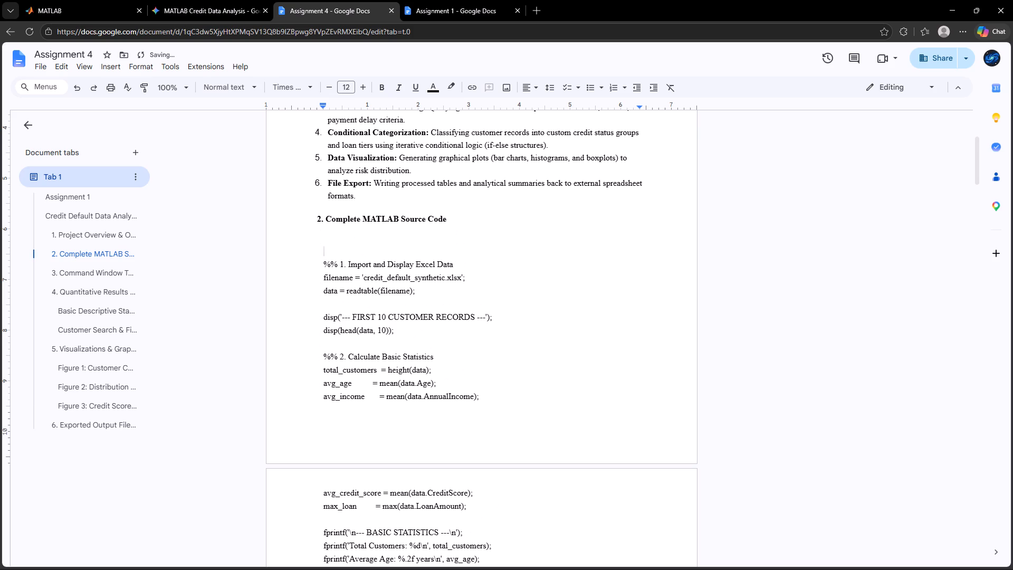
pyautogui.press('BackSpace')
pyautogui.click(959, 409)
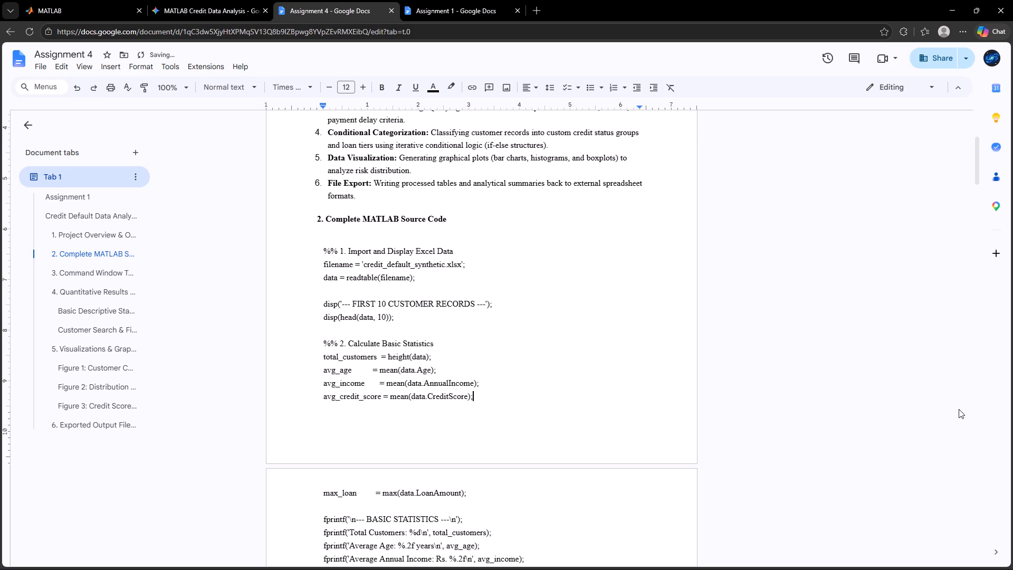
# Add blank lines after the code's final disp line to push the section 3 heading onto the page with its screenshot.
pyautogui.scroll(-16, 959, 409)
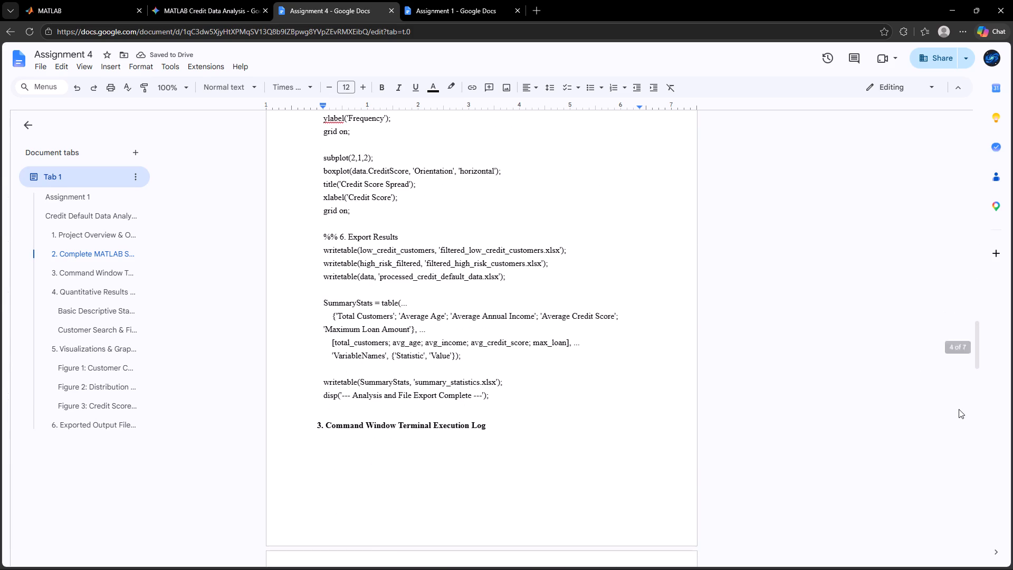
pyautogui.scroll(-1, 959, 409)
pyautogui.click(611, 232)
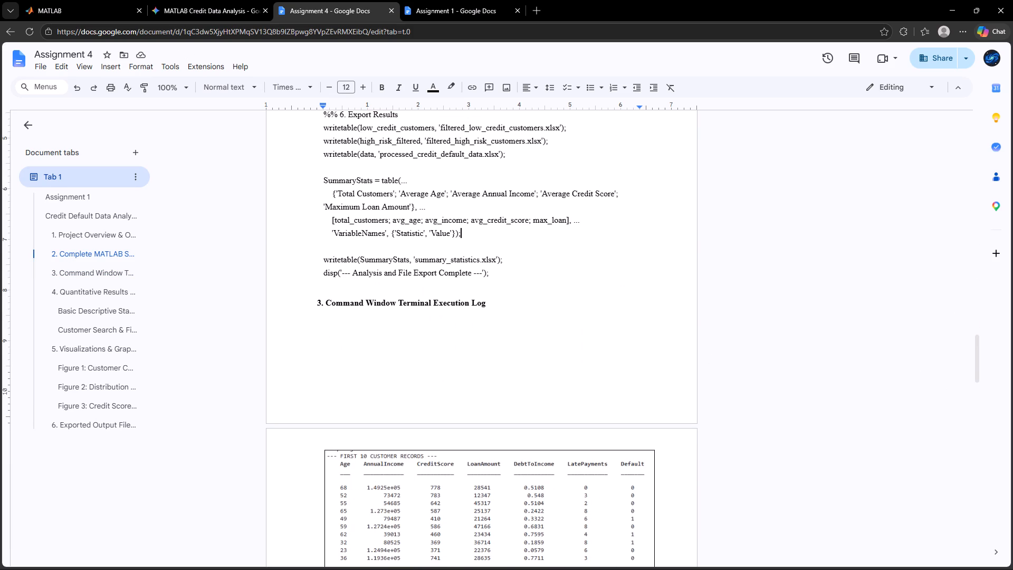
pyautogui.click(581, 259)
pyautogui.click(477, 288)
pyautogui.click(499, 281)
pyautogui.press('Return')
pyautogui.press('Return')
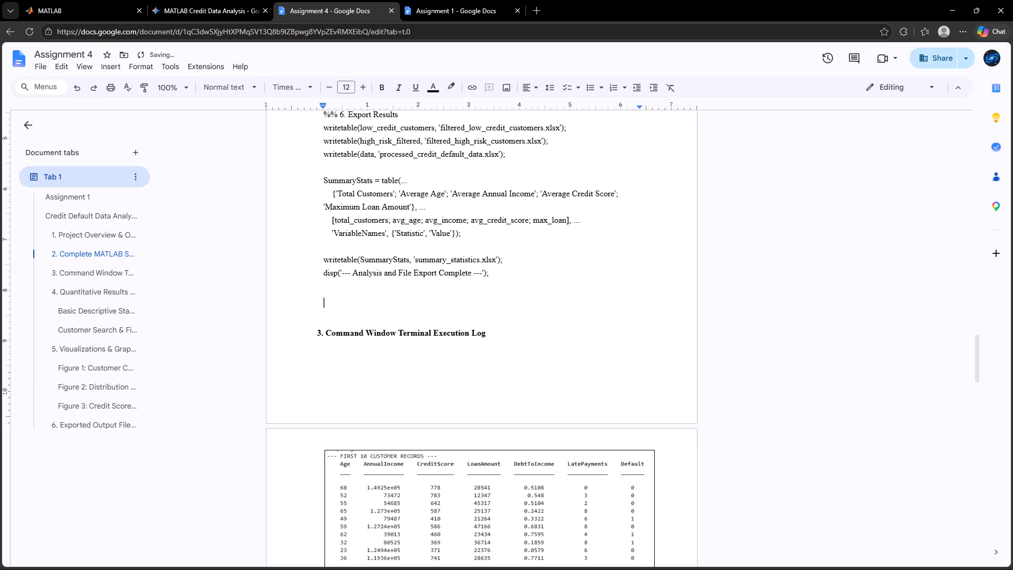
pyautogui.scroll(-3, 499, 281)
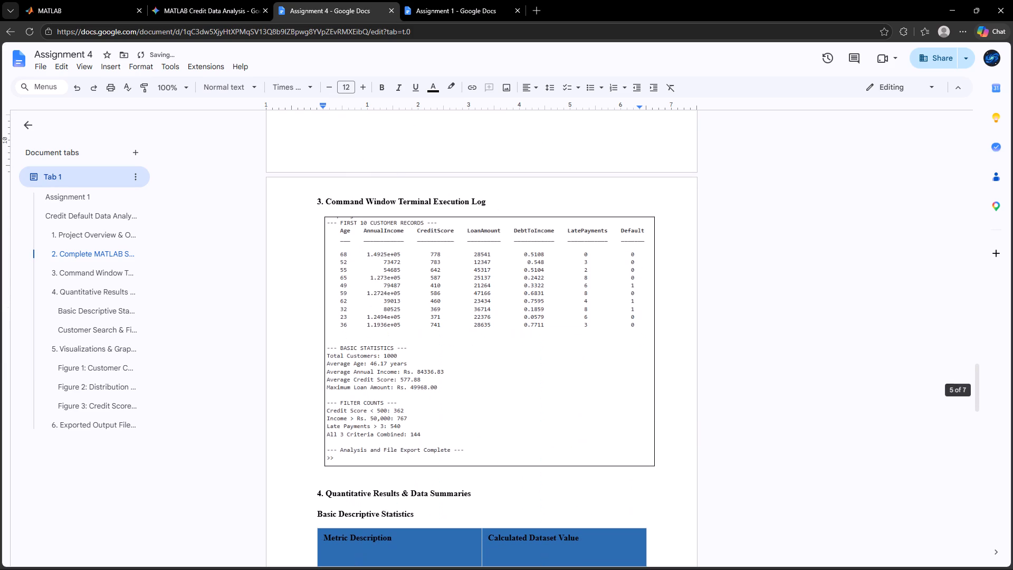
pyautogui.click(312, 204)
# Make the background of both header cells, Metric Description and Calculated Dataset Value, transparent in the Basic Descriptive Statistics table.
pyautogui.scroll(-4, 312, 204)
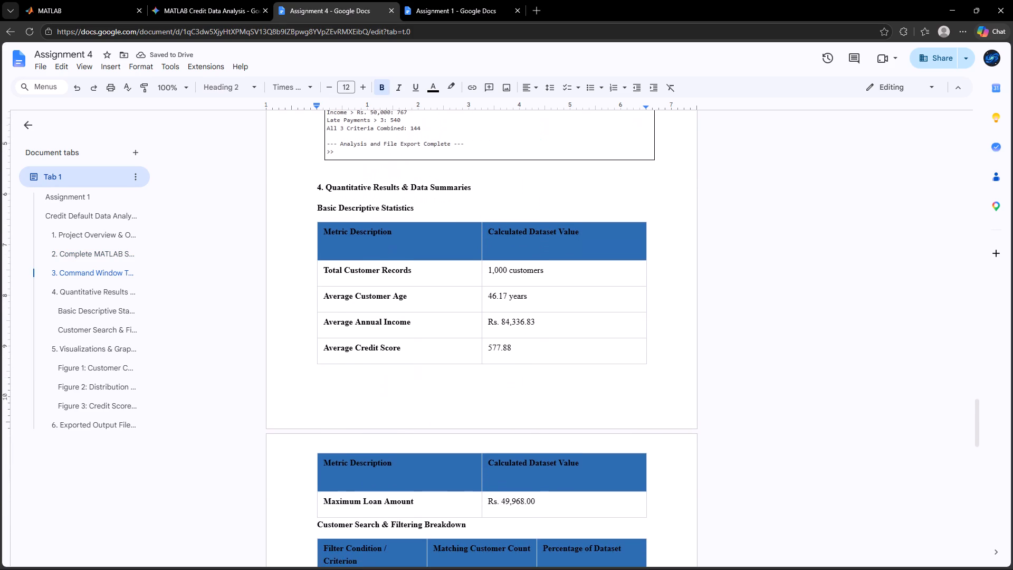
pyautogui.scroll(-1, 312, 204)
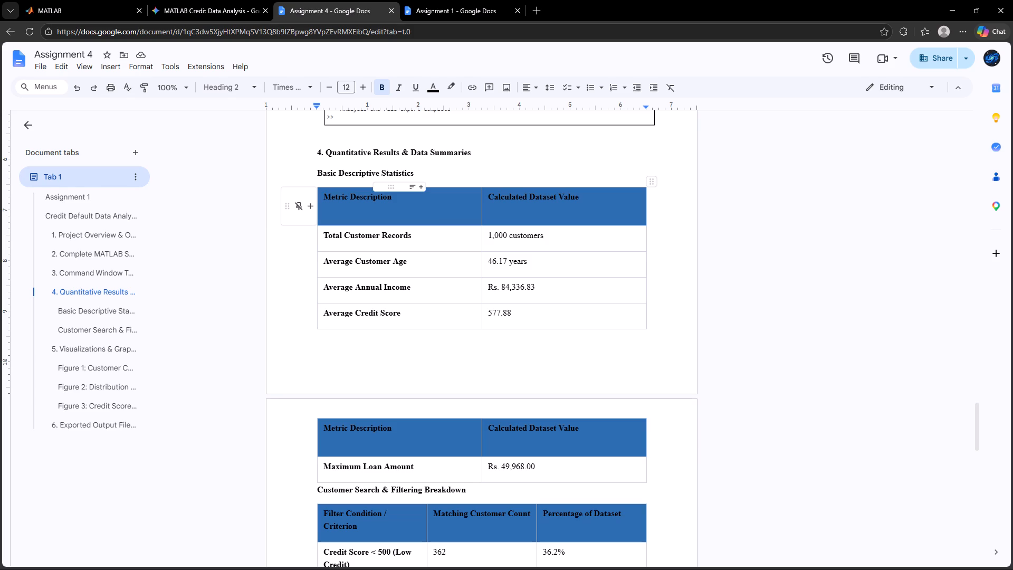
pyautogui.click(318, 184)
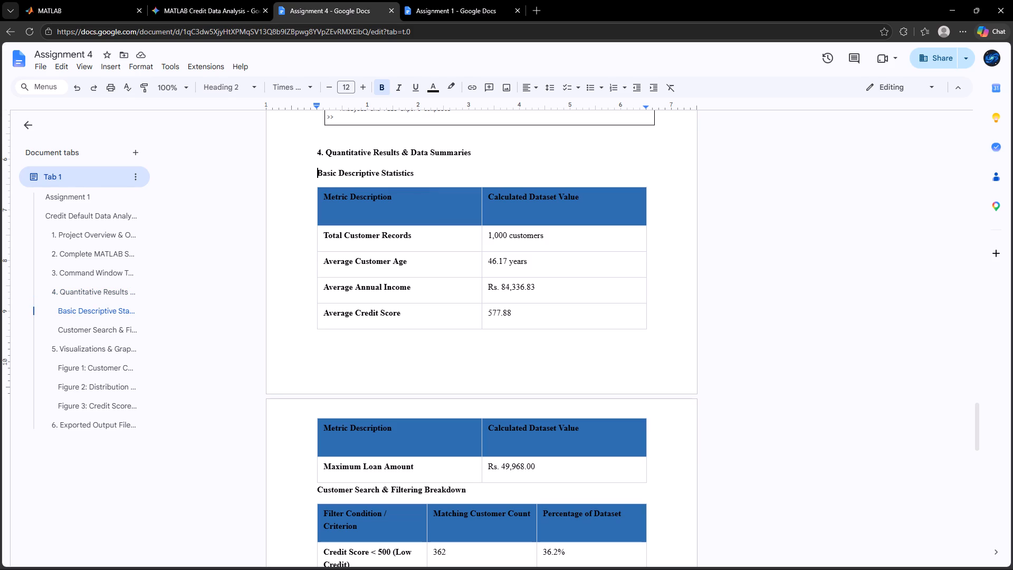
pyautogui.click(312, 185)
pyautogui.doubleClick(312, 185)
pyautogui.tripleClick(331, 193)
pyautogui.click(331, 193)
pyautogui.click(331, 193)
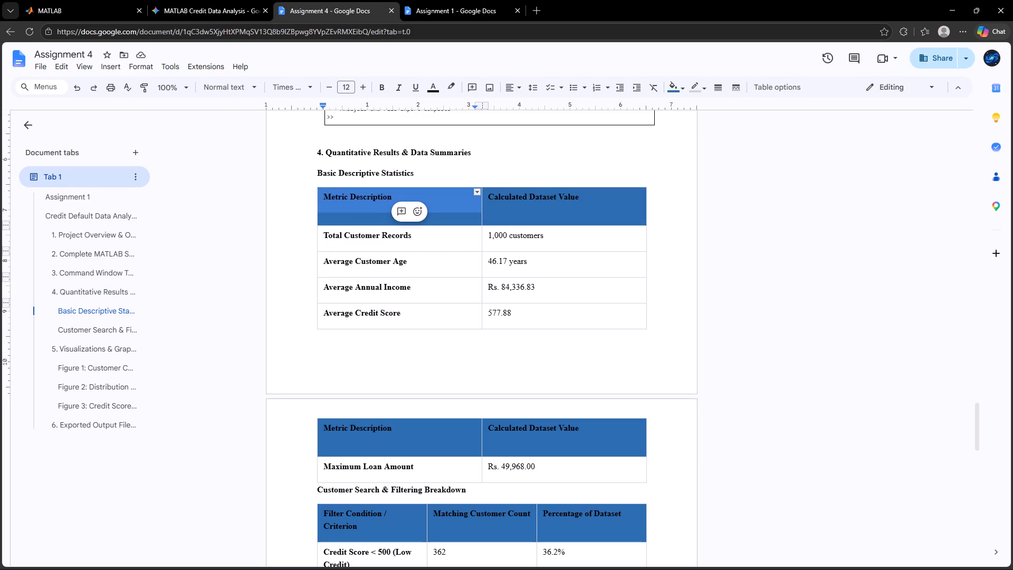
pyautogui.tripleClick(446, 266)
pyautogui.click(446, 266)
pyautogui.tripleClick(450, 213)
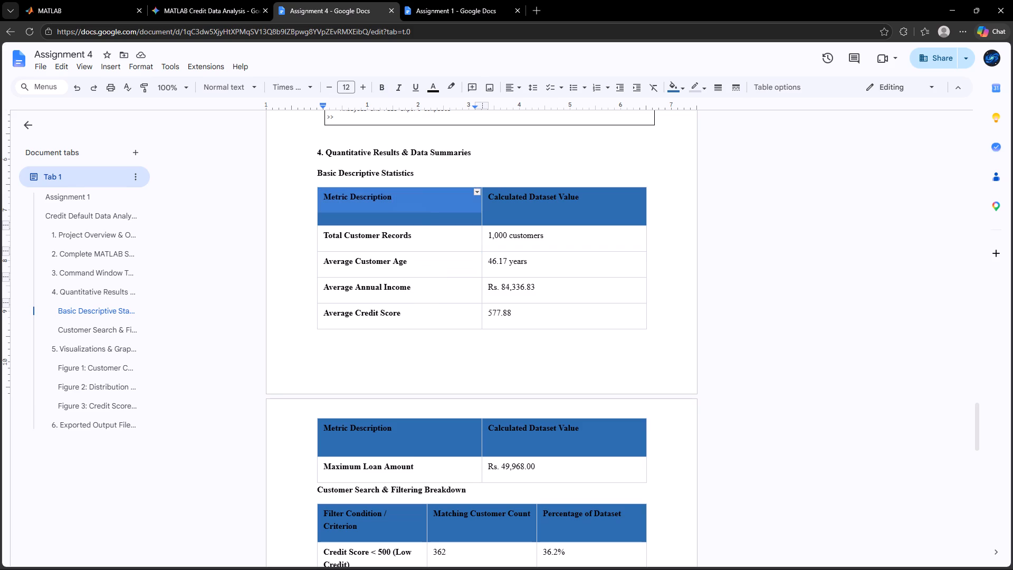
pyautogui.click(674, 92)
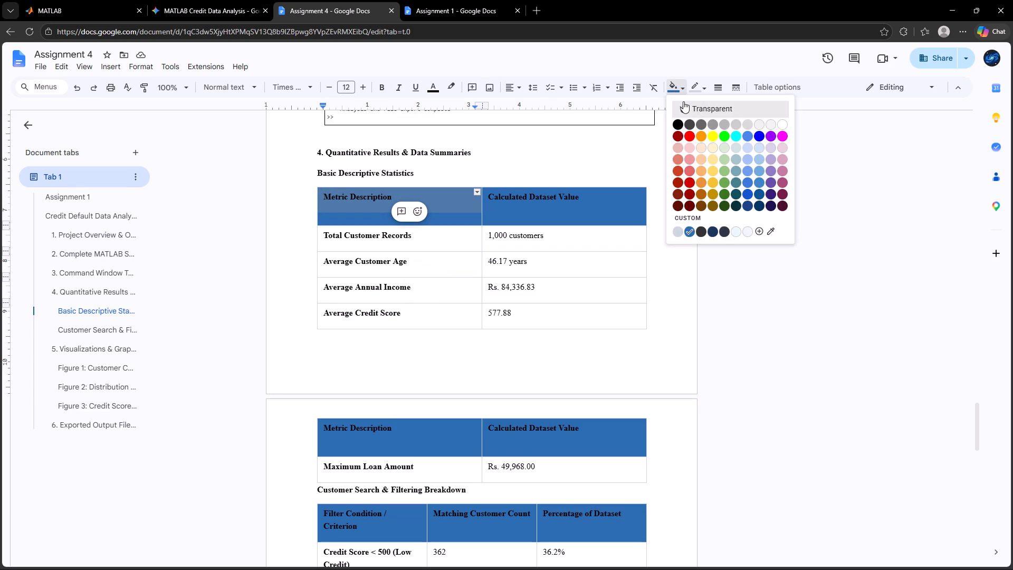
pyautogui.click(689, 108)
pyautogui.click(633, 190)
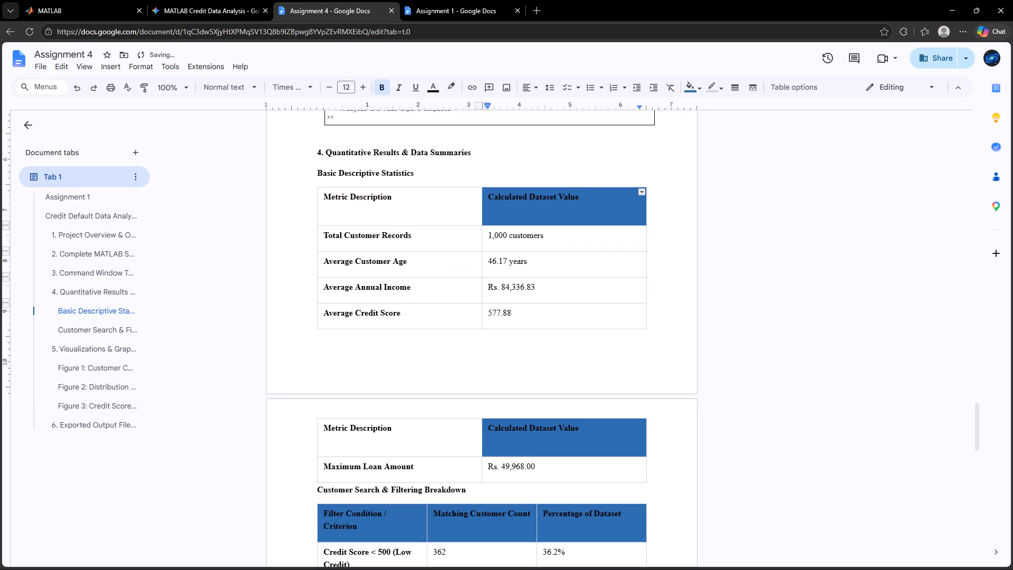
pyautogui.moveTo(686, 97); pyautogui.dragTo(695, 89)
pyautogui.click(695, 89)
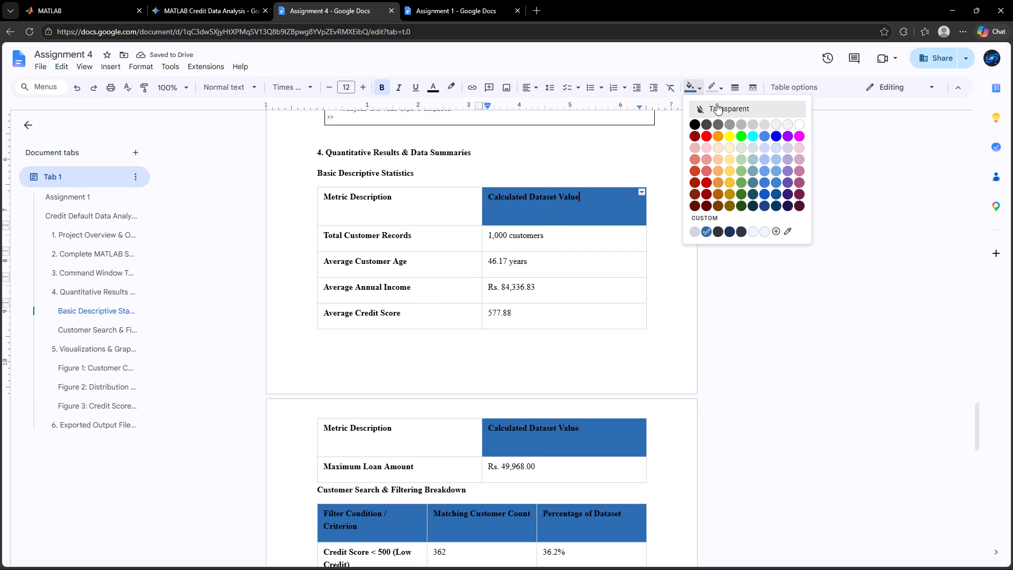
pyautogui.click(716, 103)
# Make the three header cells of the Customer Search & Filtering Breakdown table transparent: Filter Condition / Criterion, Matching Customer Count and Percentage of Dataset.
pyautogui.scroll(-2, 633, 323)
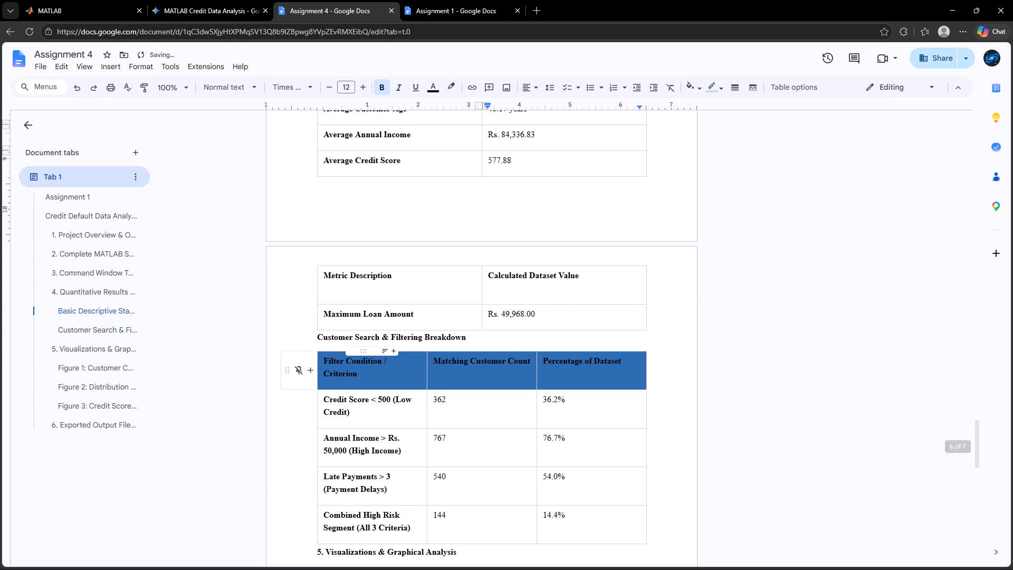
pyautogui.click(375, 370)
pyautogui.click(685, 87)
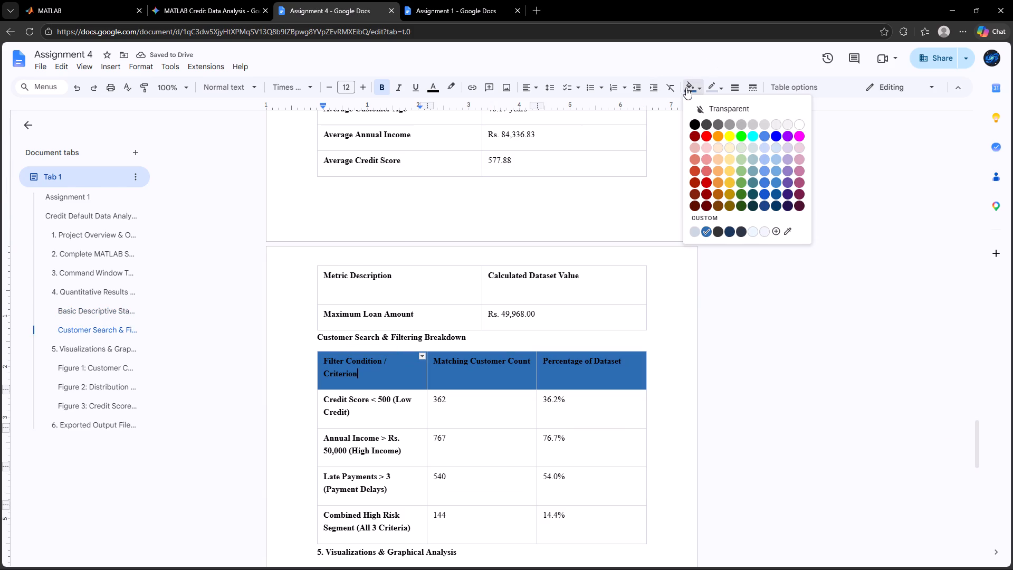
pyautogui.click(711, 104)
pyautogui.click(505, 374)
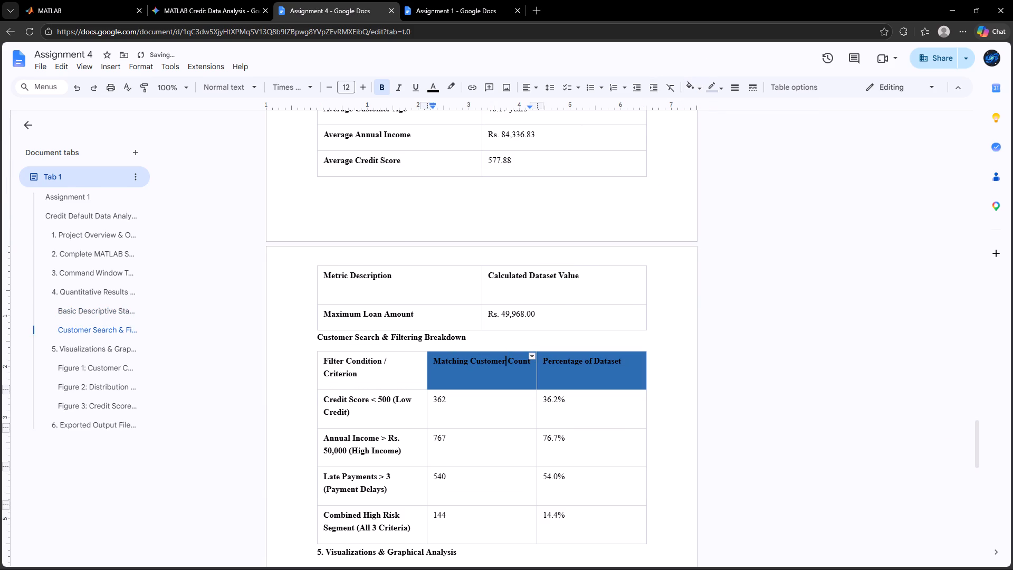
pyautogui.click(695, 92)
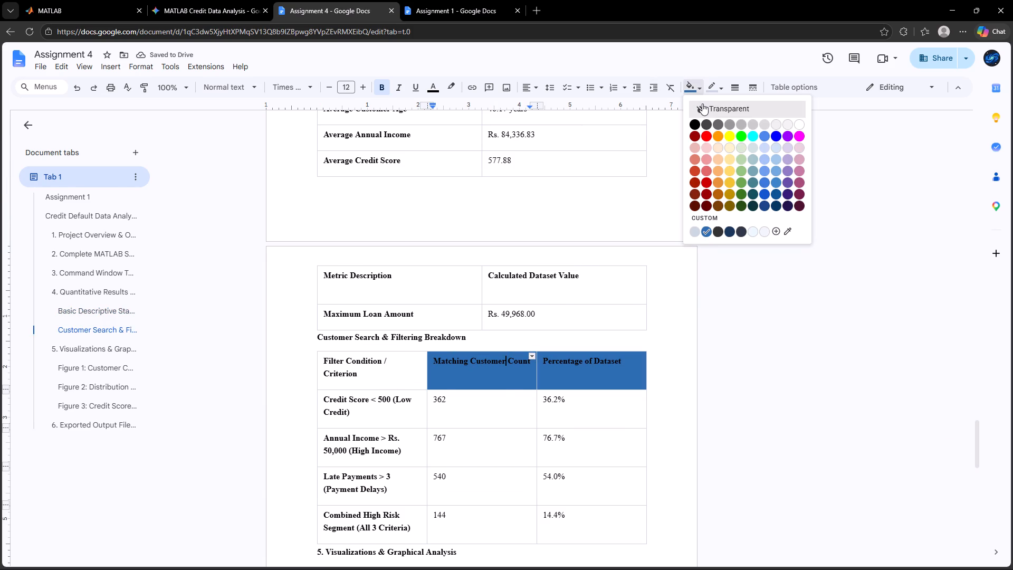
pyautogui.click(702, 103)
pyautogui.click(608, 358)
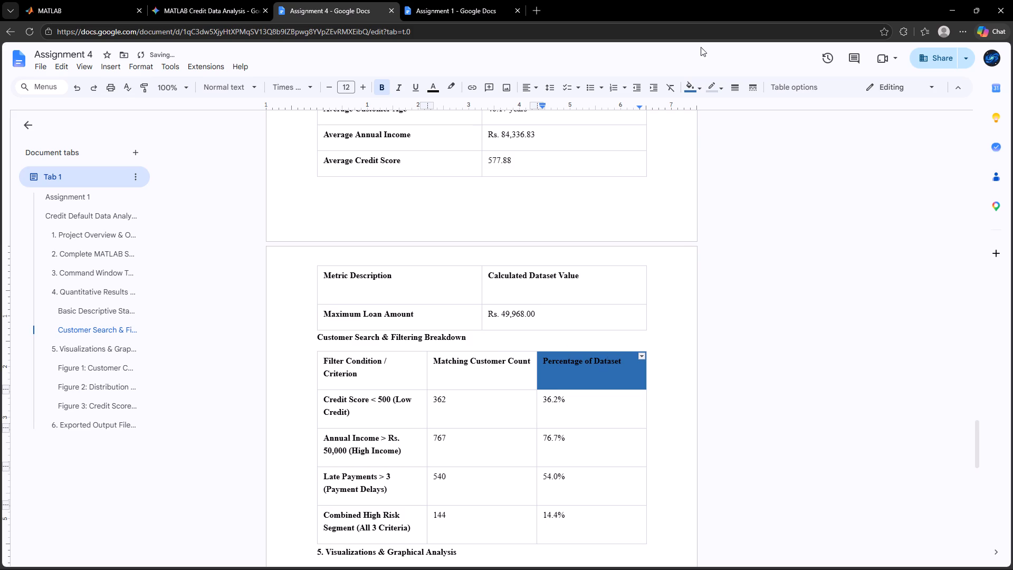
pyautogui.click(685, 81)
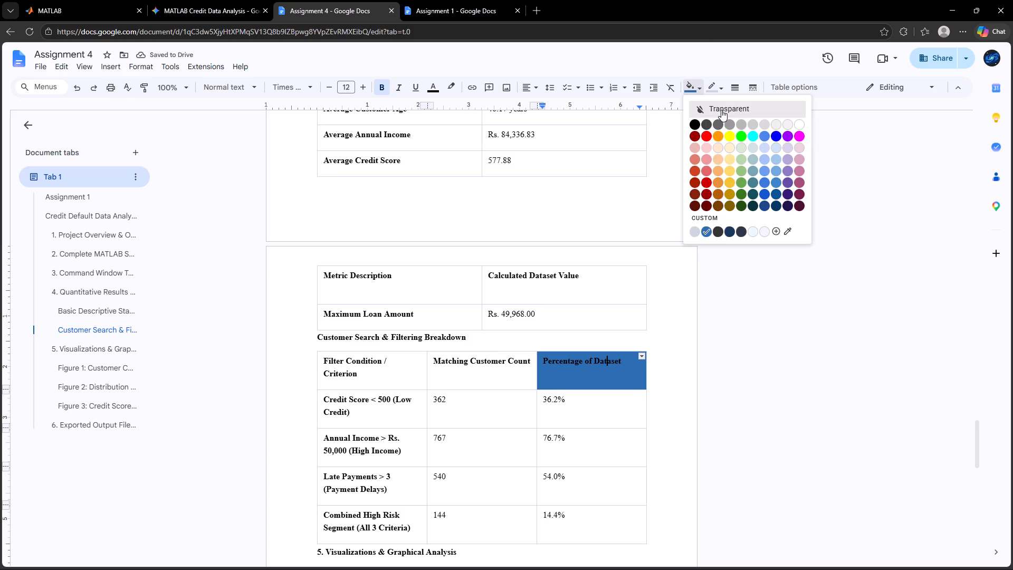
pyautogui.click(721, 109)
# Review the document's layout from the exported files summary back through the section 4 tables and up to section 2's MATLAB code.
pyautogui.scroll(-7, 747, 273)
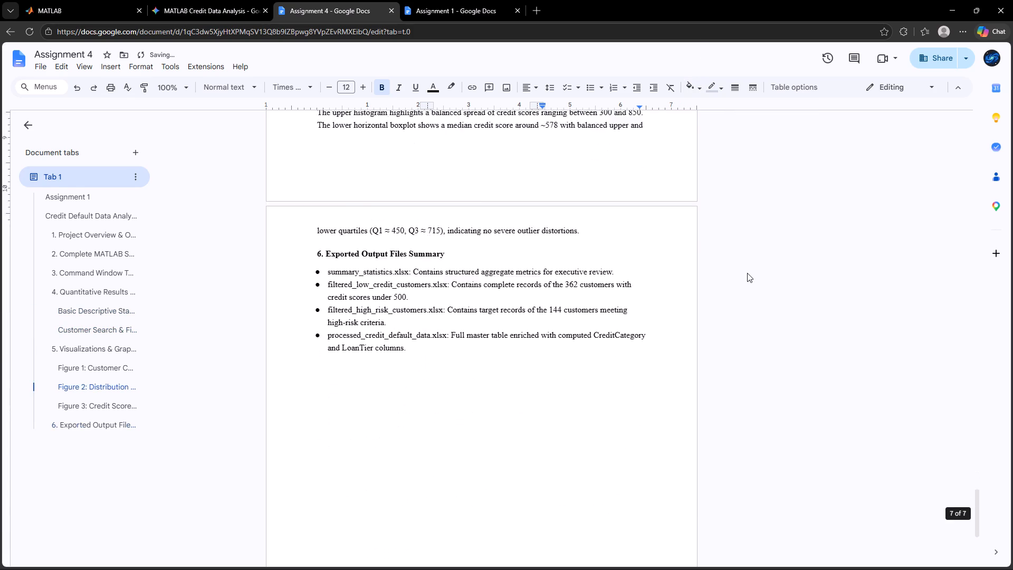
pyautogui.scroll(-2, 747, 273)
pyautogui.scroll(8, 747, 273)
pyautogui.scroll(-1, 747, 273)
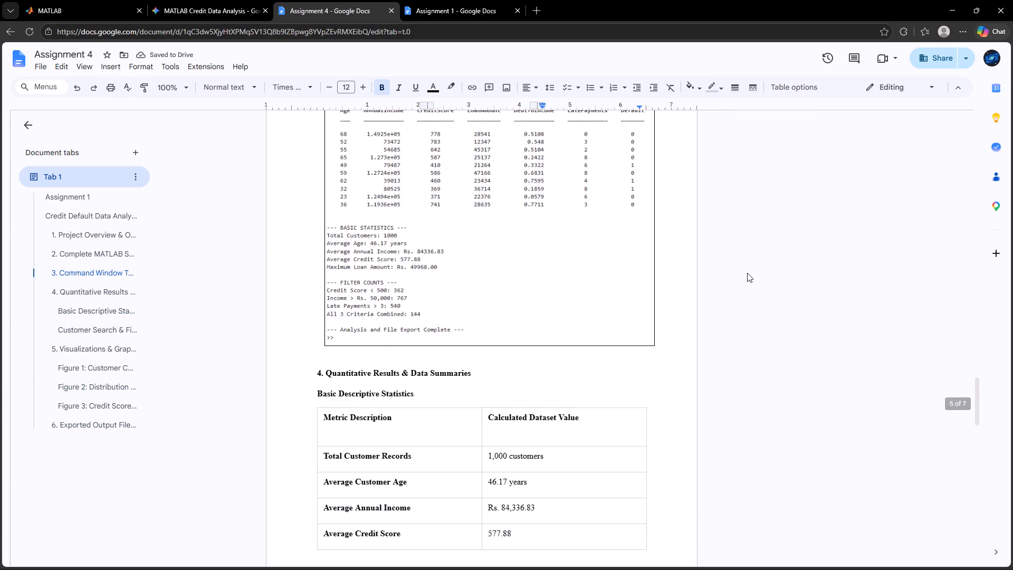
pyautogui.scroll(-1, 747, 273)
pyautogui.click(468, 291)
pyautogui.scroll(4, 468, 291)
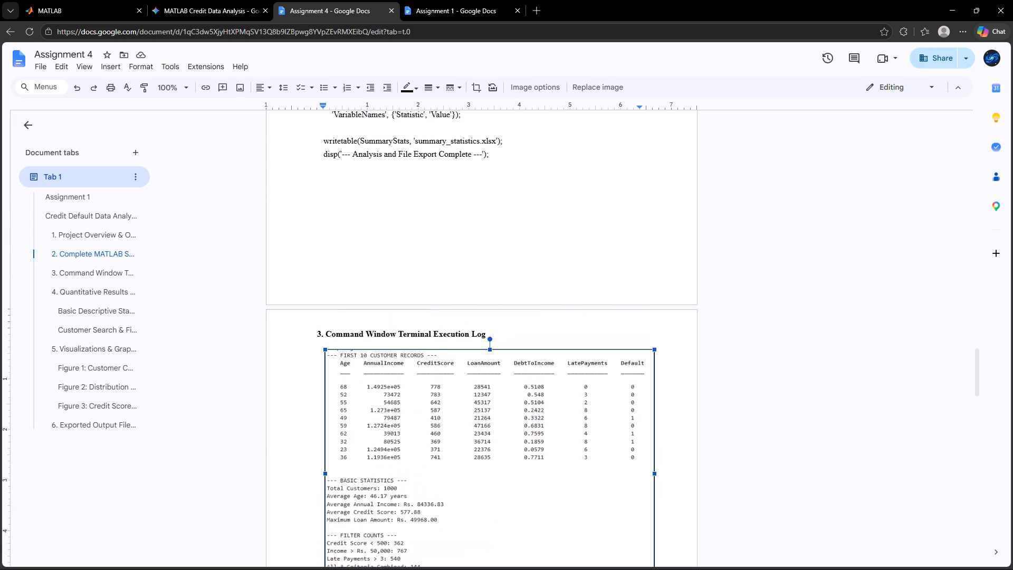
pyautogui.scroll(12, 468, 291)
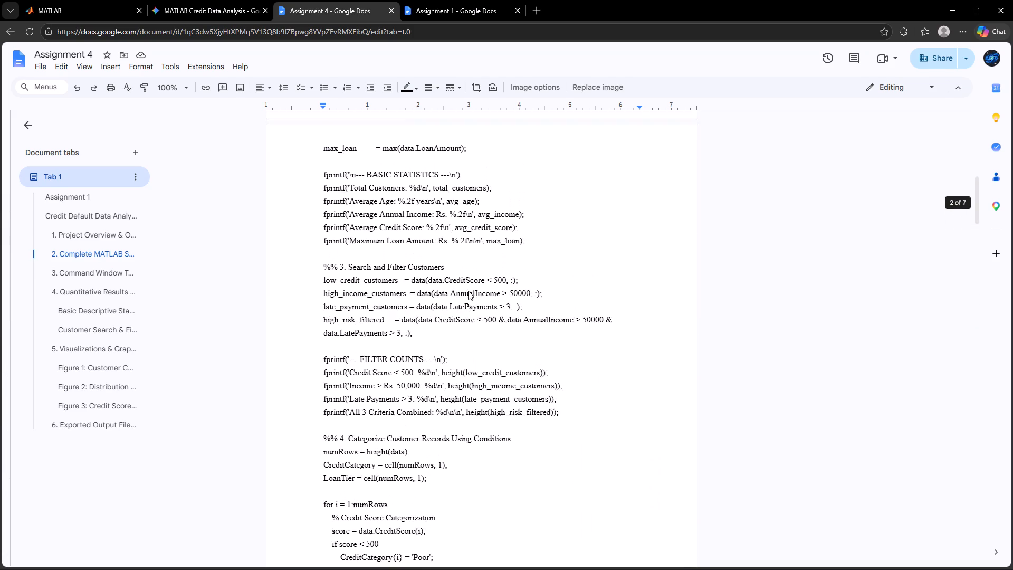
pyautogui.scroll(8, 468, 291)
pyautogui.scroll(-1, 468, 291)
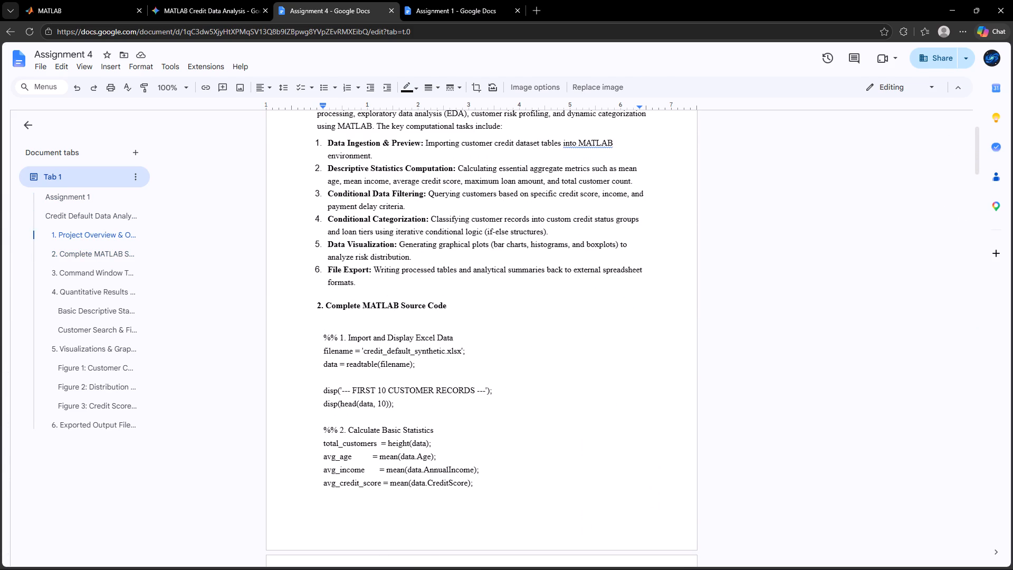
# Delete the blank line between data = readtable(filename) and the "FIRST 10 CUSTOMER RECORDS" disp line in the MATLAB code.
pyautogui.click(384, 317)
pyautogui.click(342, 377)
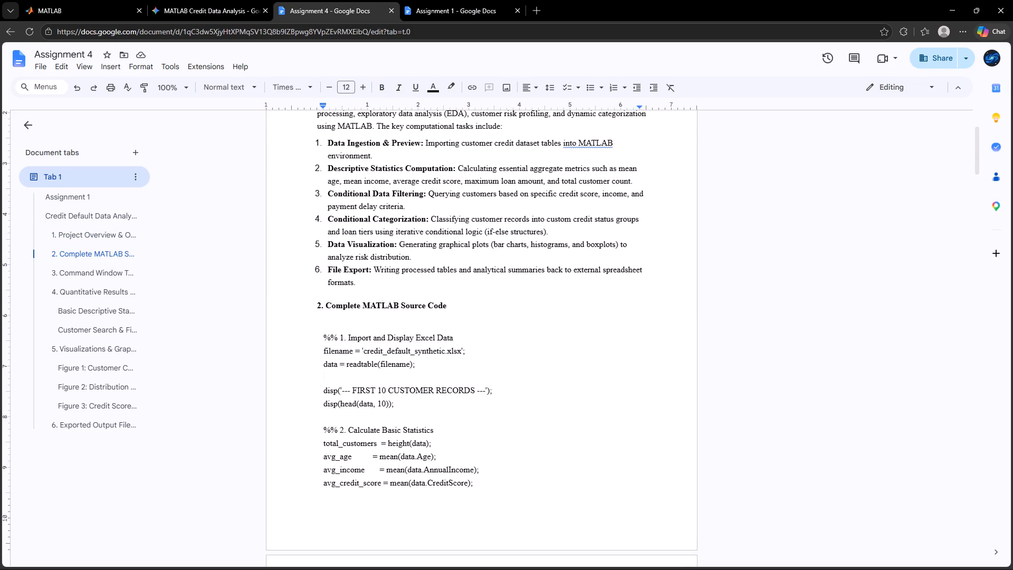
pyautogui.press('BackSpace')
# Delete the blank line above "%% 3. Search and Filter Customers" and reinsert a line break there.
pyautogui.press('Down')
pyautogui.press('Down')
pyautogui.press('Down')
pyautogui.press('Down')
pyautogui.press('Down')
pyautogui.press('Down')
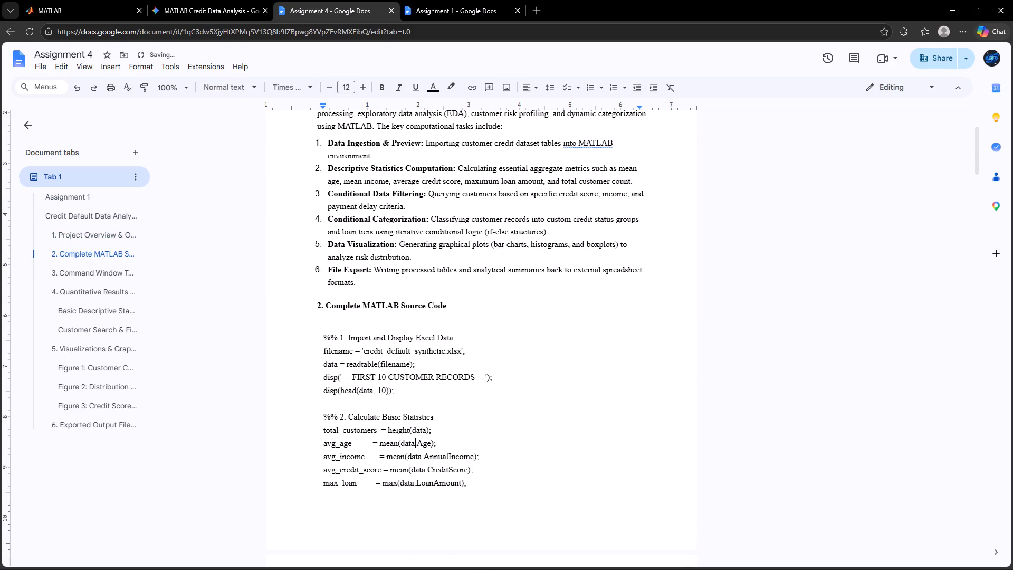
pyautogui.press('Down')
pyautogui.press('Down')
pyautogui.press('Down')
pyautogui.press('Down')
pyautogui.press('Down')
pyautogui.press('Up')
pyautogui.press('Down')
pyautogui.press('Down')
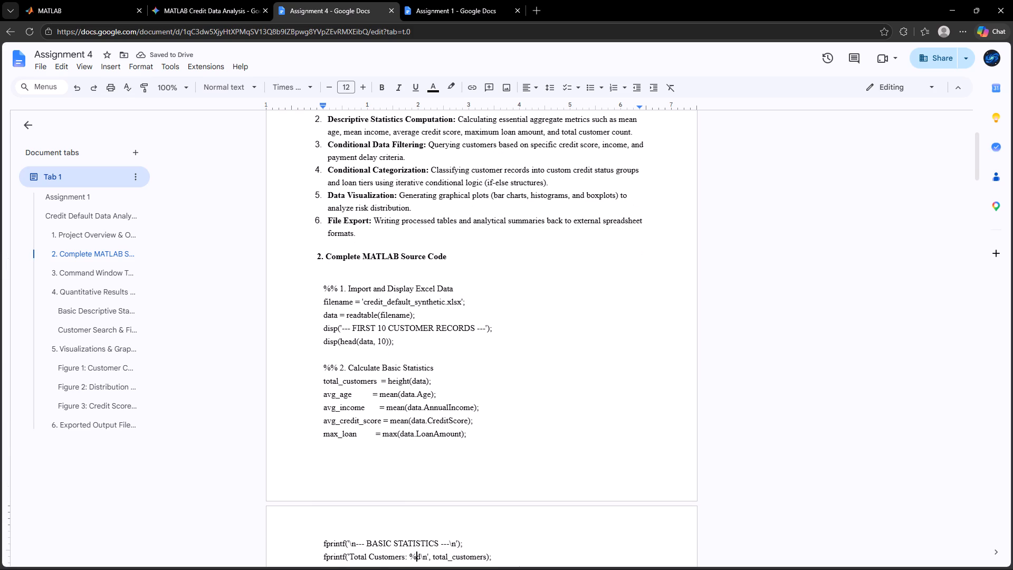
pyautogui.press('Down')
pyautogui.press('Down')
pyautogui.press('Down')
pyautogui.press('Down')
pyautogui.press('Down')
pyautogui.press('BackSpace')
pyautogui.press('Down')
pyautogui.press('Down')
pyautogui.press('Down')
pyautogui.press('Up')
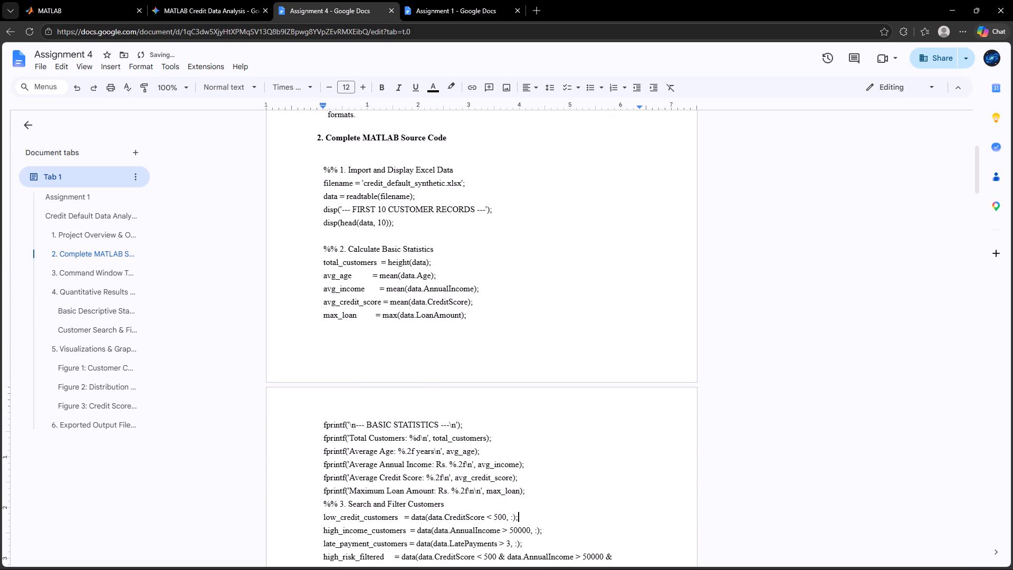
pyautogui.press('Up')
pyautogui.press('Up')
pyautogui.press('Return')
# Delete the blank line between the high_risk_filtered statement and the "FILTER COUNTS" fprintf line.
pyautogui.press('Down')
pyautogui.press('Down')
pyautogui.press('Down')
pyautogui.press('Down')
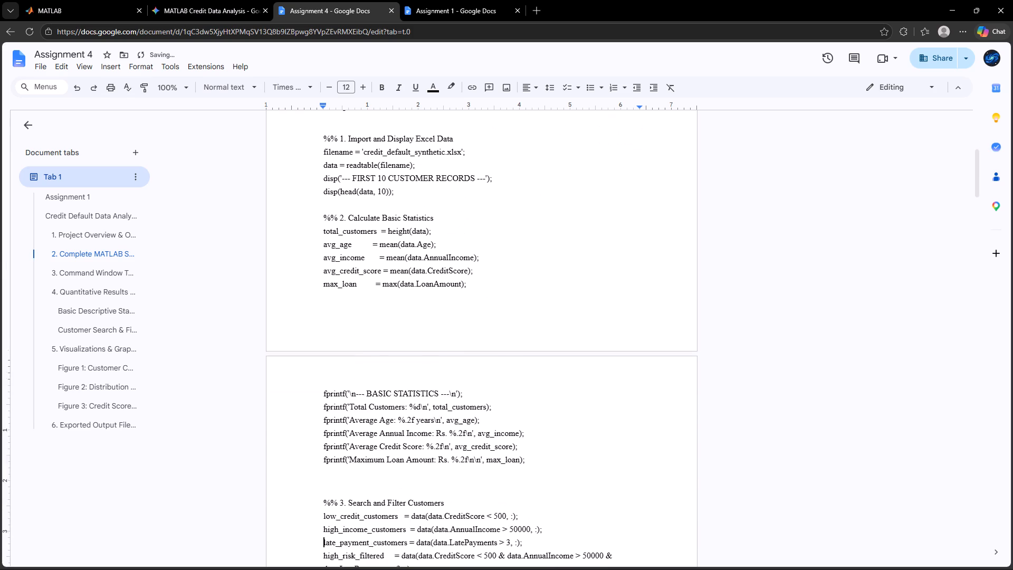
pyautogui.press('Down')
pyautogui.press('Down')
pyautogui.press('Down')
pyautogui.press('Down')
pyautogui.press('Up')
pyautogui.press('BackSpace')
# Delete the blank line between LoanTier = cell(numRows, 1) and the for i = 1:numRows loop.
pyautogui.press('Down')
pyautogui.press('Down')
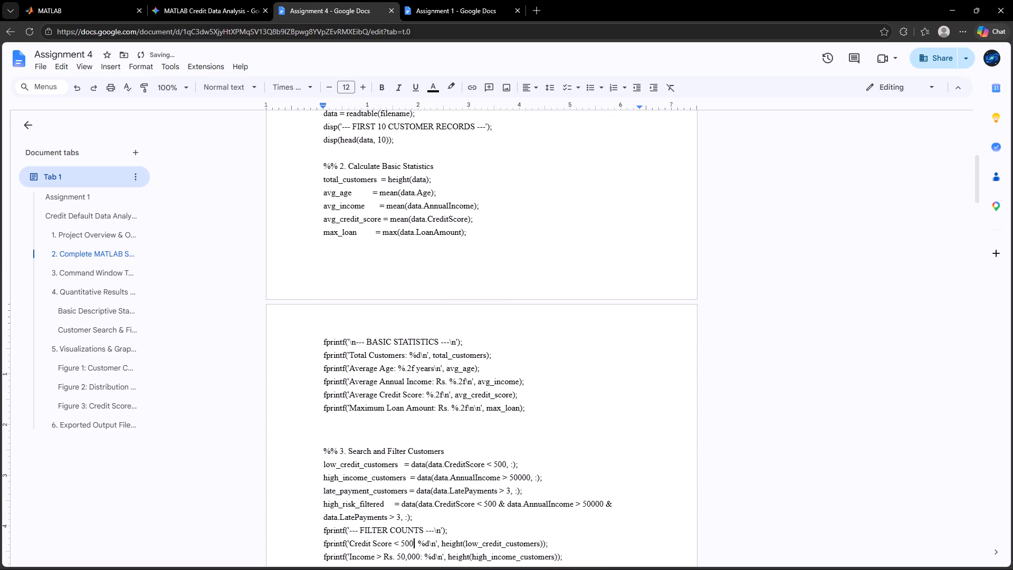
pyautogui.press('Down')
pyautogui.press('Down')
pyautogui.press('Down')
pyautogui.press('Down')
pyautogui.press('Down')
pyautogui.press('Down')
pyautogui.press('Down')
pyautogui.press('Down')
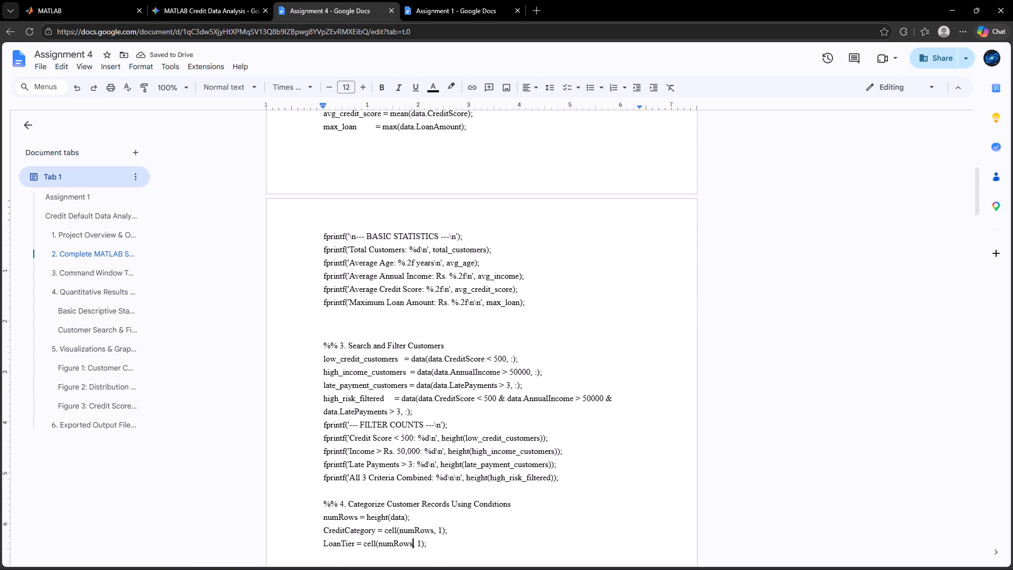
pyautogui.press('Down')
pyautogui.press('BackSpace')
# Delete the blank line between the credit score block's end and the "% Loan Tier Categorization" comment.
pyautogui.press('Down')
pyautogui.press('Down')
pyautogui.press('Down')
pyautogui.press('Down')
pyautogui.press('Down')
pyautogui.press('Down')
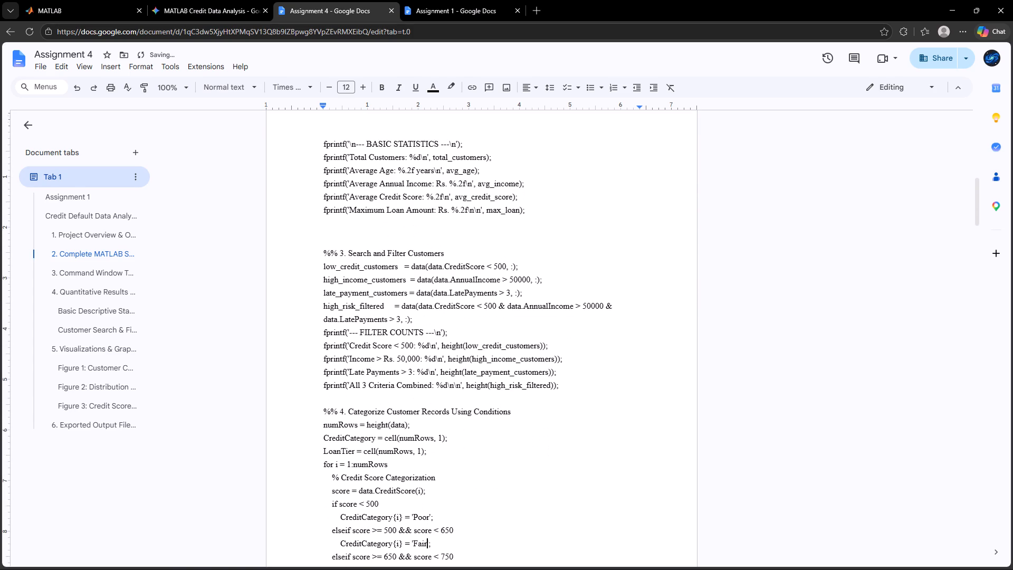
pyautogui.press('Down')
pyautogui.press('Down')
pyautogui.press('Down')
pyautogui.press('Down')
pyautogui.press('Down')
pyautogui.press('Down')
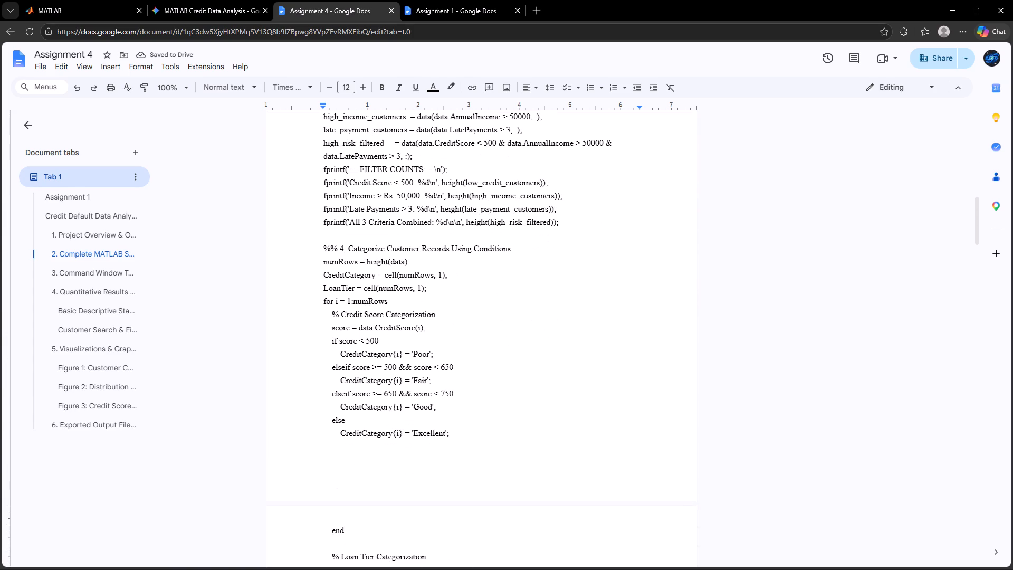
pyautogui.press('Down')
pyautogui.press('Down')
pyautogui.press('Up')
pyautogui.press('BackSpace')
pyautogui.press('Down')
pyautogui.press('Down')
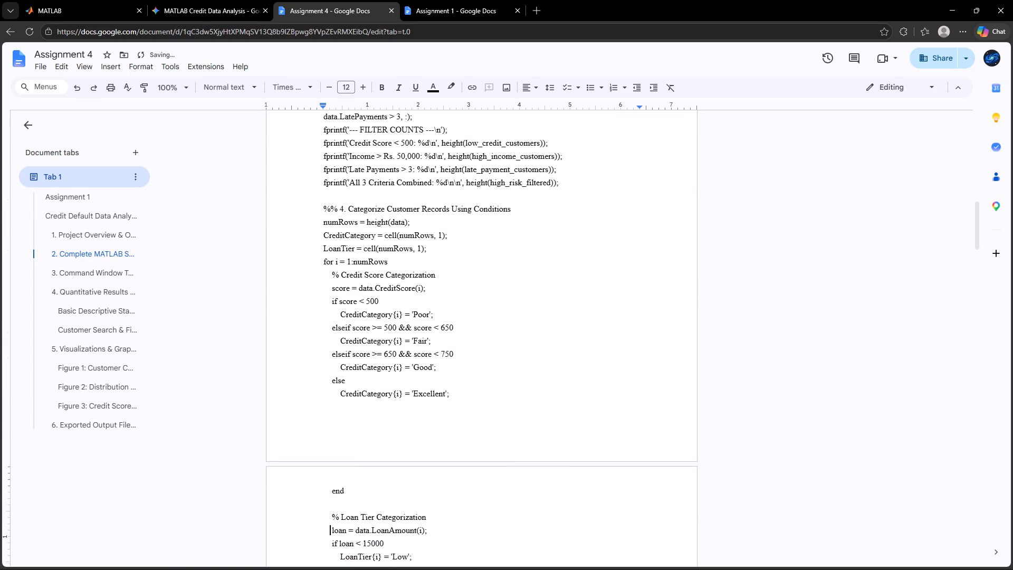
pyautogui.press('Up')
pyautogui.press('Up')
pyautogui.press('BackSpace')
pyautogui.press('Down')
pyautogui.press('Down')
pyautogui.press('Up')
pyautogui.press('Up')
pyautogui.press('BackSpace')
pyautogui.press('BackSpace')
pyautogui.press('BackSpace')
# Delete the blank line between the for loop's closing end and data.CreditCategory = CreditCategory.
pyautogui.press('Down')
pyautogui.press('Down')
pyautogui.press('Down')
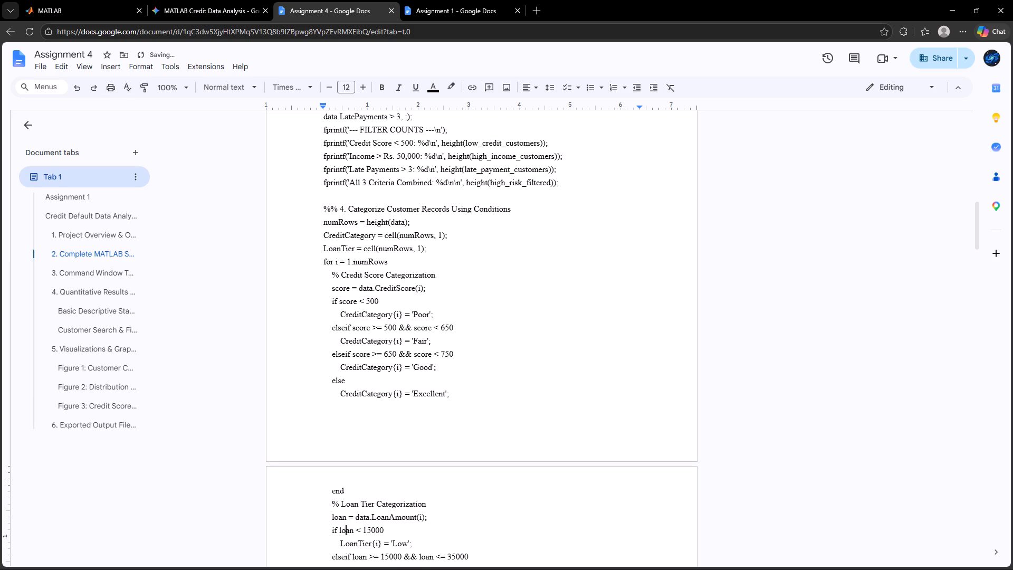
pyautogui.press('Down')
pyautogui.press('Down')
pyautogui.press('Down')
pyautogui.press('Down')
pyautogui.press('Down')
pyautogui.press('Down')
pyautogui.press('Down')
pyautogui.press('Down')
pyautogui.press('Down')
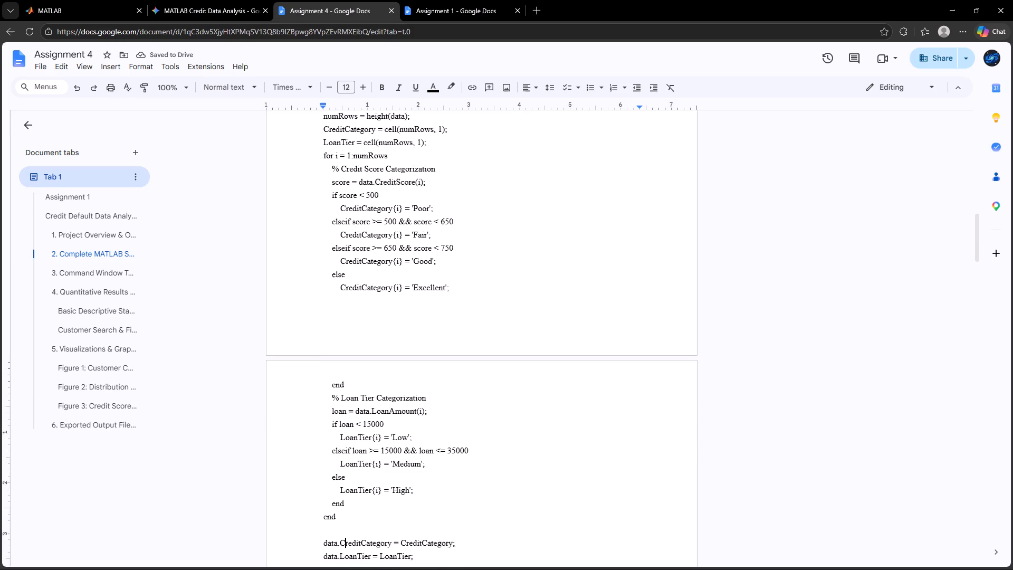
pyautogui.press('Down')
pyautogui.press('Up')
pyautogui.press('Up')
pyautogui.press('BackSpace')
# Delete the blank line between the first subplot's grid on; and subplot(2,1,2) in the Figure 3 code.
pyautogui.press('Down')
pyautogui.press('Down')
pyautogui.press('Down')
pyautogui.press('Down')
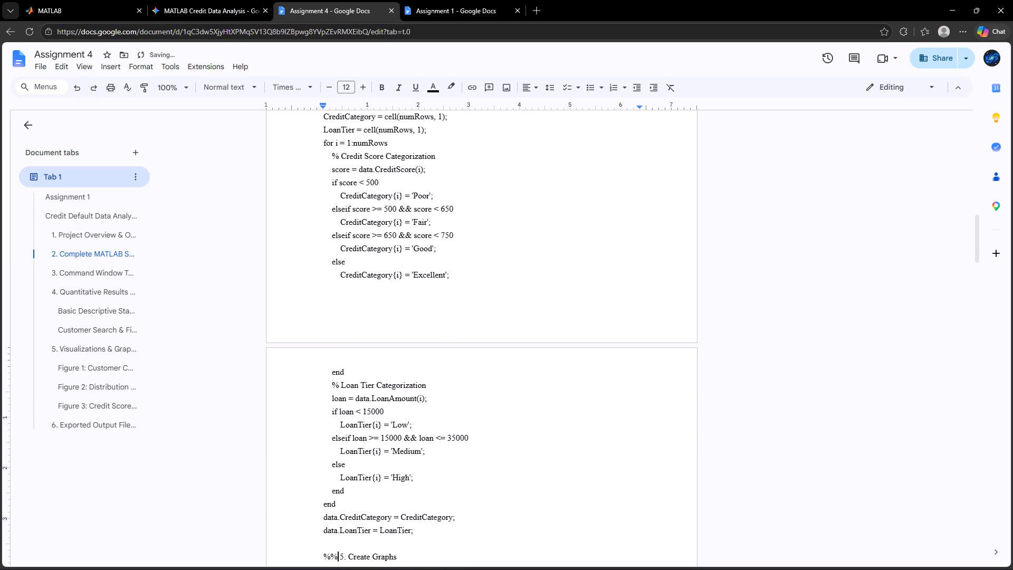
pyautogui.press('Up')
pyautogui.press('Down')
pyautogui.press('Down')
pyautogui.press('Down')
pyautogui.press('Down')
pyautogui.press('Down')
pyautogui.press('Down')
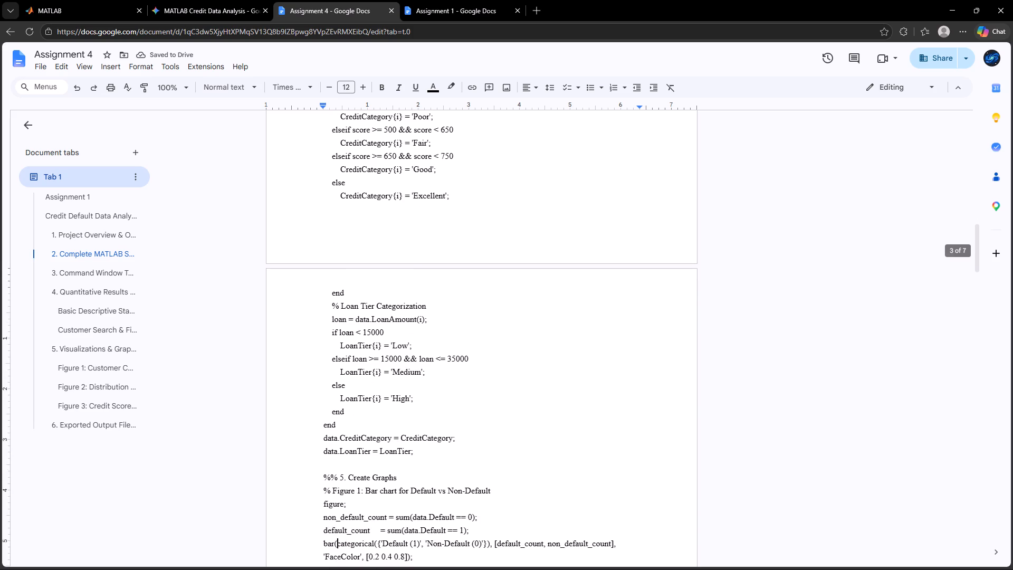
pyautogui.press('Down')
pyautogui.press('Down')
pyautogui.press('Down')
pyautogui.press('Down')
pyautogui.press('Down')
pyautogui.press('Down')
pyautogui.press('Down')
pyautogui.press('Up')
pyautogui.press('Down')
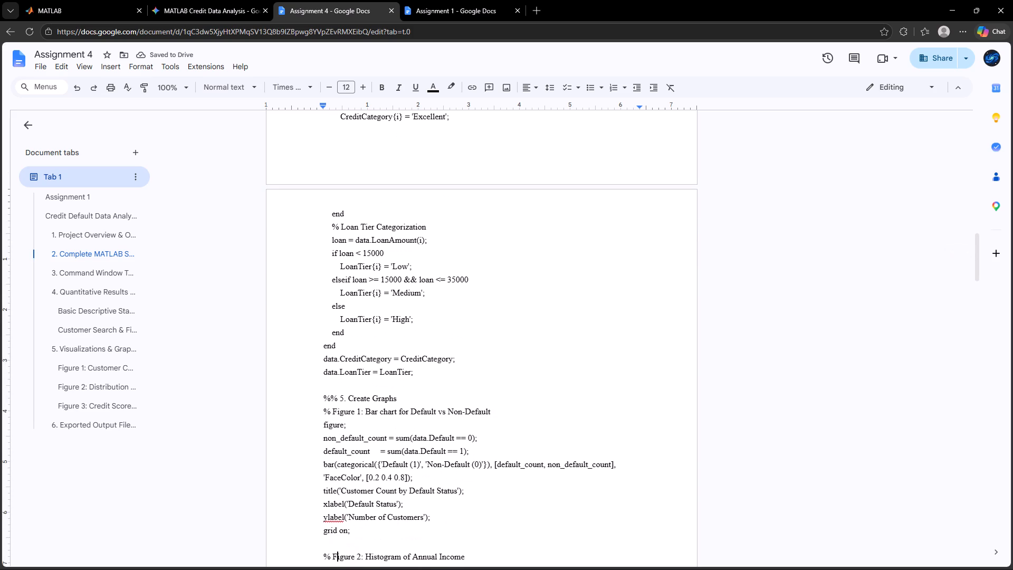
pyautogui.press('Down')
pyautogui.press('Down')
pyautogui.press('Down')
pyautogui.press('Down')
pyautogui.press('Down')
pyautogui.press('Down')
pyautogui.press('Down')
pyautogui.press('Down')
pyautogui.press('Down')
pyautogui.press('Down')
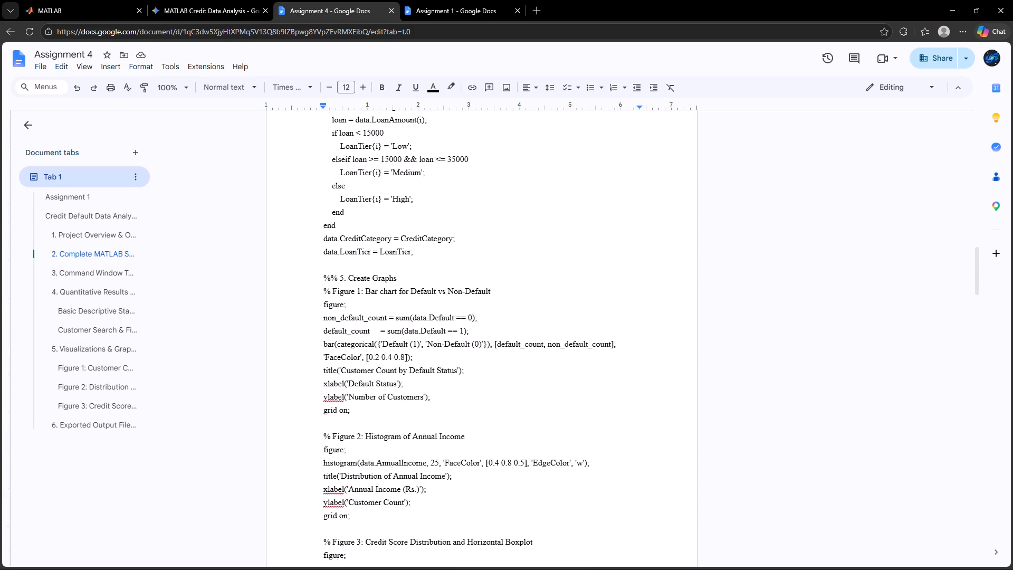
pyautogui.press('Up')
pyautogui.press('Down')
pyautogui.press('Down')
pyautogui.press('Down')
pyautogui.press('Down')
pyautogui.press('Down')
pyautogui.press('Down')
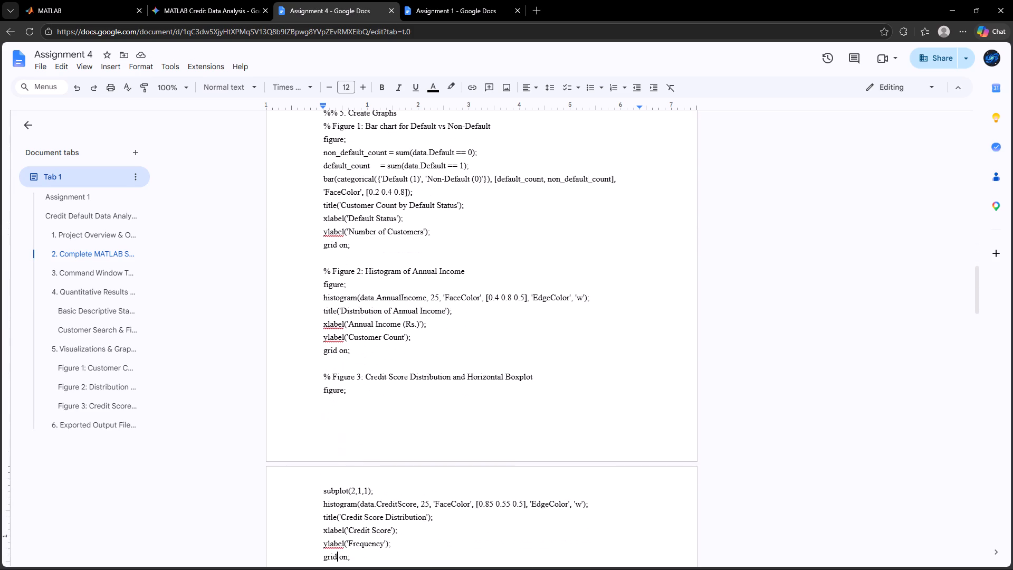
pyautogui.press('Down')
pyautogui.press('Down')
pyautogui.press('Down')
pyautogui.press('Up')
pyautogui.press('Up')
pyautogui.press('BackSpace')
# Delete the blank line between the writetable(data, ...) statement and SummaryStats = table(... under "%% 6. Export Results".
pyautogui.press('Down')
pyautogui.press('Down')
pyautogui.press('Down')
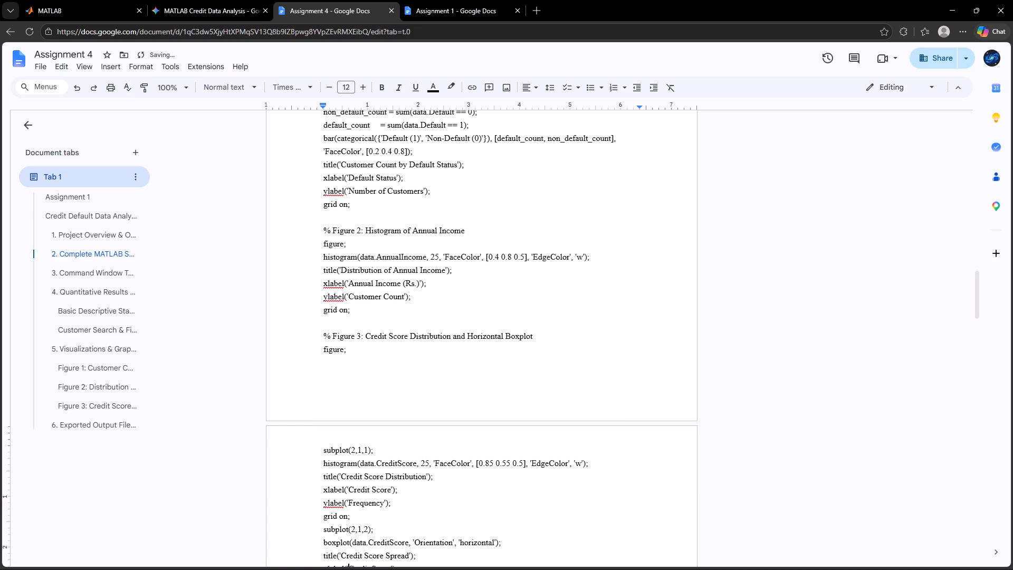
pyautogui.press('Down')
pyautogui.press('Down')
pyautogui.press('Down')
pyautogui.press('Down')
pyautogui.press('Up')
pyautogui.press('Down')
pyautogui.press('Down')
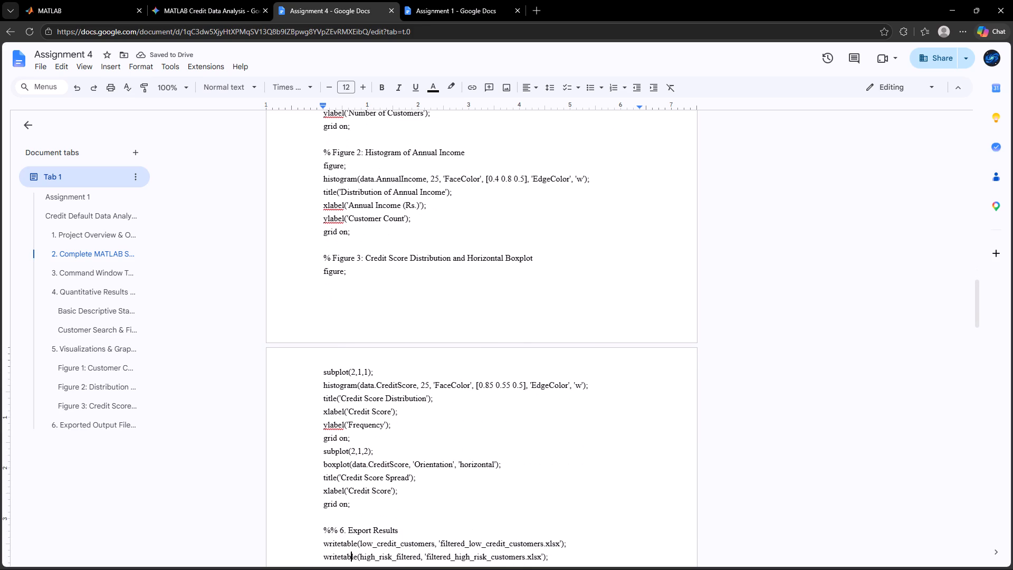
pyautogui.press('Down')
pyautogui.press('Down')
pyautogui.press('Down')
pyautogui.press('BackSpace')
# Delete the blank line between the SummaryStats table's 'VariableNames' line and the writetable(SummaryStats, ...) statement.
pyautogui.press('Down')
pyautogui.press('Down')
pyautogui.press('Down')
pyautogui.press('Down')
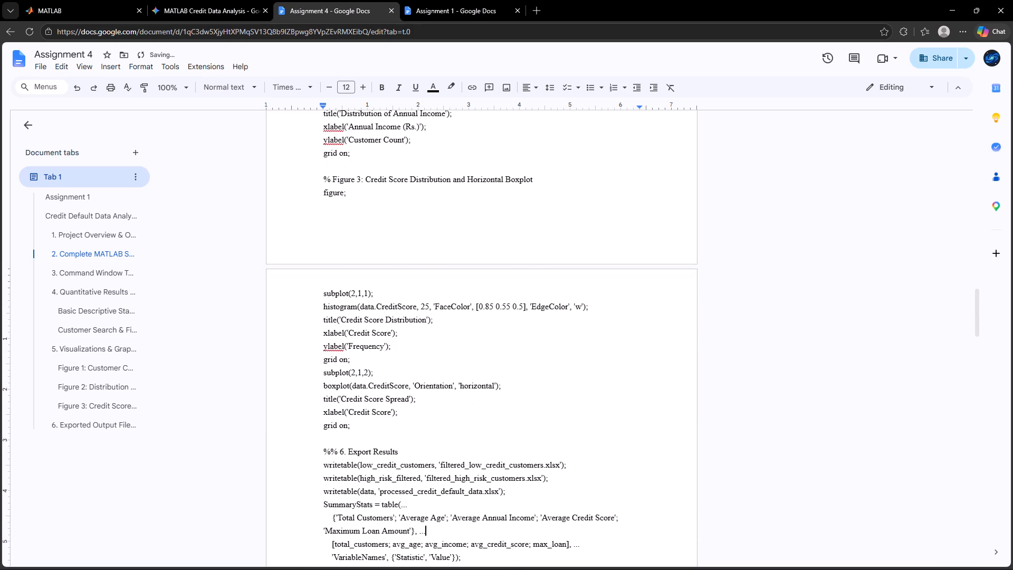
pyautogui.press('Down')
pyautogui.press('Down')
pyautogui.press('Down')
pyautogui.press('Down')
pyautogui.press('Up')
pyautogui.press('Up')
pyautogui.press('BackSpace')
# Examine the end of the code listing, the Command Window log image and the quantitative results tables for remaining formatting work.
pyautogui.press('Down')
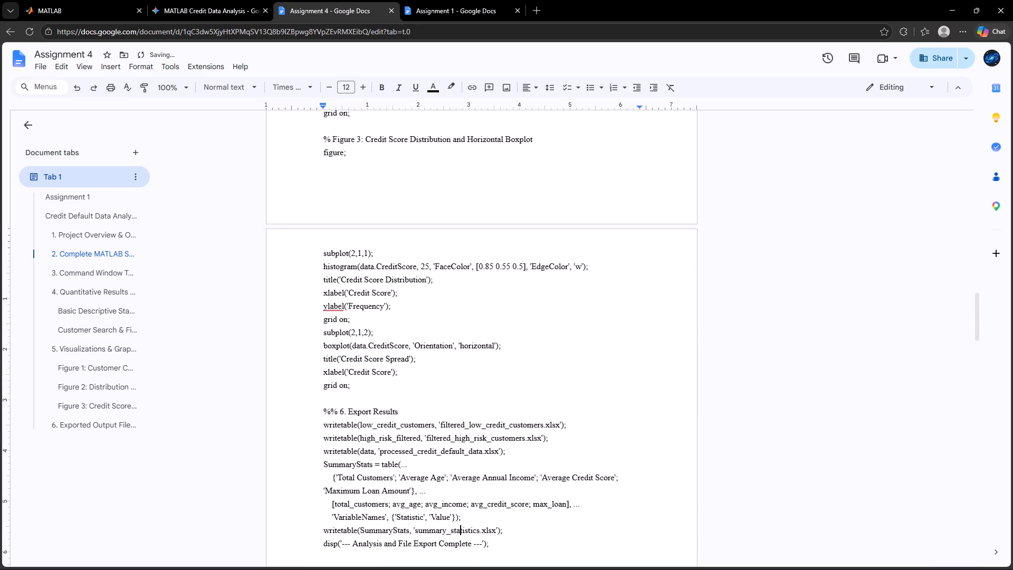
pyautogui.press('Down')
pyautogui.press('Down')
pyautogui.press('Down')
pyautogui.press('Down')
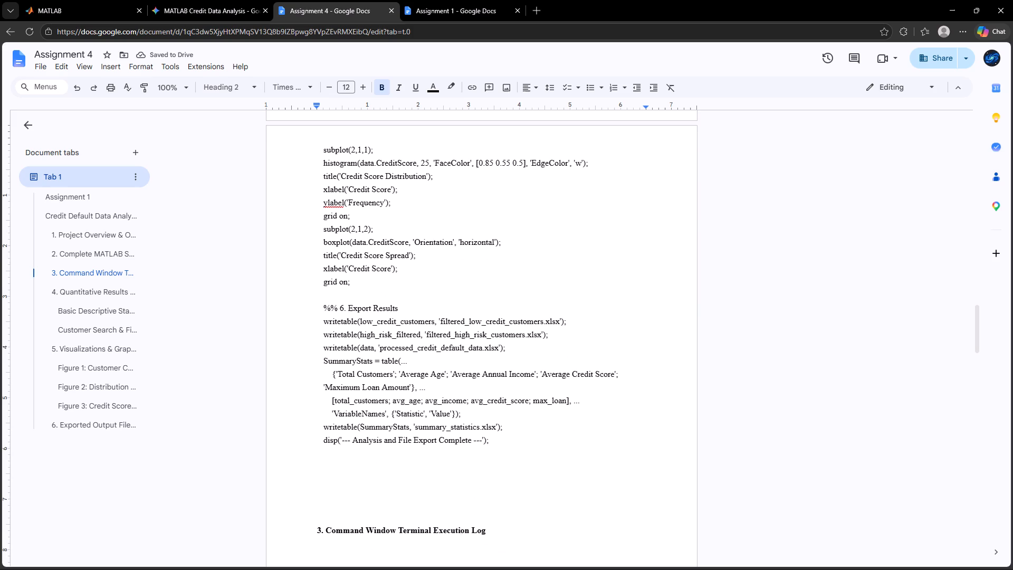
pyautogui.press('Down')
pyautogui.press('Up')
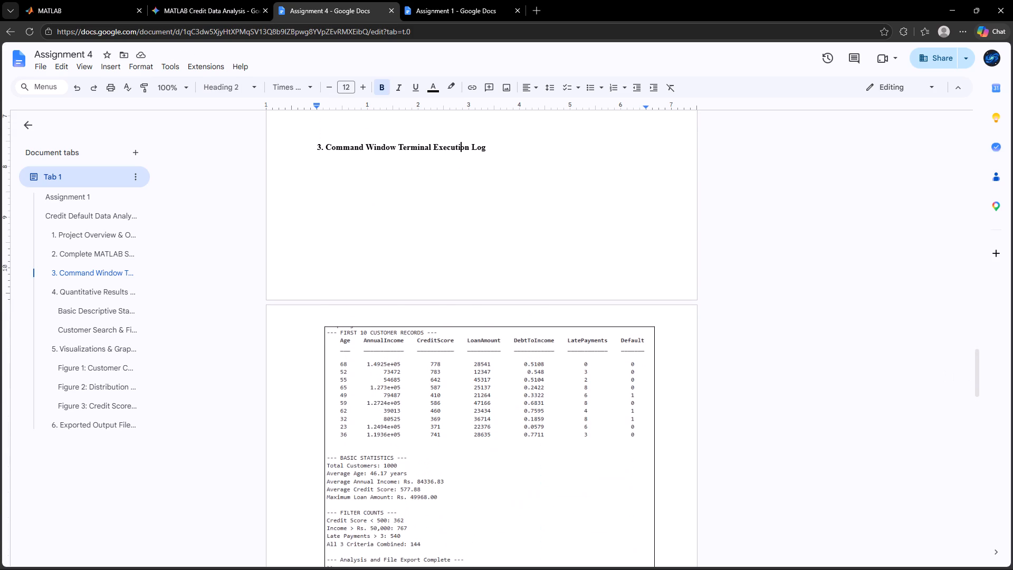
pyautogui.scroll(-2, 406, 293)
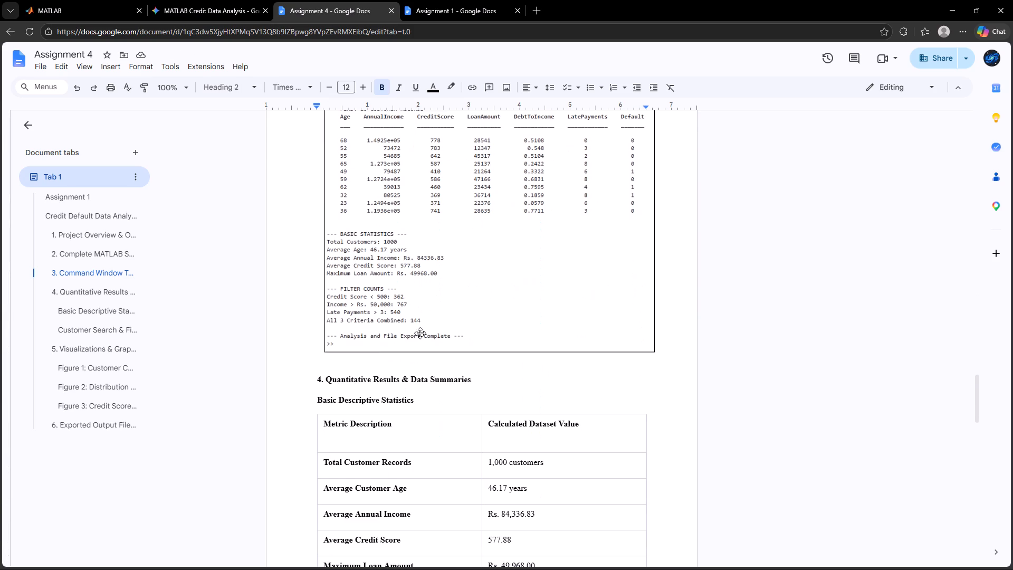
pyautogui.scroll(-4, 426, 358)
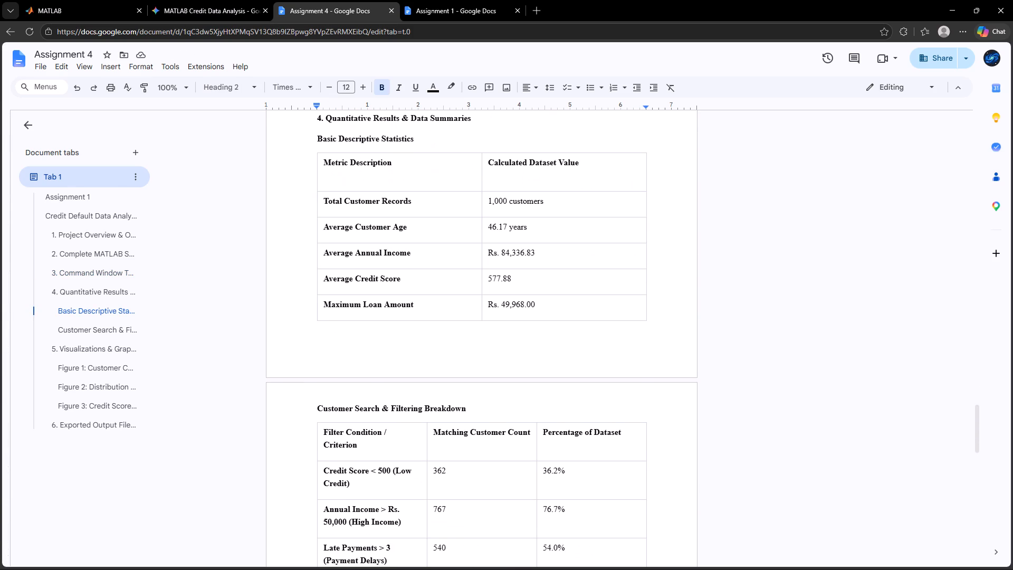
pyautogui.scroll(1, 426, 358)
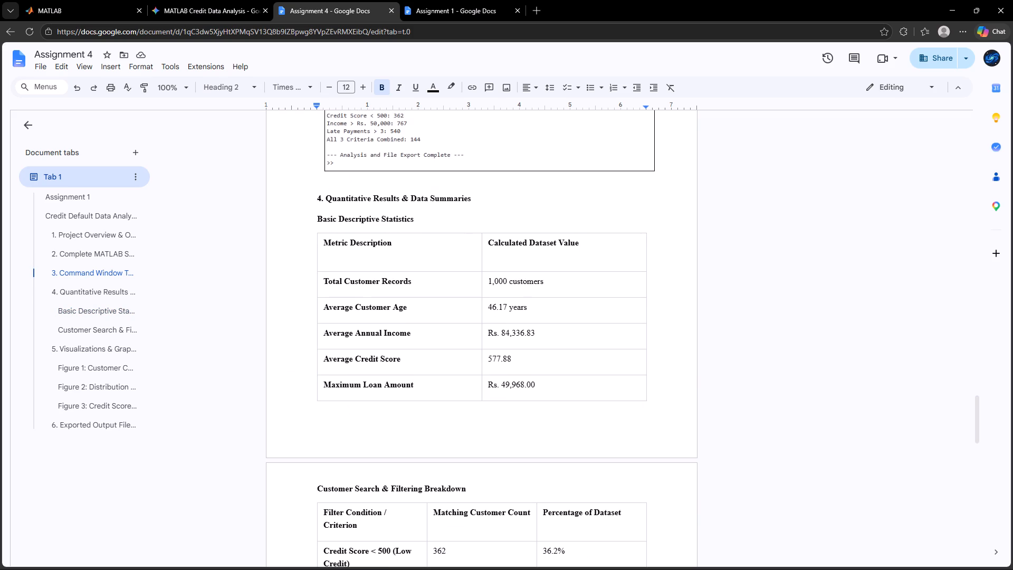
pyautogui.scroll(1, 426, 358)
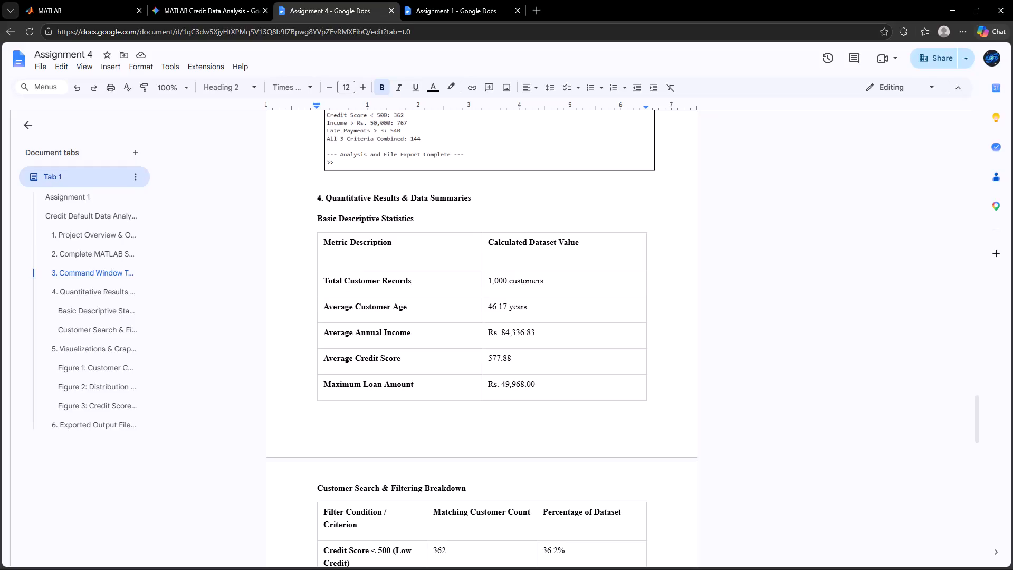
pyautogui.click(321, 199)
pyautogui.click(321, 199)
# Increase the font size of the subtitle "Credit Default Data Analysis using MATLAB" to 13.
pyautogui.scroll(8, 321, 199)
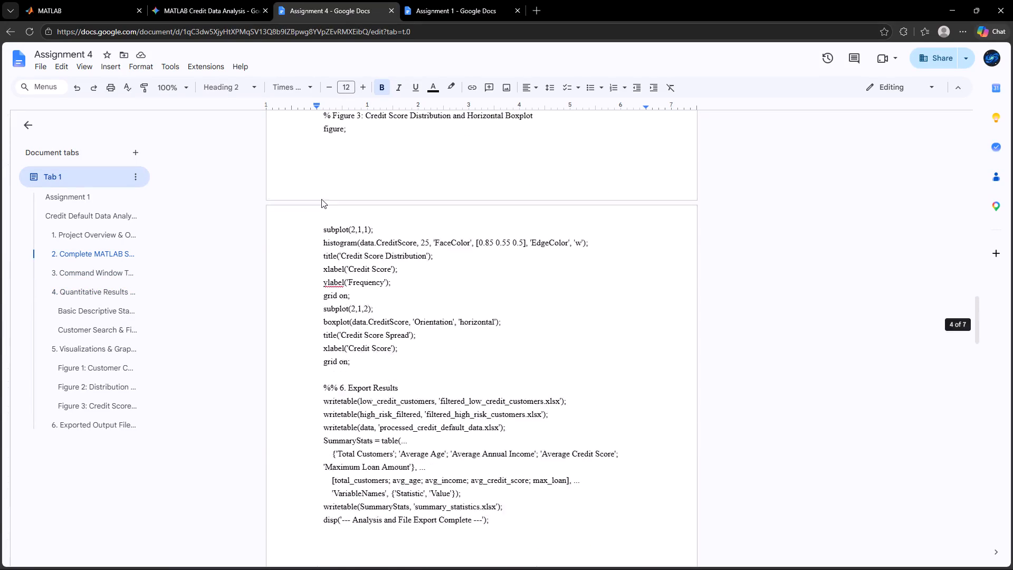
pyautogui.scroll(17, 321, 199)
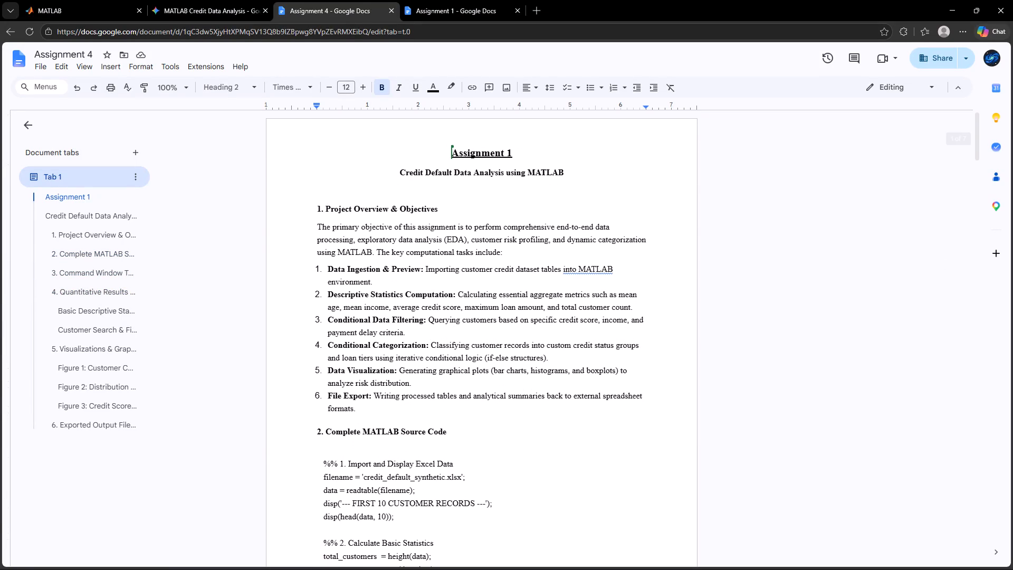
pyautogui.click(313, 204)
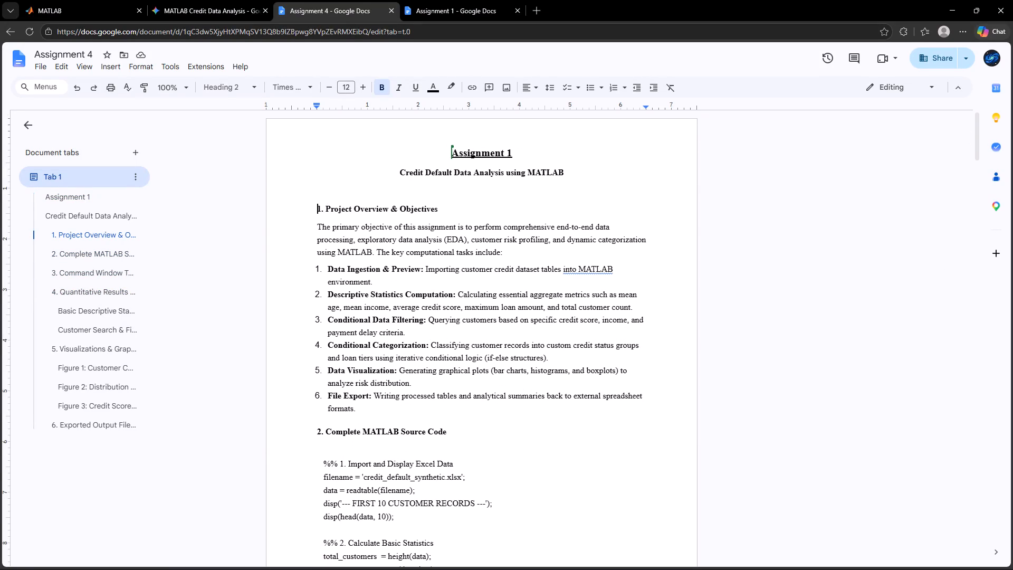
pyautogui.click(404, 179)
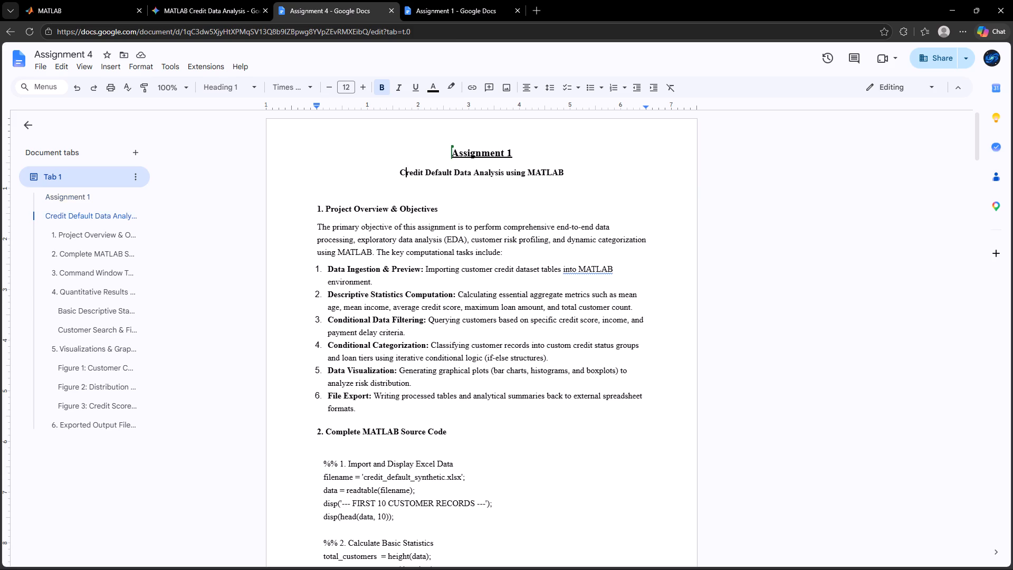
pyautogui.click(450, 152)
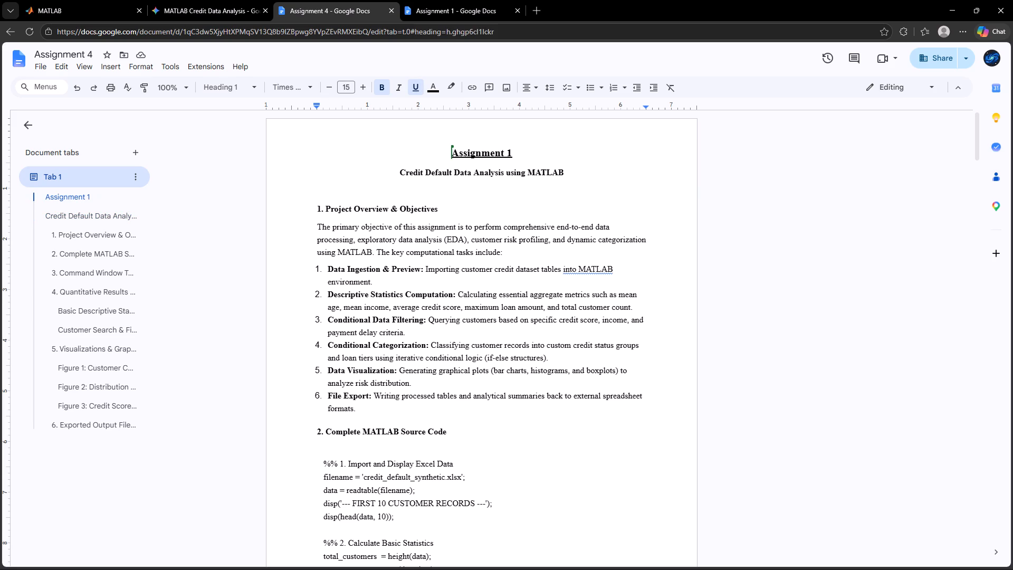
pyautogui.click(393, 173)
pyautogui.hotkey('ctrl', 'shift', 'Down')
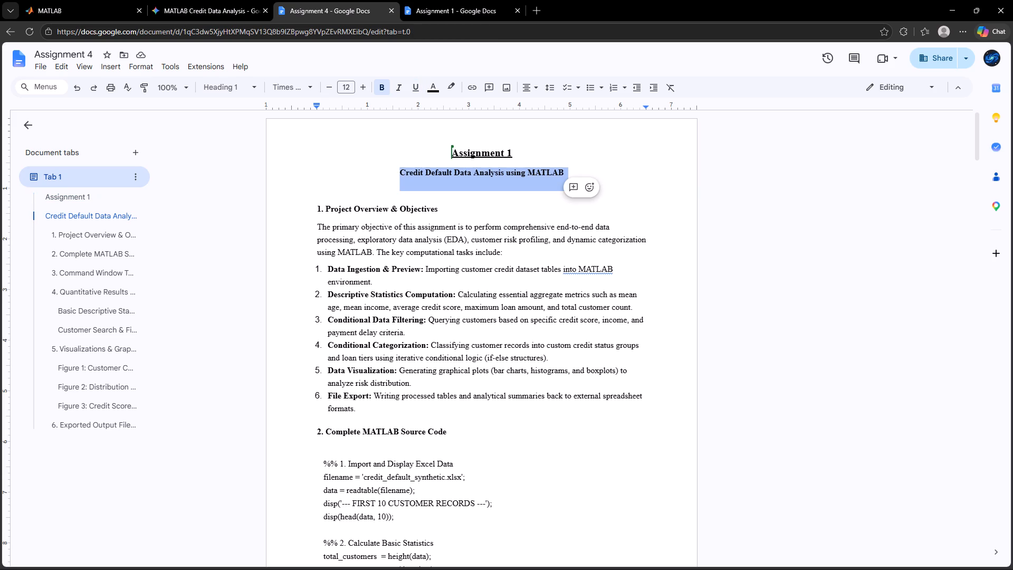
pyautogui.hotkey('ctrl', 'shift', '.')
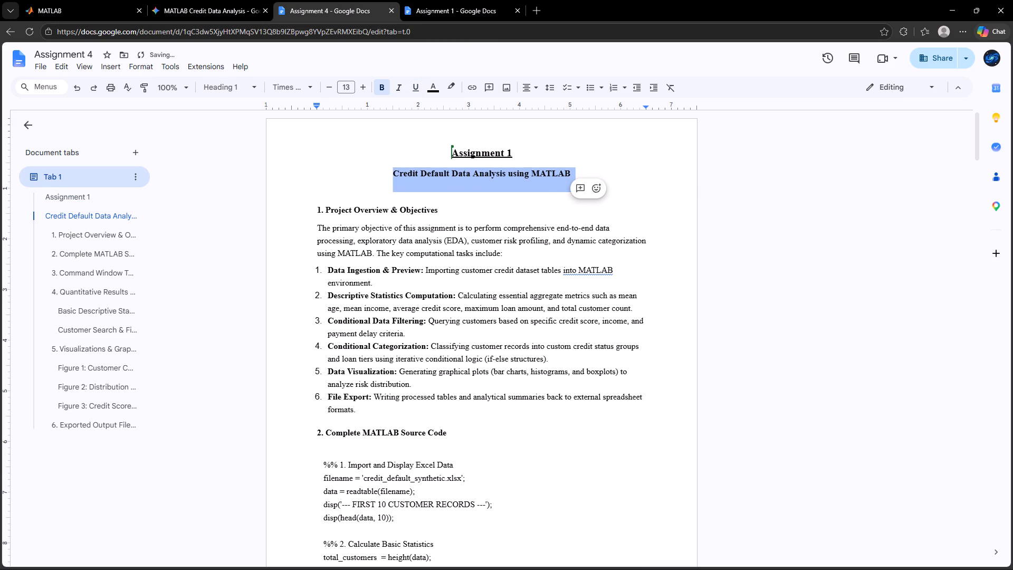
# Set the heading "1. Project Overview & Objectives" to font size 13 and underline it.
pyautogui.click(311, 211)
pyautogui.hotkey('ctrl', 'shift', 'Down')
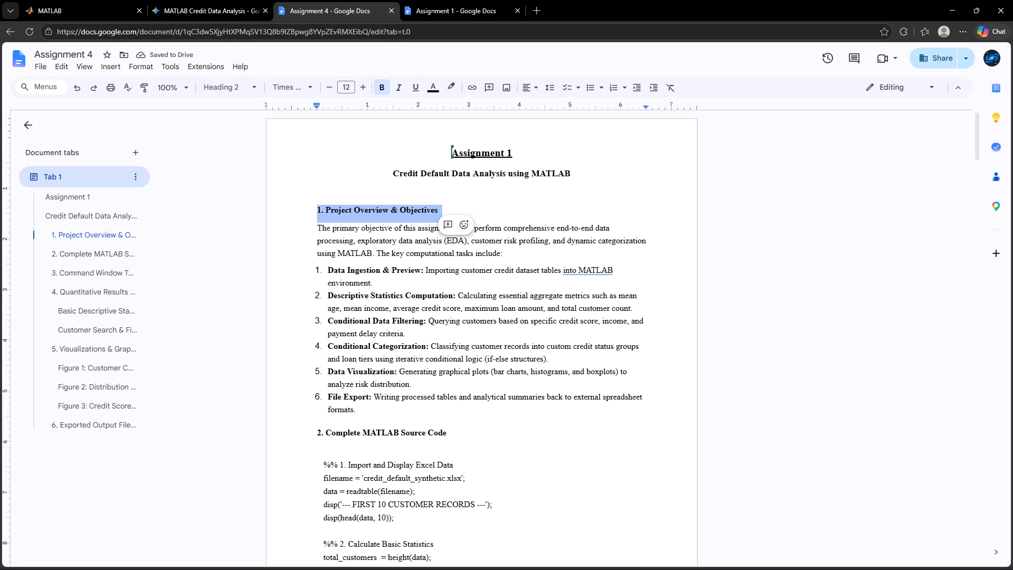
pyautogui.hotkey('ctrl', 'shift', '.')
pyautogui.hotkey('ctrl', 'u')
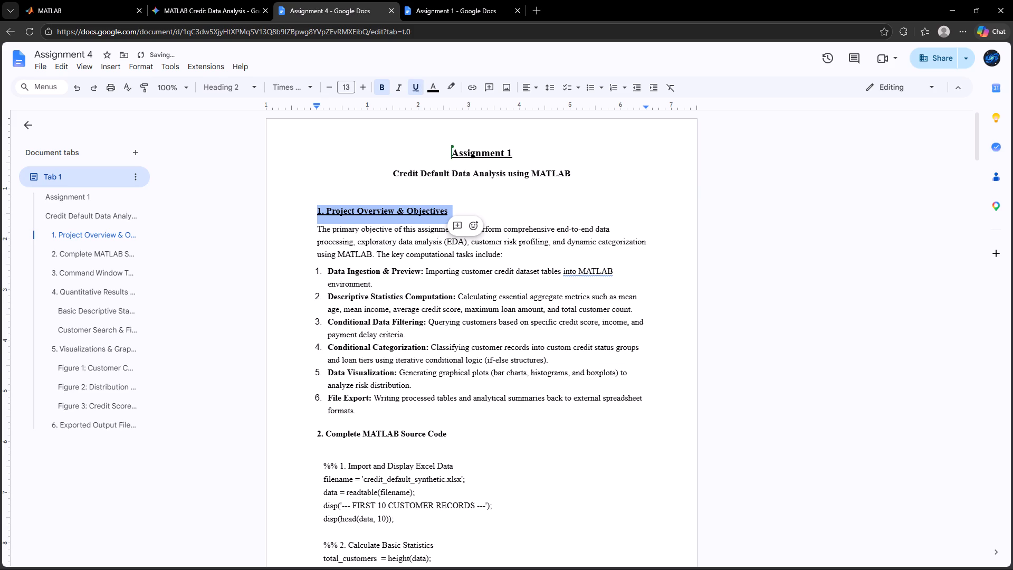
# Set the heading "2. Complete MATLAB Source Code" to font size 13 and underline it.
pyautogui.doubleClick(318, 434)
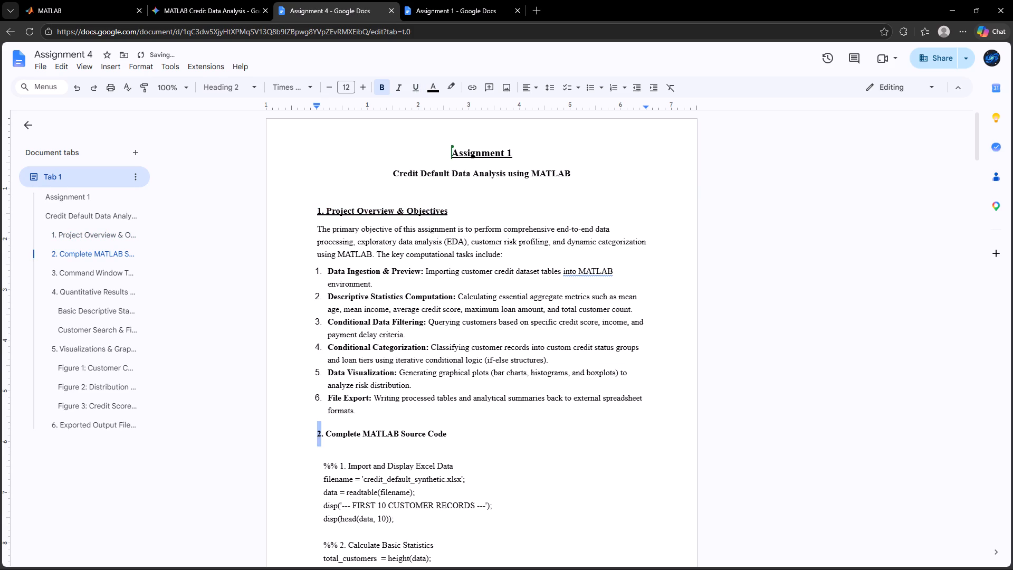
pyautogui.click(314, 434)
pyautogui.hotkey('ctrl', 'shift', 'Down')
pyautogui.hotkey('ctrl', 'shift', '.')
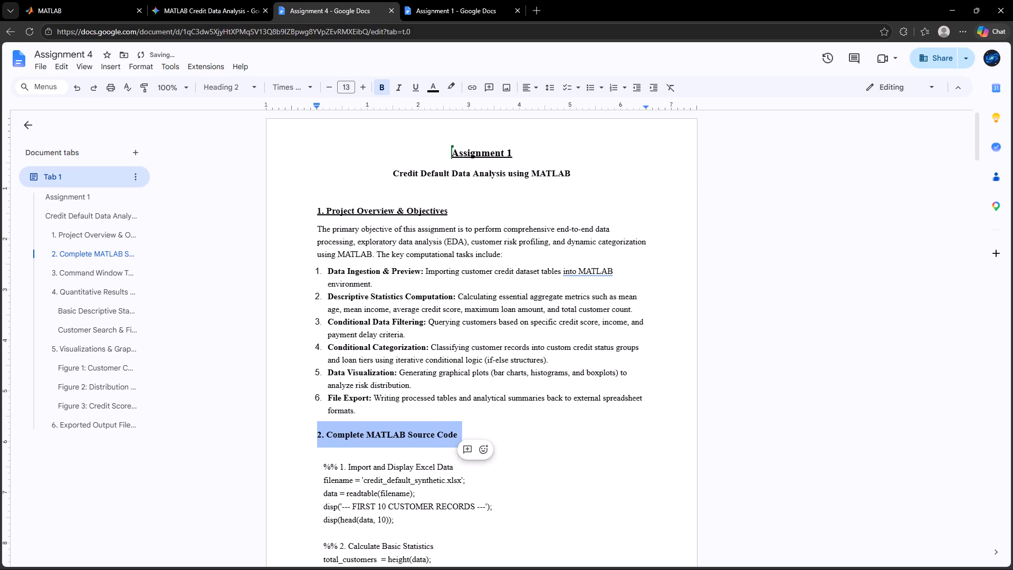
pyautogui.hotkey('ctrl', 'u')
# Examine the complete MATLAB source code listing down to the heading "3. Command Window Terminal Execution Log".
pyautogui.press('Down')
pyautogui.press('Down')
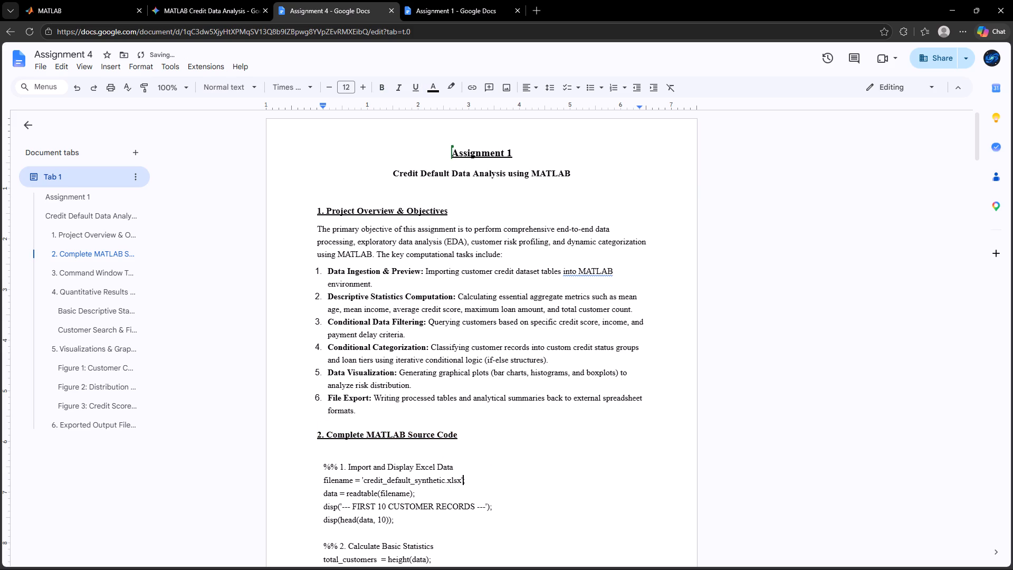
pyautogui.press('Down')
pyautogui.press('Down')
pyautogui.press('Down')
pyautogui.press('Down')
pyautogui.press('Down')
pyautogui.press('Down')
pyautogui.press('Down')
pyautogui.press('Down')
pyautogui.press('Down')
pyautogui.press('Down')
pyautogui.press('Down')
pyautogui.press('Down')
pyautogui.press('Down')
pyautogui.press('Down')
pyautogui.press('Down')
pyautogui.press('Down')
pyautogui.press('Down')
pyautogui.press('Down')
pyautogui.press('Down')
pyautogui.press('Down')
pyautogui.press('Down')
pyautogui.press('Down')
pyautogui.press('Down')
pyautogui.press('Down')
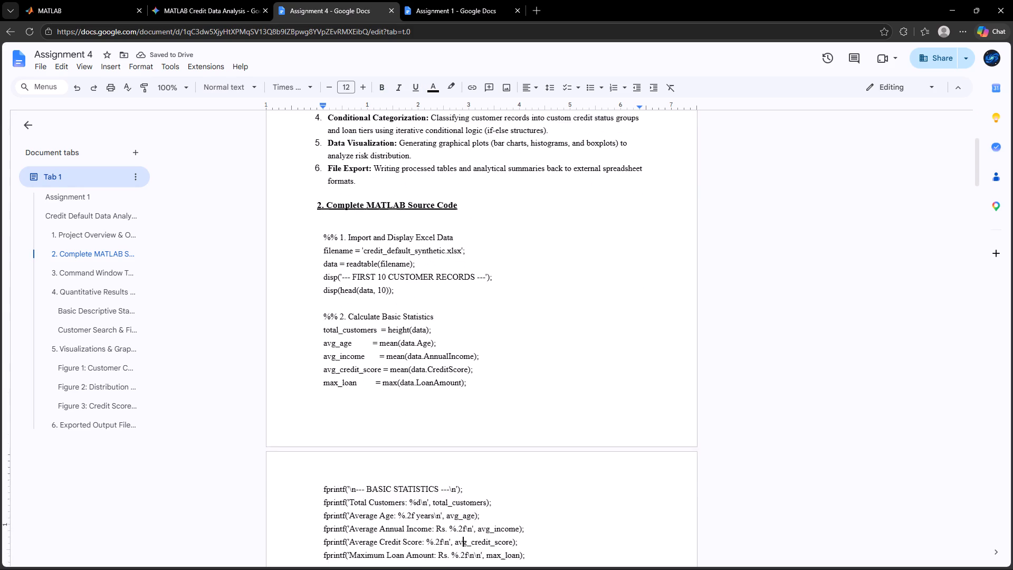
pyautogui.press('Down')
pyautogui.press('Down')
pyautogui.press('Down')
pyautogui.press('Down')
pyautogui.press('Down')
pyautogui.press('Down')
pyautogui.press('Down')
pyautogui.press('Down')
pyautogui.press('Down')
pyautogui.press('Down')
pyautogui.press('Down')
pyautogui.press('Down')
pyautogui.press('Down')
pyautogui.press('Down')
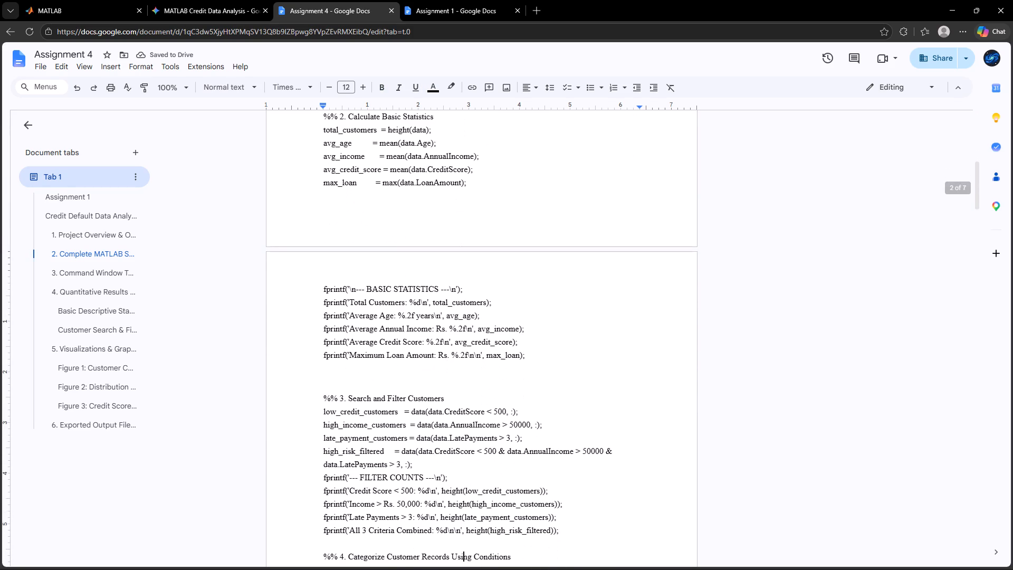
pyautogui.press('Down')
pyautogui.press('Down')
pyautogui.press('Down')
pyautogui.press('Down')
pyautogui.press('Down')
pyautogui.press('Down')
pyautogui.press('Down')
pyautogui.press('Down')
pyautogui.press('Down')
pyautogui.press('Down')
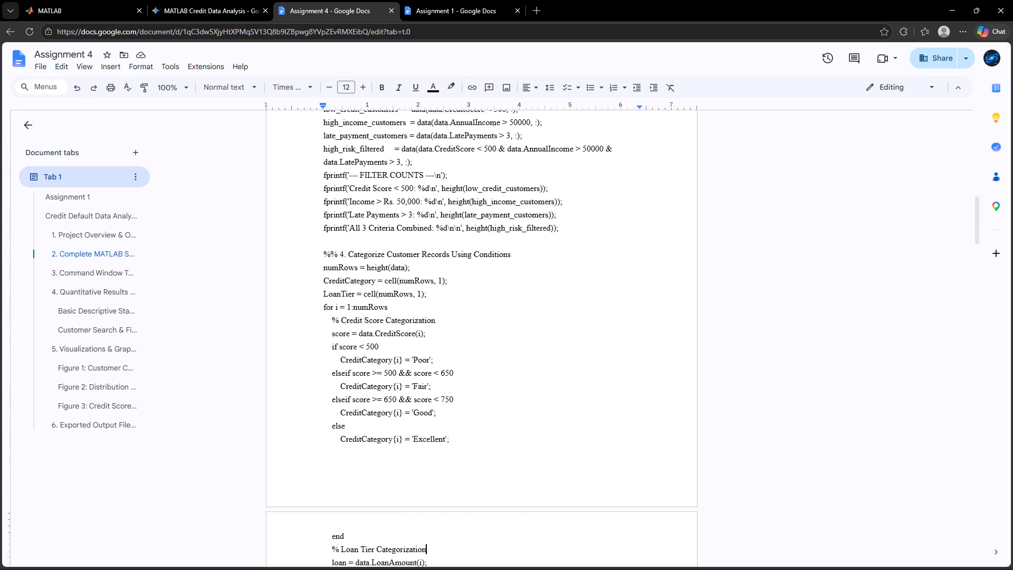
pyautogui.press('Down')
pyautogui.press('Down')
pyautogui.press('Down')
pyautogui.press('Down')
pyautogui.press('Down')
pyautogui.press('Down')
pyautogui.press('Down')
pyautogui.press('Down')
pyautogui.press('Down')
pyautogui.press('Down')
pyautogui.press('Down')
pyautogui.press('Down')
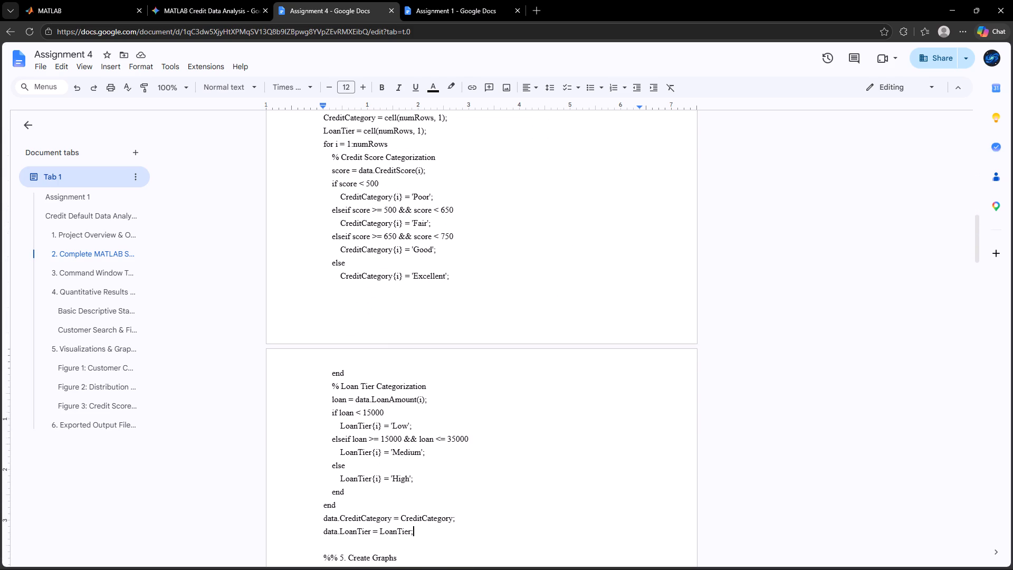
pyautogui.press('Down')
pyautogui.press('Down')
pyautogui.press('Down')
pyautogui.press('Down')
pyautogui.press('Down')
pyautogui.press('Down')
pyautogui.press('Down')
pyautogui.press('Down')
pyautogui.press('Down')
pyautogui.press('Down')
pyautogui.press('Down')
pyautogui.press('Down')
pyautogui.press('Down')
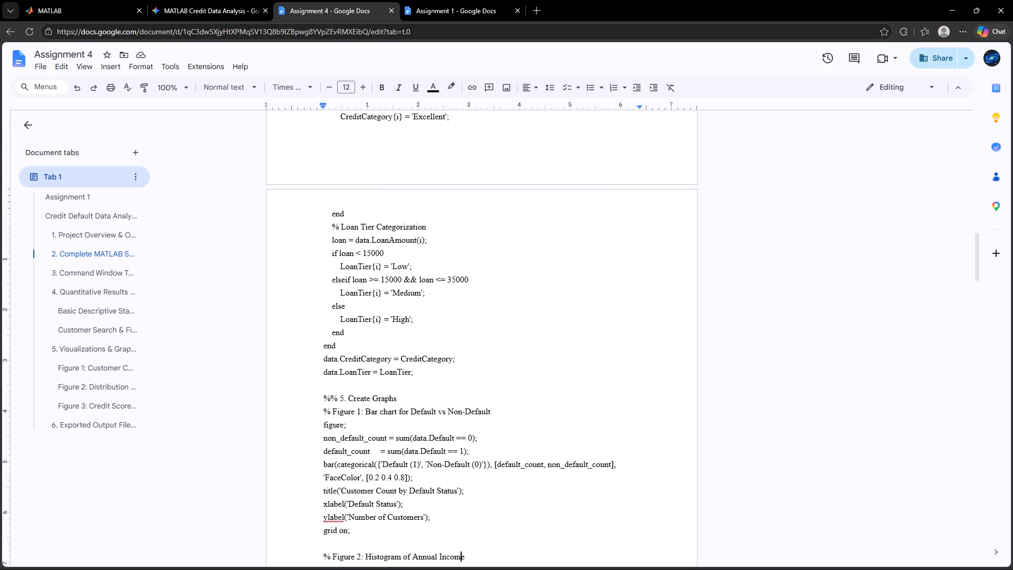
pyautogui.press('Down')
pyautogui.press('Down')
pyautogui.press('Down')
pyautogui.press('Down')
pyautogui.press('Down')
pyautogui.press('Down')
pyautogui.press('Down')
pyautogui.press('Down')
pyautogui.press('Down')
pyautogui.press('Down')
pyautogui.press('Down')
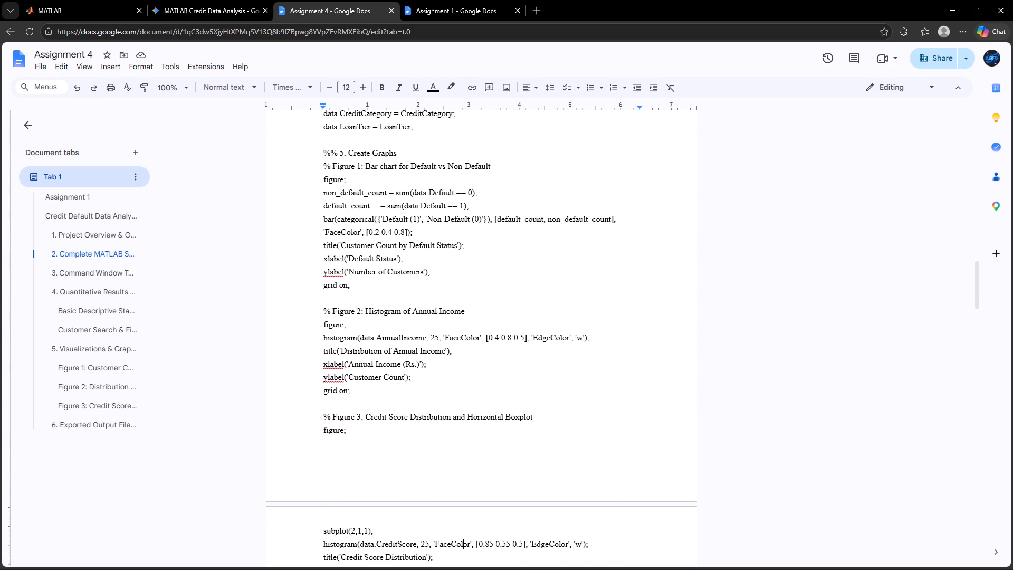
pyautogui.press('Down')
pyautogui.press('Down')
pyautogui.press('Down')
pyautogui.press('Down')
pyautogui.press('Down')
pyautogui.press('Down')
pyautogui.press('Down')
pyautogui.press('Down')
pyautogui.press('Down')
pyautogui.press('Down')
pyautogui.press('Down')
pyautogui.press('Down')
pyautogui.press('Down')
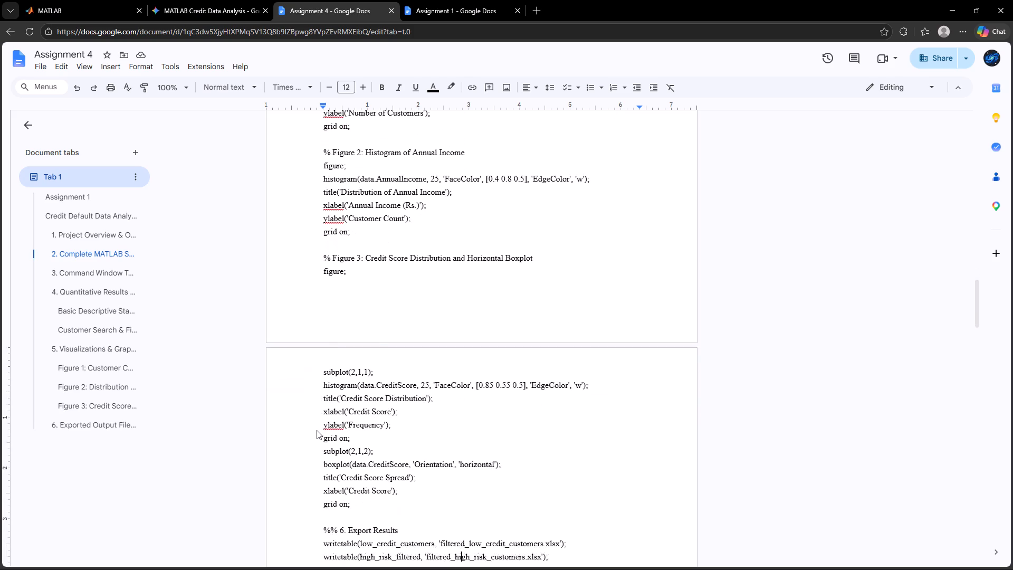
pyautogui.press('Down')
pyautogui.press('Down')
pyautogui.press('Down')
pyautogui.press('Down')
pyautogui.press('Down')
pyautogui.press('Down')
pyautogui.press('Down')
pyautogui.press('Down')
pyautogui.press('Down')
pyautogui.press('Down')
pyautogui.press('Down')
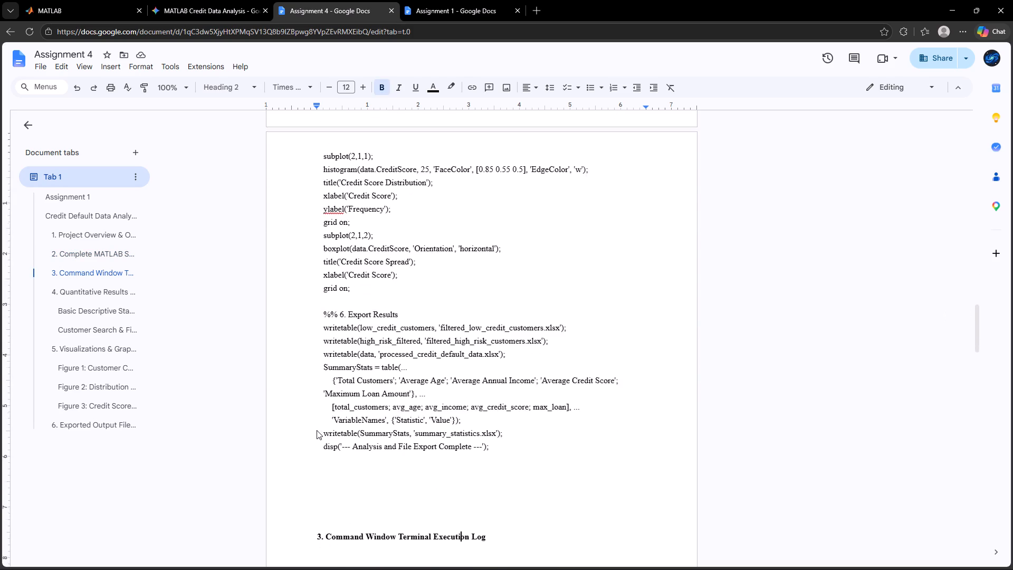
# Insert three blank lines above the heading "3. Command Window Terminal Execution Log" to move it onto the same page as its image.
pyautogui.press('Down')
pyautogui.press('Up')
pyautogui.press('Up')
pyautogui.press('Up')
pyautogui.press('Down')
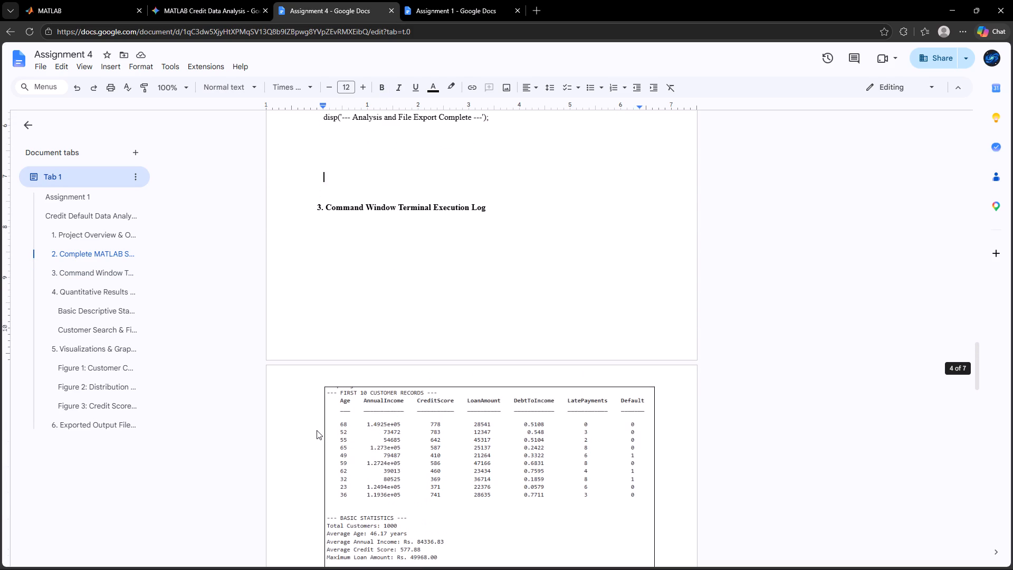
pyautogui.press('Return')
pyautogui.press('Return')
pyautogui.press('Return')
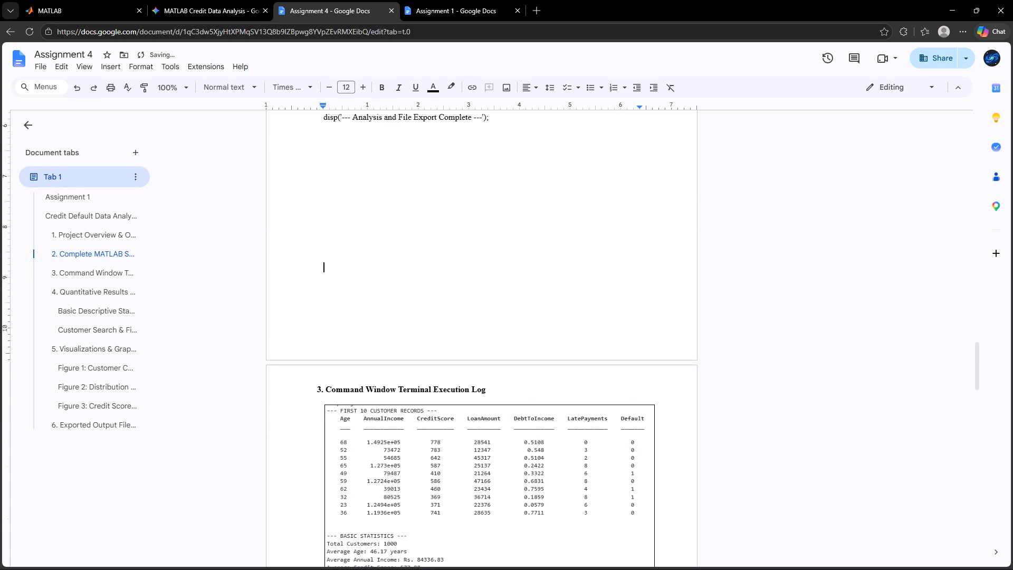
# Examine the page layout around the execution log image and the quantitative results tables.
pyautogui.press('Down')
pyautogui.press('Down')
pyautogui.press('Down')
pyautogui.press('Down')
pyautogui.press('Down')
pyautogui.press('Down')
pyautogui.press('Down')
pyautogui.press('Down')
pyautogui.press('Down')
pyautogui.press('Down')
pyautogui.press('Down')
pyautogui.press('Down')
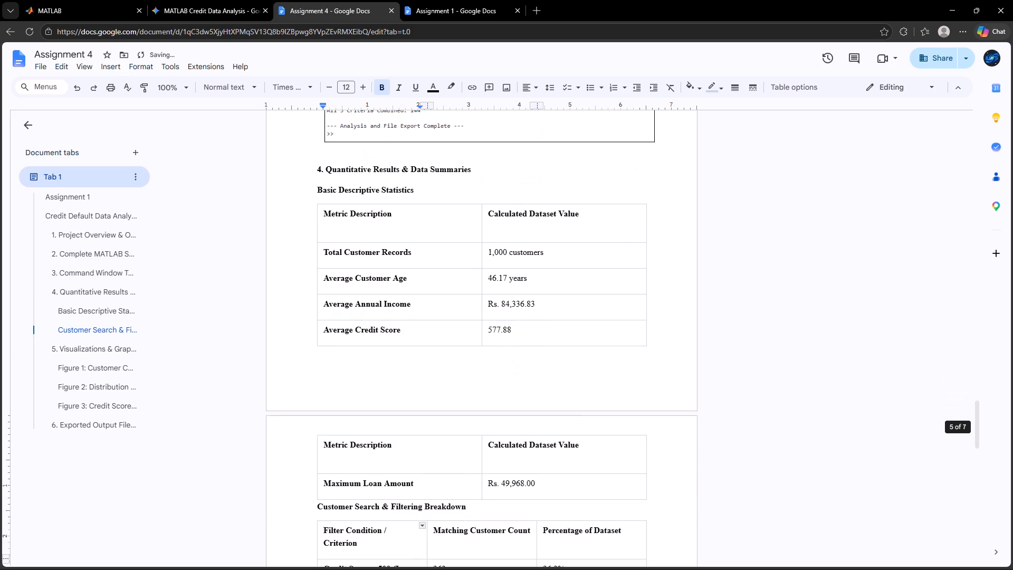
pyautogui.press('Up')
pyautogui.press('Up')
pyautogui.press('Up')
pyautogui.press('Up')
pyautogui.press('Up')
pyautogui.press('Up')
pyautogui.press('Up')
pyautogui.press('Up')
pyautogui.press('Up')
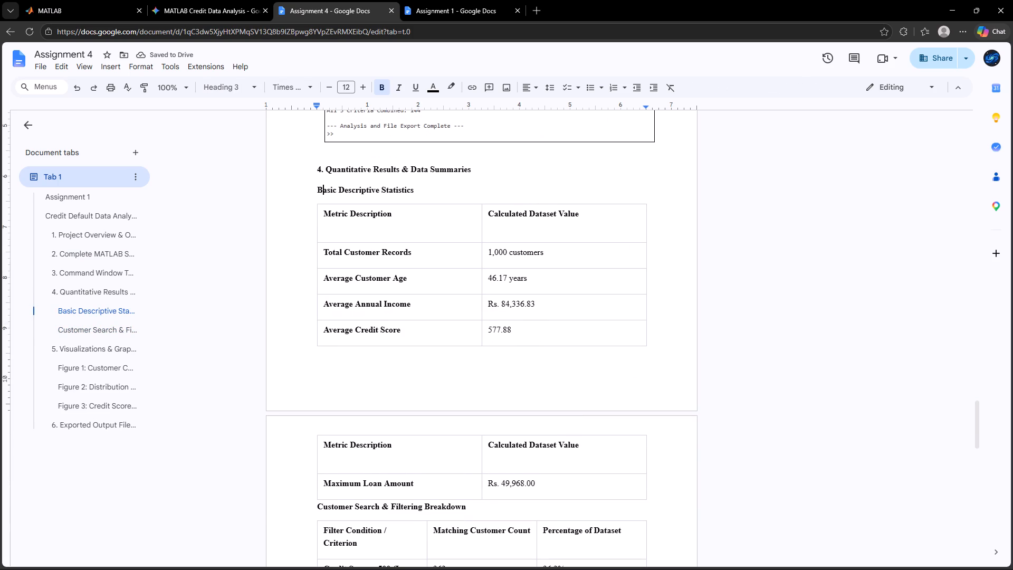
pyautogui.press('Down')
pyautogui.press('Up')
pyautogui.press('Up')
pyautogui.press('Up')
pyautogui.press('Up')
pyautogui.press('Up')
pyautogui.press('Up')
pyautogui.press('Up')
pyautogui.press('Down')
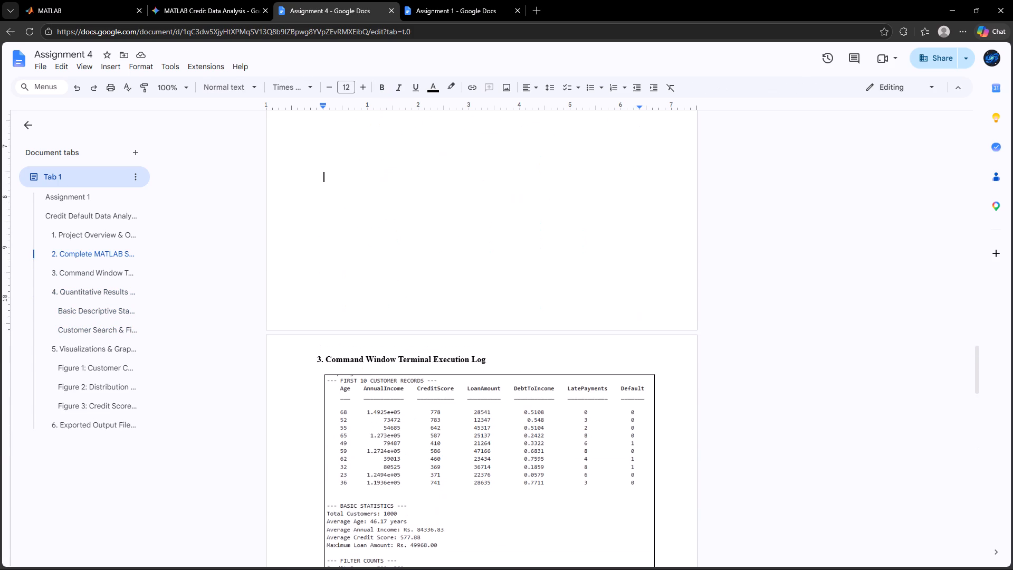
# Set the Command Window log image's text wrapping to Wrap text.
pyautogui.press('Down')
pyautogui.press('Down')
pyautogui.press('Down')
pyautogui.press('Down')
pyautogui.press('Down')
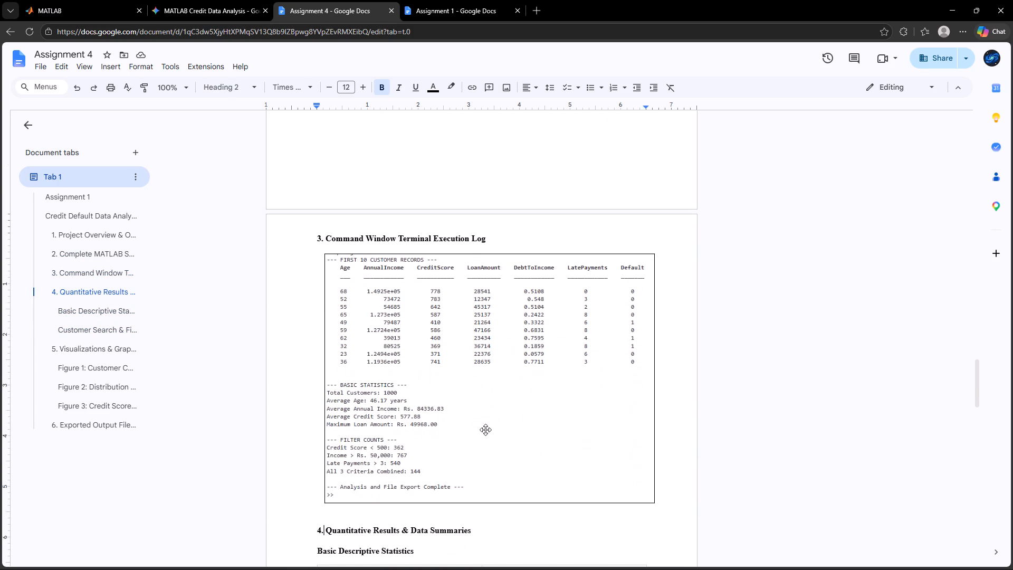
pyautogui.click(485, 430)
pyautogui.click(343, 517)
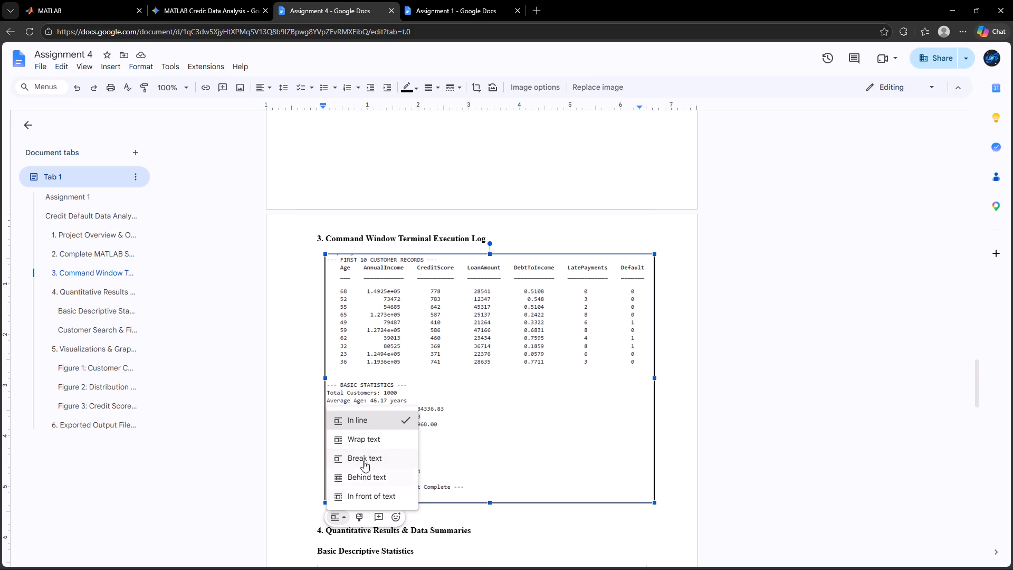
pyautogui.click(364, 447)
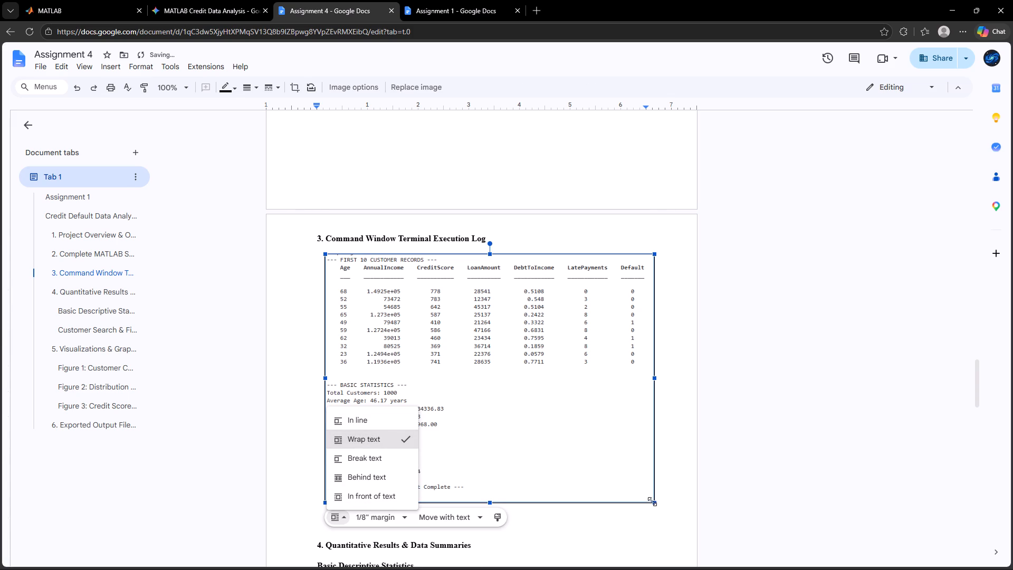
pyautogui.click(657, 503)
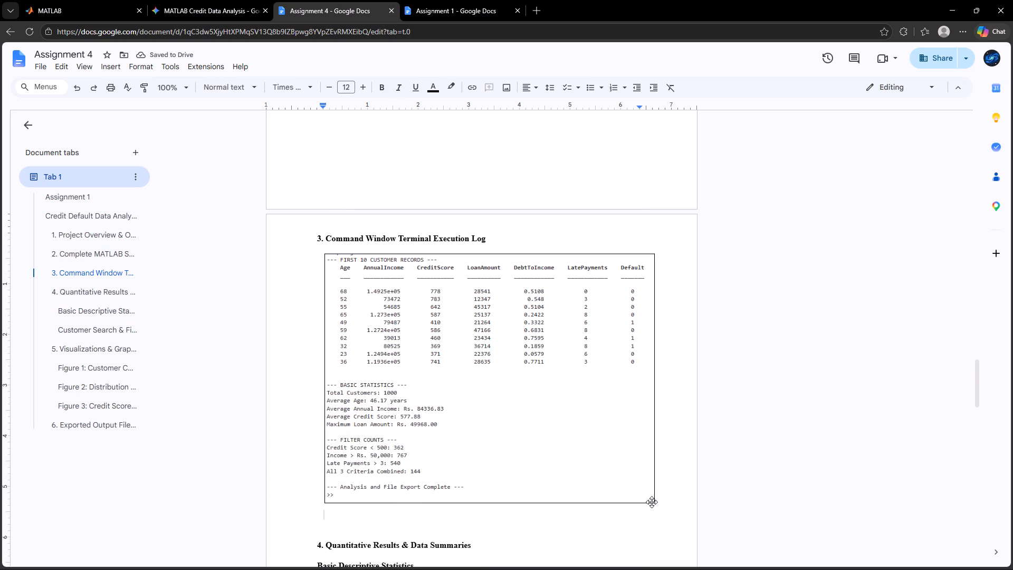
# Shrink the Command Window log image slightly from its lower corner, keeping its proportions.
pyautogui.click(652, 503)
pyautogui.moveTo(654, 504); pyautogui.dragTo(636, 487)
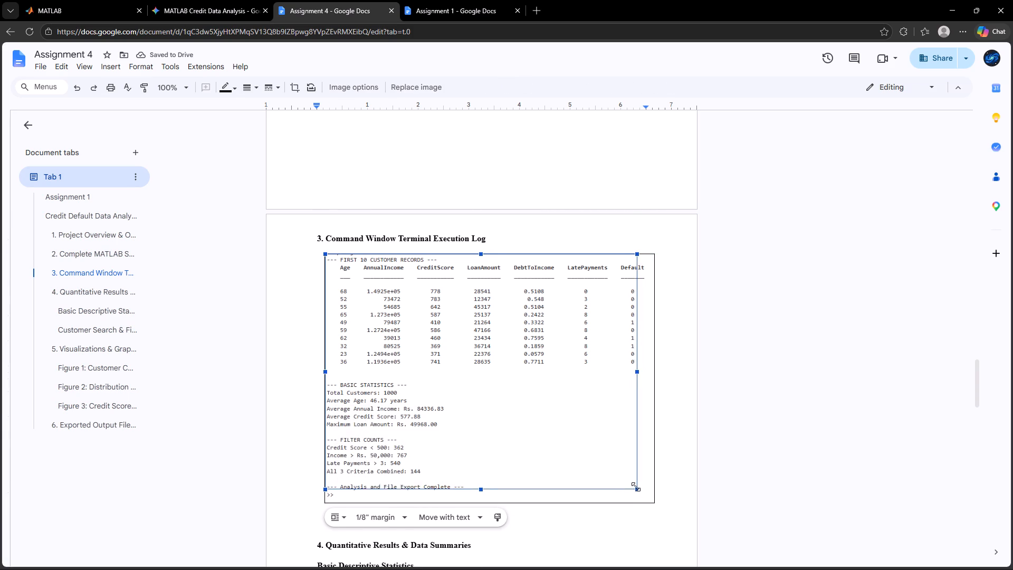
# Shrink the Command Window log image a little further from its lower corner, keeping its proportions.
pyautogui.moveTo(636, 487); pyautogui.dragTo(632, 484)
pyautogui.click(731, 483)
# Examine the page layout around the execution log and the source code pages, back to the start of the document.
pyautogui.scroll(-3, 731, 483)
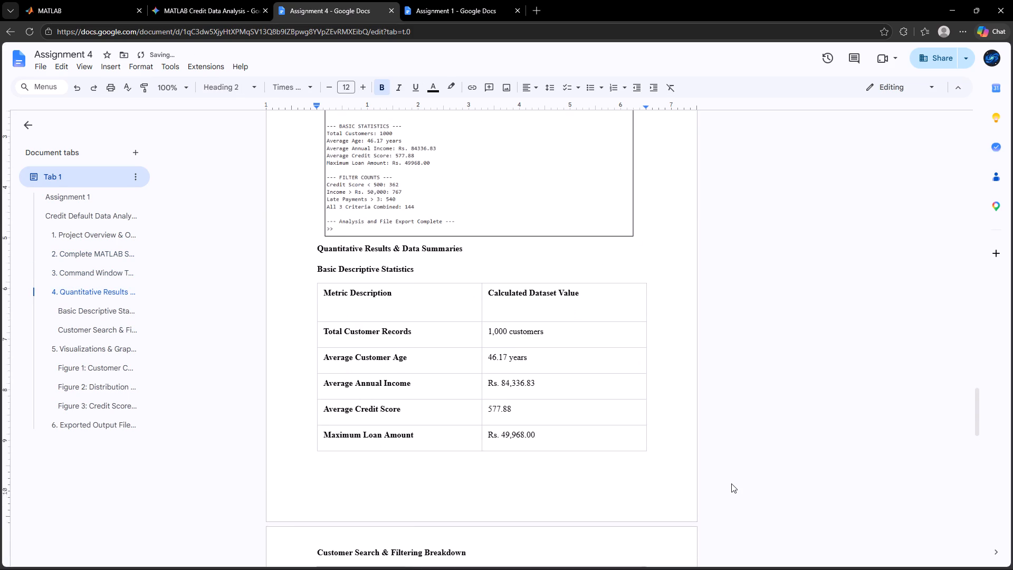
pyautogui.scroll(2, 731, 483)
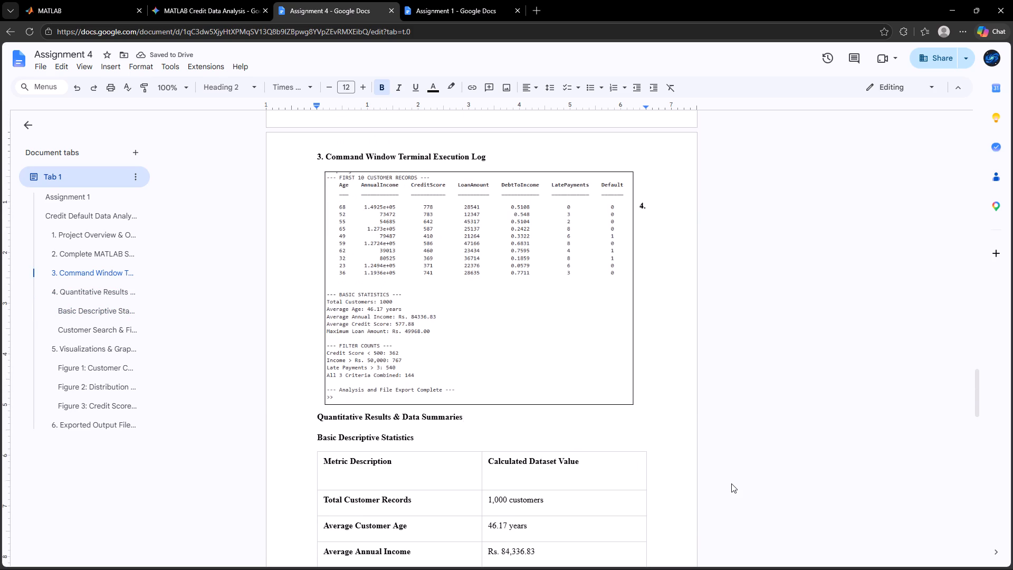
pyautogui.scroll(8, 731, 483)
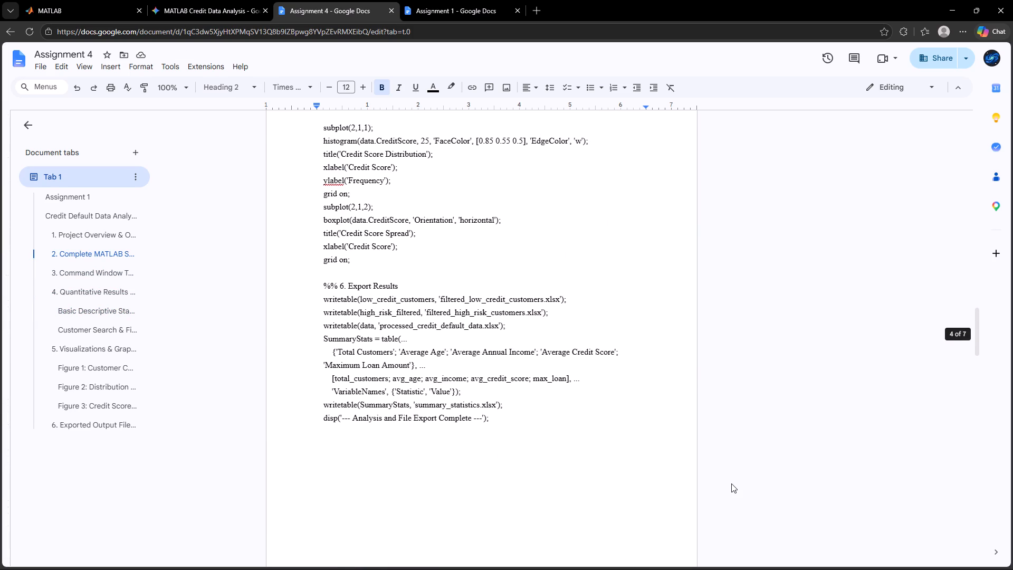
pyautogui.scroll(2, 731, 483)
pyautogui.scroll(-4, 731, 483)
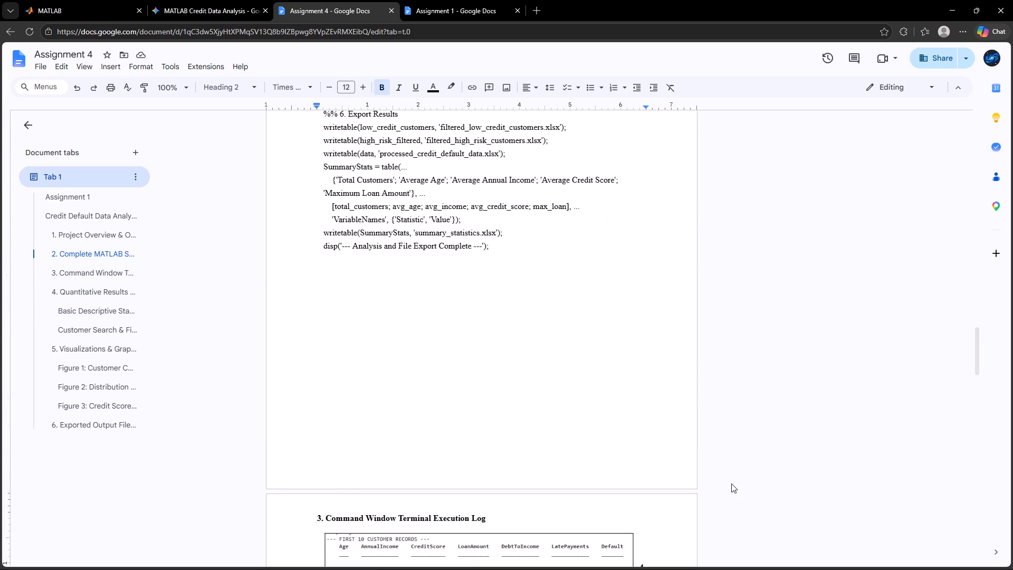
pyautogui.scroll(11, 731, 483)
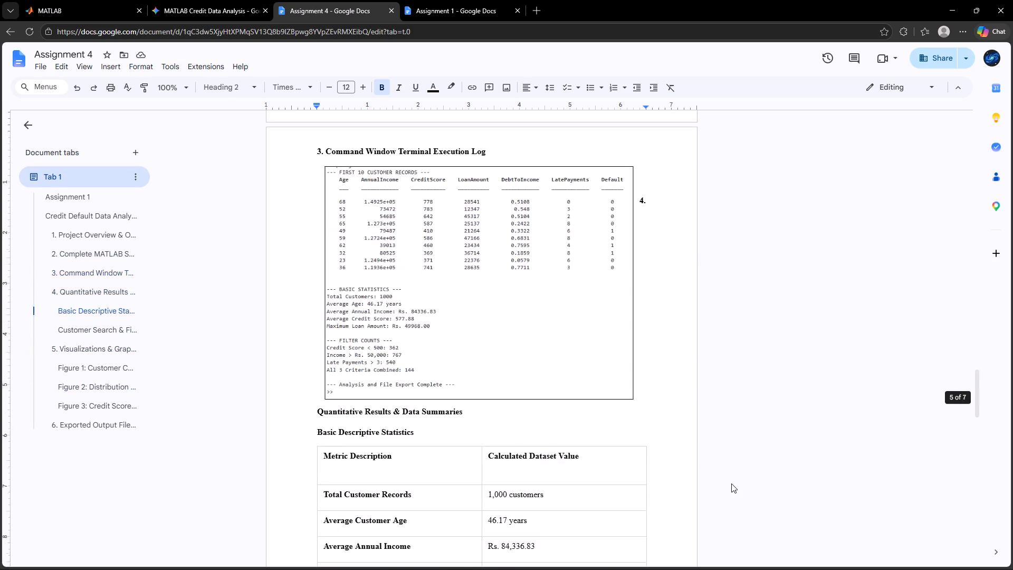
pyautogui.scroll(12, 731, 483)
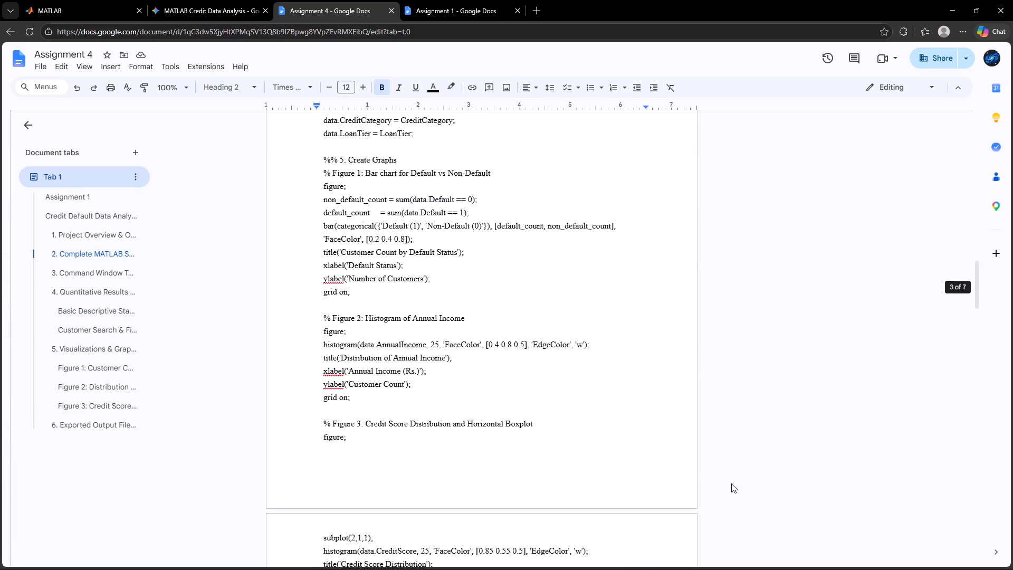
pyautogui.scroll(2, 731, 483)
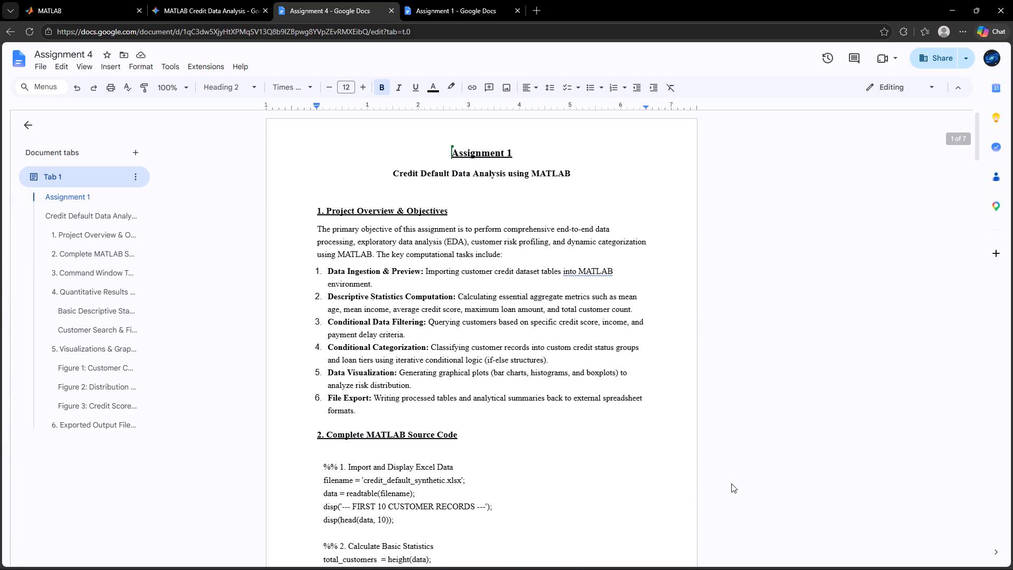
# Delete the blank space between the heading "2. Complete MATLAB Source Code" and the first line of code.
pyautogui.click(353, 453)
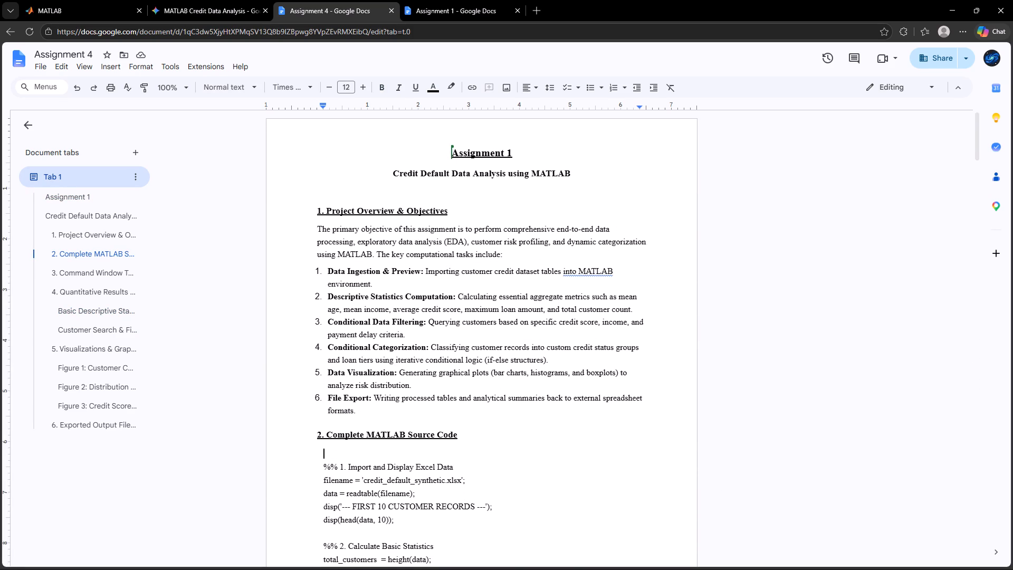
pyautogui.press('BackSpace')
pyautogui.press('BackSpace')
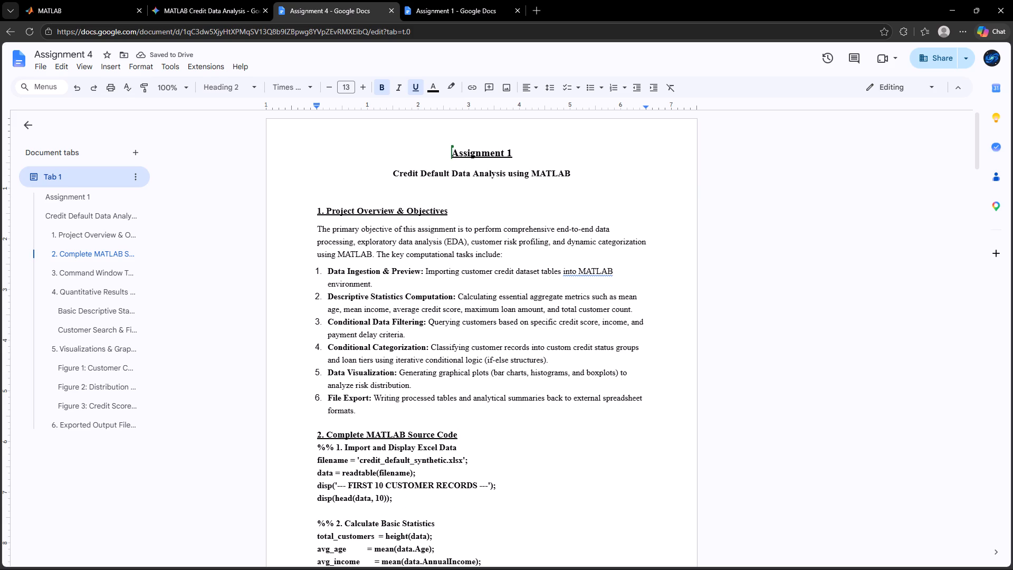
# Select the MATLAB source code under heading 2, starting from the line "%% 1. Import and Display Excel Data".
pyautogui.press('Down')
pyautogui.press('Up')
pyautogui.press('Left')
pyautogui.press('Right')
pyautogui.press('Right')
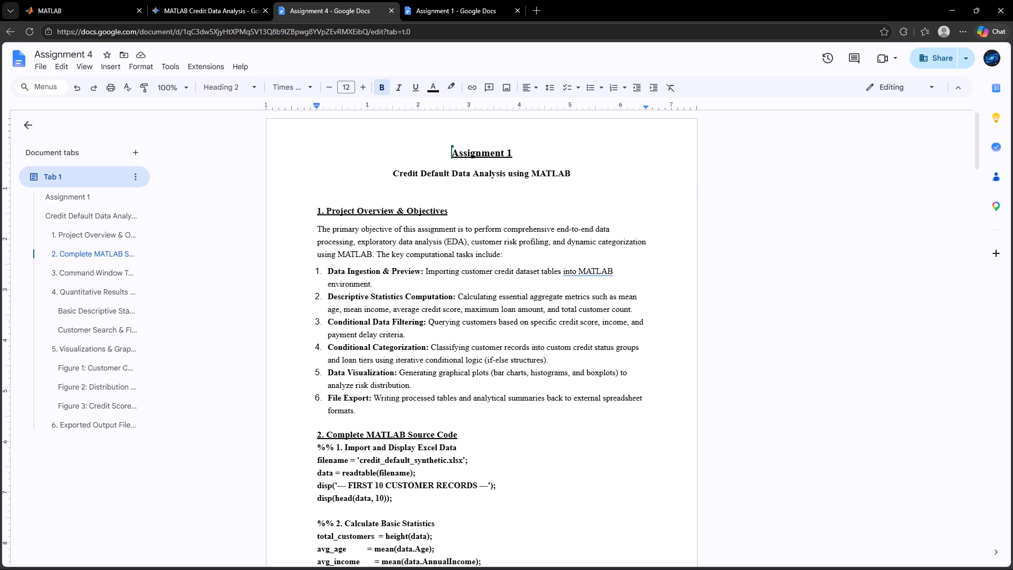
pyautogui.hotkey('ctrl', 'shift', 'Down')
pyautogui.hotkey('ctrl', 'shift', 'Down')
pyautogui.hotkey('ctrl', 'shift', 'Down')
pyautogui.hotkey('ctrl', 'shift', 'Down')
pyautogui.hotkey('ctrl', 'shift', 'Down')
pyautogui.hotkey('ctrl', 'shift', 'Down')
pyautogui.hotkey('ctrl', 'shift', 'Down')
pyautogui.hotkey('ctrl', 'shift', 'Down')
pyautogui.hotkey('ctrl', 'shift', 'Down')
pyautogui.hotkey('ctrl', 'shift', 'Down')
pyautogui.hotkey('ctrl', 'shift', 'Down')
pyautogui.hotkey('ctrl', 'shift', 'Down')
pyautogui.hotkey('ctrl', 'shift', 'Down')
pyautogui.hotkey('ctrl', 'shift', 'Down')
pyautogui.hotkey('ctrl', 'shift', 'Down')
pyautogui.hotkey('ctrl', 'shift', 'Up')
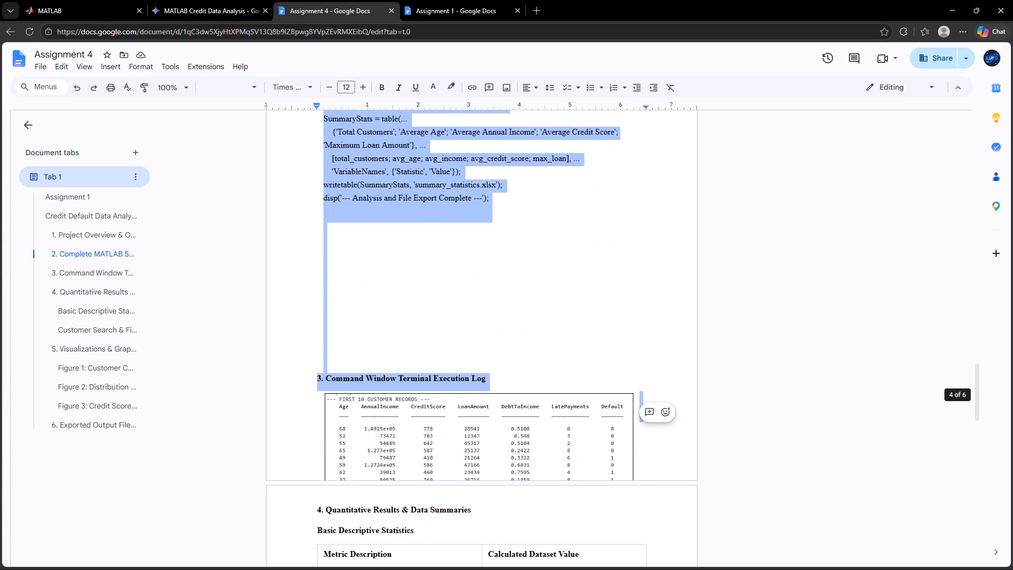
pyautogui.hotkey('ctrl', 'shift', 'Up')
pyautogui.hotkey('ctrl', 'shift', 'Up')
pyautogui.hotkey('ctrl', 'shift', 'Up')
pyautogui.hotkey('ctrl', 'shift', 'Up')
pyautogui.hotkey('ctrl', 'shift', 'Up')
pyautogui.hotkey('ctrl', 'shift', 'Up')
pyautogui.hotkey('ctrl', 'shift', 'Up')
pyautogui.hotkey('ctrl', 'shift', 'Up')
pyautogui.hotkey('ctrl', 'shift', 'Up')
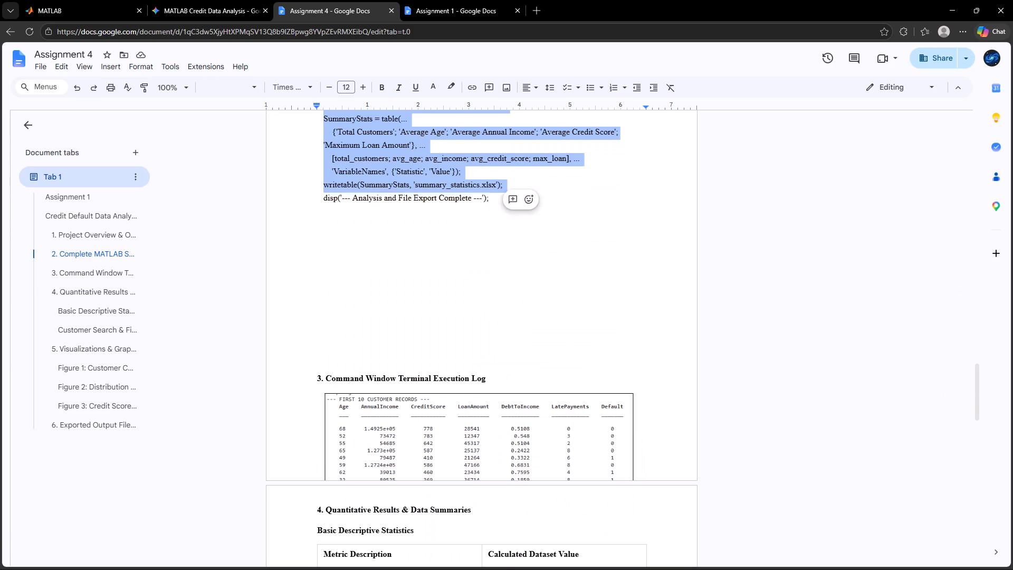
pyautogui.hotkey('ctrl', 'shift', 'Up')
pyautogui.hotkey('ctrl', 'shift', 'Up')
pyautogui.hotkey('ctrl', 'shift', 'Up')
pyautogui.hotkey('ctrl', 'shift', 'Up')
pyautogui.hotkey('ctrl', 'shift', 'Up')
pyautogui.hotkey('ctrl', 'shift', 'Up')
pyautogui.hotkey('ctrl', 'shift', 'Up')
pyautogui.hotkey('ctrl', 'shift', 'Up')
pyautogui.hotkey('ctrl', 'shift', 'Up')
pyautogui.hotkey('ctrl', 'shift', 'Up')
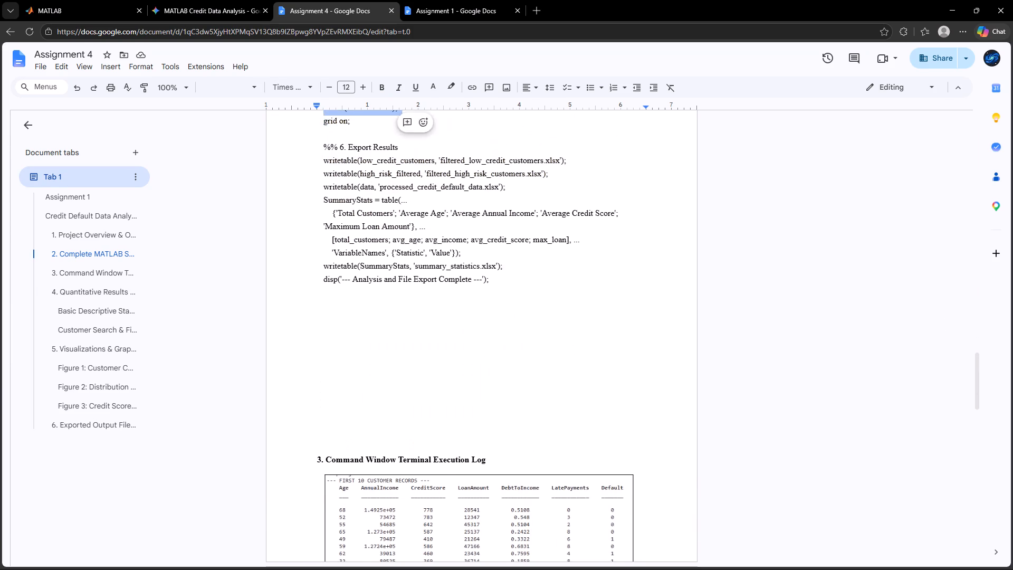
pyautogui.hotkey('ctrl', 'shift', 'Up')
pyautogui.hotkey('ctrl', 'shift', 'Up')
pyautogui.hotkey('ctrl', 'shift', 'Up')
pyautogui.hotkey('ctrl', 'shift', 'Up')
pyautogui.hotkey('ctrl', 'shift', 'Up')
pyautogui.hotkey('ctrl', 'shift', 'Up')
pyautogui.hotkey('ctrl', 'shift', 'Up')
pyautogui.hotkey('ctrl', 'shift', 'Up')
pyautogui.hotkey('ctrl', 'shift', 'Up')
pyautogui.hotkey('ctrl', 'shift', 'Up')
pyautogui.hotkey('ctrl', 'shift', 'Up')
pyautogui.hotkey('ctrl', 'shift', 'Up')
pyautogui.hotkey('ctrl', 'shift', 'Up')
pyautogui.hotkey('ctrl', 'shift', 'Up')
pyautogui.hotkey('ctrl', 'shift', 'Up')
pyautogui.hotkey('ctrl', 'shift', 'Up')
pyautogui.hotkey('ctrl', 'shift', 'Up')
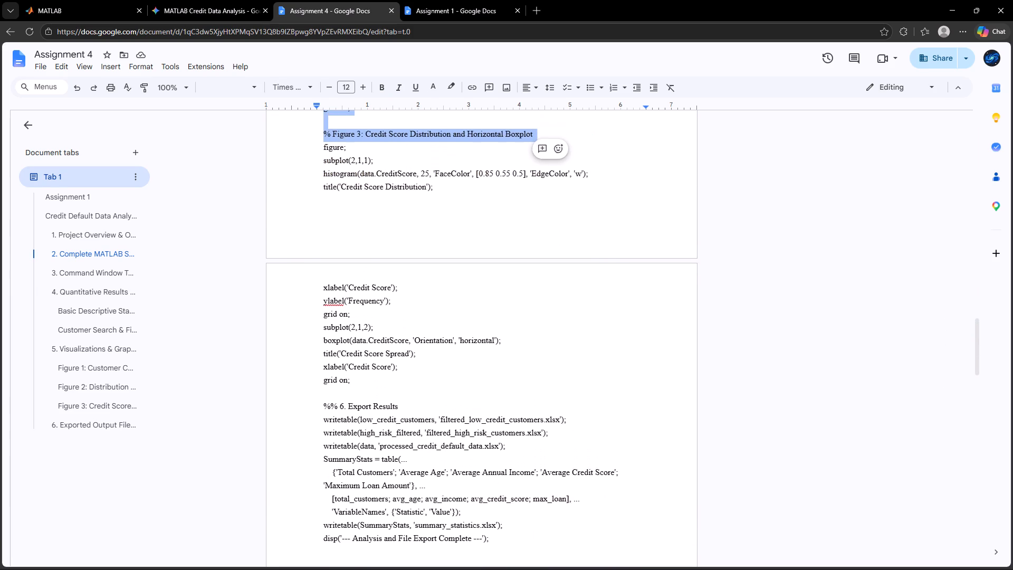
pyautogui.hotkey('ctrl', 'shift', 'Up')
pyautogui.hotkey('ctrl', 'shift', 'Up')
pyautogui.hotkey('ctrl', 'shift', 'Up')
pyautogui.hotkey('ctrl', 'shift', 'Up')
pyautogui.hotkey('ctrl', 'shift', 'Up')
pyautogui.hotkey('ctrl', 'shift', 'Up')
pyautogui.hotkey('ctrl', 'shift', 'Up')
pyautogui.hotkey('ctrl', 'shift', 'Up')
pyautogui.hotkey('ctrl', 'shift', 'Up')
pyautogui.hotkey('ctrl', 'shift', 'Up')
pyautogui.hotkey('ctrl', 'shift', 'Up')
pyautogui.hotkey('ctrl', 'shift', 'Up')
pyautogui.hotkey('ctrl', 'shift', 'Up')
pyautogui.hotkey('ctrl', 'shift', 'Up')
pyautogui.hotkey('ctrl', 'shift', 'Up')
pyautogui.hotkey('ctrl', 'shift', 'Up')
pyautogui.hotkey('ctrl', 'shift', 'Up')
pyautogui.hotkey('ctrl', 'shift', 'Up')
pyautogui.hotkey('ctrl', 'shift', 'Up')
pyautogui.hotkey('ctrl', 'shift', 'Up')
pyautogui.hotkey('ctrl', 'shift', 'Up')
pyautogui.hotkey('ctrl', 'shift', 'Up')
pyautogui.hotkey('ctrl', 'shift', 'Up')
pyautogui.hotkey('ctrl', 'shift', 'Up')
pyautogui.hotkey('ctrl', 'shift', 'Up')
pyautogui.hotkey('ctrl', 'shift', 'Up')
pyautogui.hotkey('ctrl', 'shift', 'Up')
pyautogui.hotkey('ctrl', 'shift', 'Up')
pyautogui.hotkey('ctrl', 'shift', 'Up')
pyautogui.hotkey('ctrl', 'shift', 'Up')
pyautogui.hotkey('ctrl', 'shift', 'Up')
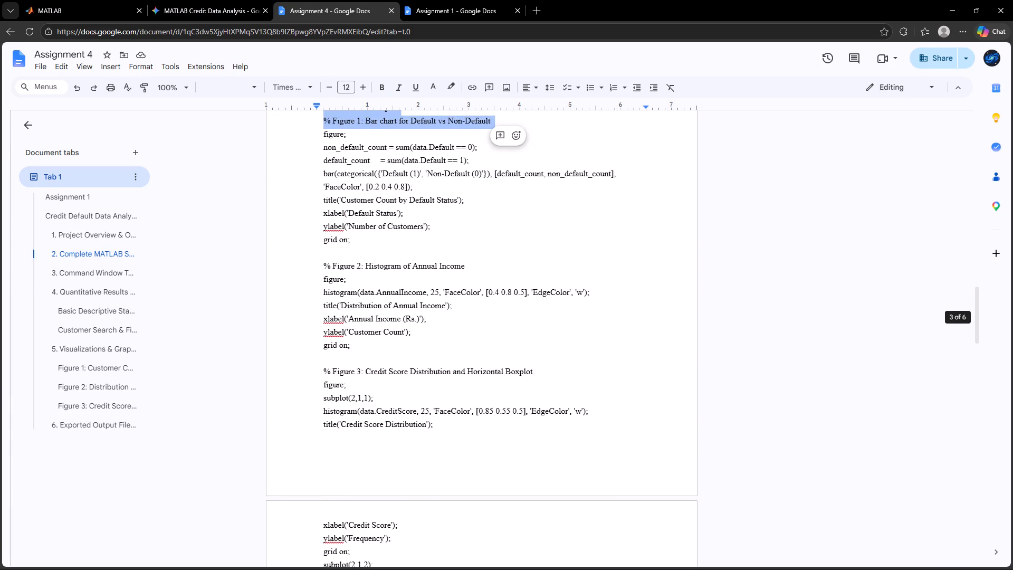
pyautogui.hotkey('ctrl', 'shift', 'Up')
pyautogui.hotkey('ctrl', 'shift', 'Up')
pyautogui.hotkey('ctrl', 'shift', 'Up')
pyautogui.hotkey('ctrl', 'shift', 'Up')
pyautogui.hotkey('ctrl', 'shift', 'Up')
pyautogui.hotkey('ctrl', 'shift', 'Up')
pyautogui.hotkey('ctrl', 'shift', 'Up')
pyautogui.hotkey('ctrl', 'shift', 'Up')
pyautogui.hotkey('ctrl', 'shift', 'Up')
pyautogui.hotkey('ctrl', 'shift', 'Up')
pyautogui.hotkey('ctrl', 'shift', 'Up')
pyautogui.hotkey('ctrl', 'shift', 'Up')
pyautogui.hotkey('ctrl', 'shift', 'Up')
pyautogui.hotkey('ctrl', 'shift', 'Up')
pyautogui.hotkey('ctrl', 'shift', 'Up')
pyautogui.hotkey('ctrl', 'shift', 'Up')
pyautogui.hotkey('ctrl', 'shift', 'Up')
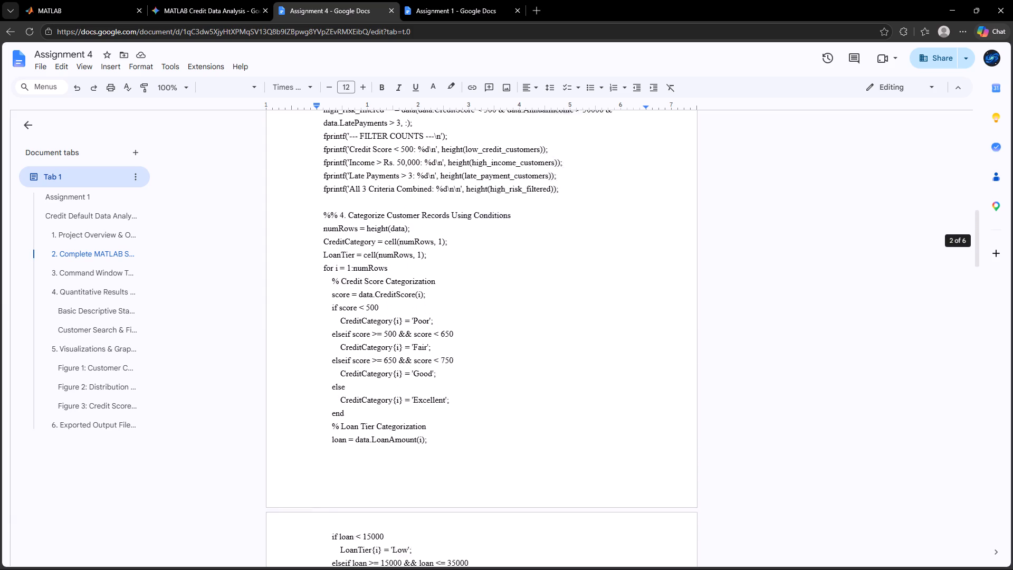
pyautogui.hotkey('ctrl', 'shift', 'Up')
pyautogui.hotkey('ctrl', 'shift', 'Up')
pyautogui.hotkey('ctrl', 'shift', 'Up')
pyautogui.hotkey('ctrl', 'shift', 'Up')
pyautogui.hotkey('ctrl', 'shift', 'Up')
pyautogui.hotkey('ctrl', 'shift', 'Up')
pyautogui.hotkey('ctrl', 'shift', 'Up')
pyautogui.hotkey('ctrl', 'shift', 'Up')
pyautogui.hotkey('ctrl', 'shift', 'Up')
pyautogui.hotkey('ctrl', 'shift', 'Up')
pyautogui.hotkey('ctrl', 'shift', 'Up')
pyautogui.hotkey('ctrl', 'shift', 'Up')
pyautogui.hotkey('ctrl', 'shift', 'Up')
pyautogui.hotkey('ctrl', 'shift', 'Up')
pyautogui.hotkey('ctrl', 'shift', 'Up')
pyautogui.hotkey('ctrl', 'shift', 'Up')
pyautogui.hotkey('ctrl', 'shift', 'Down')
pyautogui.hotkey('ctrl', 'shift', 'Down')
pyautogui.hotkey('ctrl', 'shift', 'Down')
pyautogui.hotkey('ctrl', 'shift', 'Down')
pyautogui.hotkey('ctrl', 'shift', 'Down')
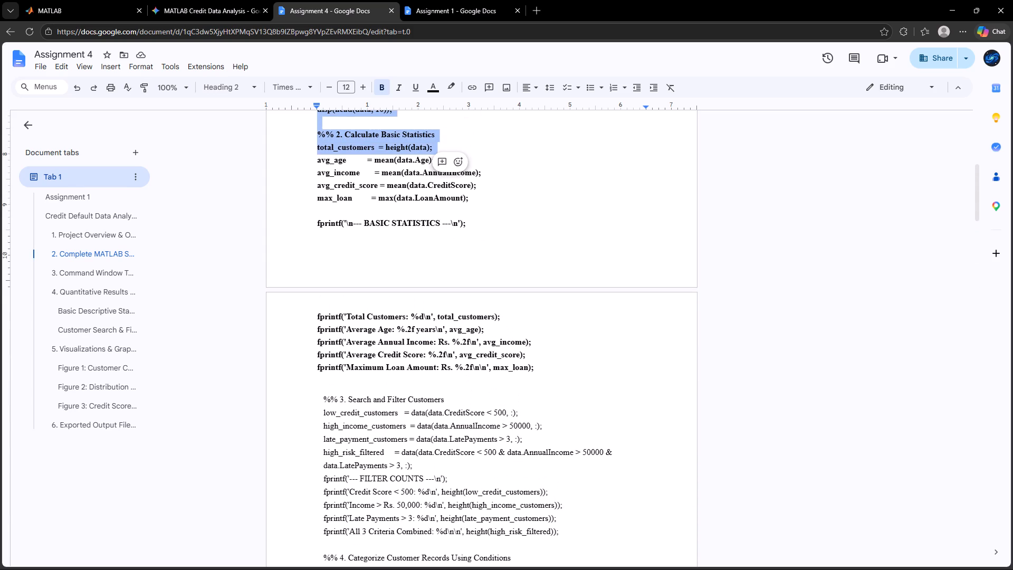
pyautogui.hotkey('ctrl', 'shift', 'Down')
pyautogui.hotkey('ctrl', 'shift', 'Down')
pyautogui.hotkey('ctrl', 'shift', 'Up')
pyautogui.hotkey('ctrl', 'shift', 'Up')
pyautogui.hotkey('ctrl', 'shift', 'Up')
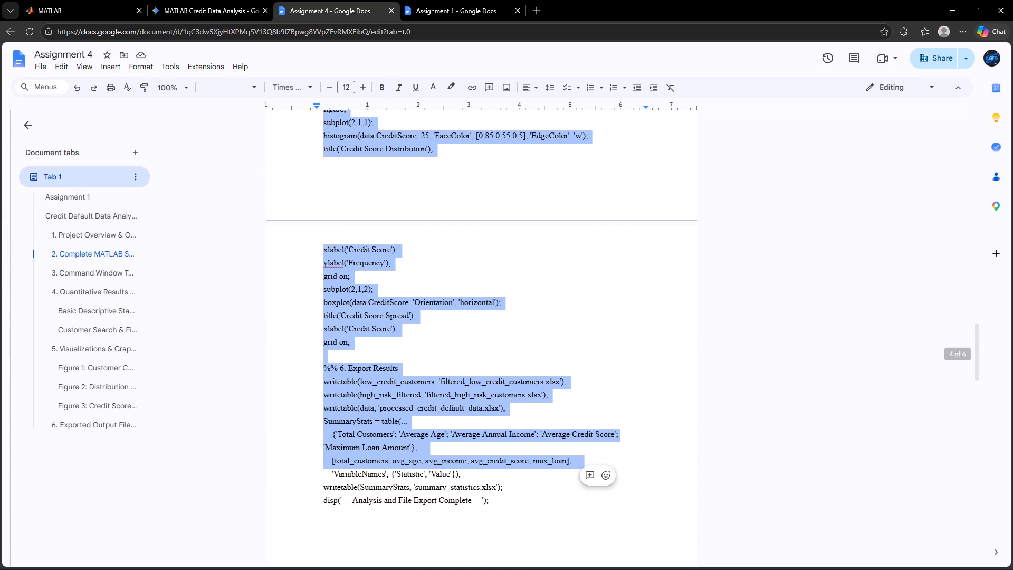
pyautogui.hotkey('ctrl', 'shift', 'Up')
pyautogui.hotkey('ctrl', 'shift', 'Up')
pyautogui.hotkey('ctrl', 'shift', 'Up')
pyautogui.hotkey('ctrl', 'shift', 'Up')
pyautogui.hotkey('ctrl', 'shift', 'Up')
pyautogui.hotkey('ctrl', 'shift', 'Up')
pyautogui.hotkey('ctrl', 'shift', 'Up')
pyautogui.hotkey('ctrl', 'shift', 'Up')
pyautogui.hotkey('ctrl', 'shift', 'Up')
pyautogui.hotkey('ctrl', 'shift', 'Up')
pyautogui.hotkey('ctrl', 'shift', 'Up')
pyautogui.hotkey('ctrl', 'shift', 'Up')
pyautogui.hotkey('ctrl', 'shift', 'Up')
pyautogui.hotkey('ctrl', 'shift', 'Up')
pyautogui.hotkey('ctrl', 'shift', 'Up')
pyautogui.hotkey('ctrl', 'shift', 'Up')
pyautogui.hotkey('ctrl', 'shift', 'Up')
pyautogui.hotkey('ctrl', 'shift', 'Up')
pyautogui.hotkey('ctrl', 'shift', 'Up')
pyautogui.hotkey('ctrl', 'shift', 'Up')
pyautogui.hotkey('ctrl', 'shift', 'Up')
pyautogui.hotkey('ctrl', 'shift', 'Up')
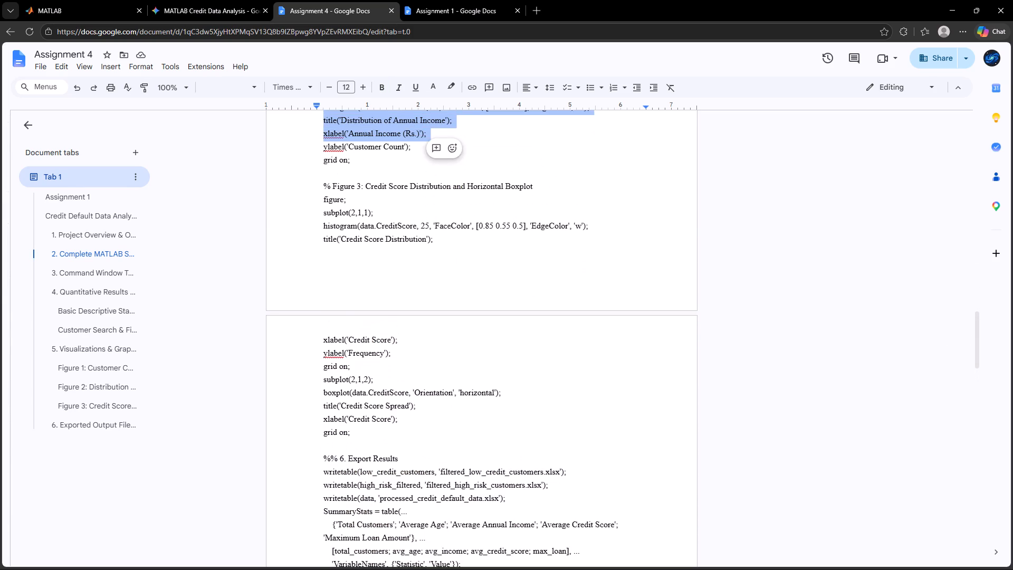
# Select the MATLAB code from "%% 1. Import and Display Excel Data" through the "Maximum Loan Amount" line and remove its bold formatting.
pyautogui.hotkey('ctrl', 'shift', 'Up')
pyautogui.hotkey('ctrl', 'shift', 'Up')
pyautogui.hotkey('ctrl', 'shift', 'Up')
pyautogui.hotkey('ctrl', 'shift', 'Up')
pyautogui.hotkey('ctrl', 'shift', 'Up')
pyautogui.hotkey('ctrl', 'shift', 'Up')
pyautogui.hotkey('ctrl', 'shift', 'Up')
pyautogui.hotkey('ctrl', 'shift', 'Up')
pyautogui.hotkey('ctrl', 'shift', 'Up')
pyautogui.hotkey('ctrl', 'shift', 'Up')
pyautogui.hotkey('ctrl', 'shift', 'Up')
pyautogui.hotkey('ctrl', 'shift', 'Up')
pyautogui.hotkey('ctrl', 'shift', 'Up')
pyautogui.hotkey('ctrl', 'shift', 'Up')
pyautogui.hotkey('ctrl', 'shift', 'Up')
pyautogui.hotkey('ctrl', 'shift', 'Up')
pyautogui.hotkey('ctrl', 'shift', 'Up')
pyautogui.hotkey('ctrl', 'shift', 'Up')
pyautogui.hotkey('ctrl', 'shift', 'Up')
pyautogui.hotkey('ctrl', 'shift', 'Up')
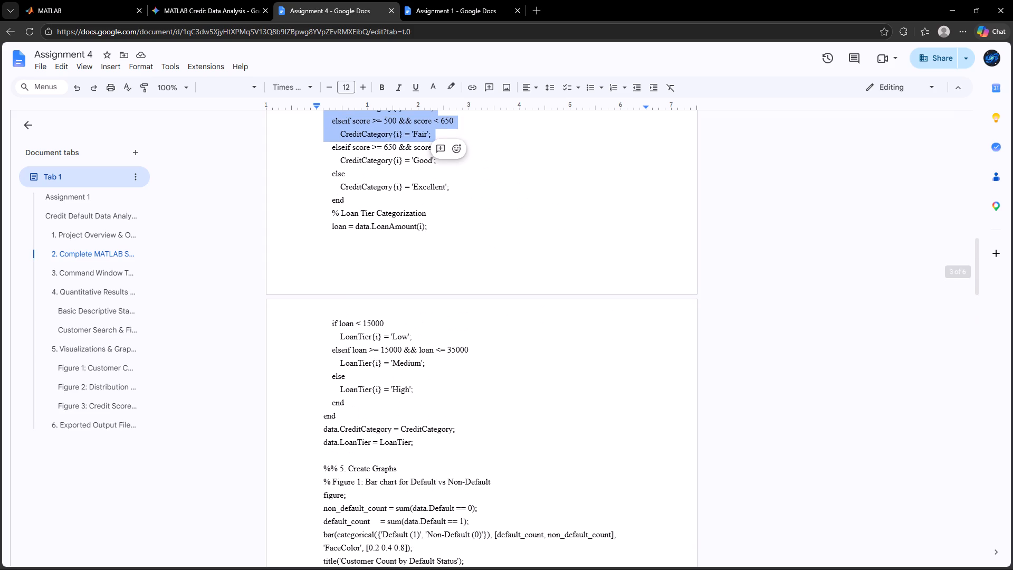
pyautogui.hotkey('ctrl', 'shift', 'Up')
pyautogui.hotkey('ctrl', 'shift', 'Up')
pyautogui.hotkey('ctrl', 'shift', 'Up')
pyautogui.hotkey('ctrl', 'shift', 'Up')
pyautogui.hotkey('ctrl', 'shift', 'Up')
pyautogui.hotkey('ctrl', 'shift', 'Up')
pyautogui.hotkey('ctrl', 'shift', 'Up')
pyautogui.hotkey('ctrl', 'shift', 'Up')
pyautogui.hotkey('ctrl', 'shift', 'Up')
pyautogui.hotkey('ctrl', 'shift', 'Up')
pyautogui.hotkey('ctrl', 'shift', 'Up')
pyautogui.hotkey('ctrl', 'shift', 'Up')
pyautogui.hotkey('ctrl', 'shift', 'Up')
pyautogui.hotkey('ctrl', 'shift', 'Up')
pyautogui.hotkey('ctrl', 'shift', 'Up')
pyautogui.hotkey('ctrl', 'shift', 'Up')
pyautogui.hotkey('ctrl', 'shift', 'Up')
pyautogui.hotkey('ctrl', 'shift', 'Up')
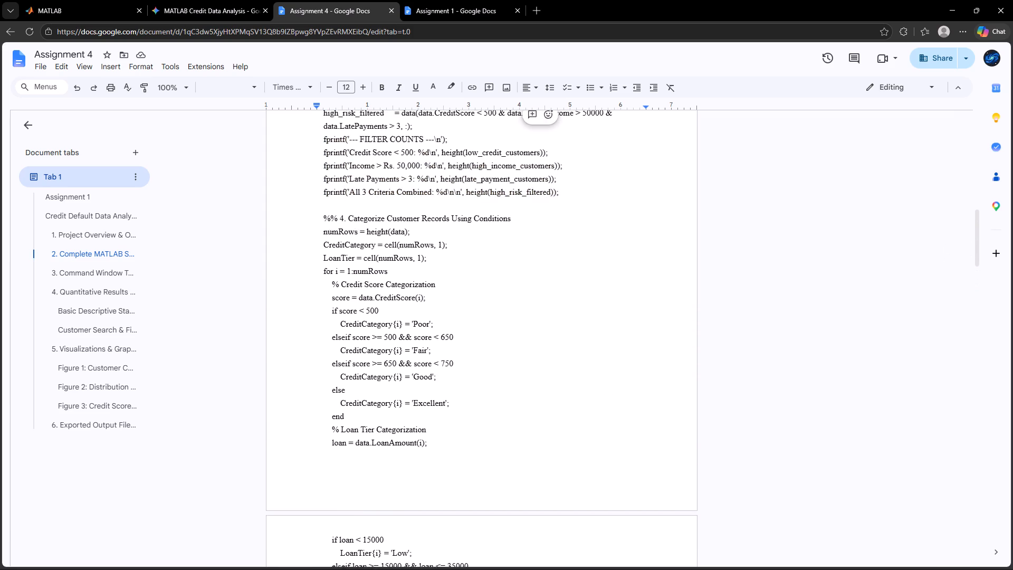
pyautogui.hotkey('ctrl', 'shift', 'Up')
pyautogui.hotkey('ctrl', 'shift', 'Up')
pyautogui.hotkey('ctrl', 'shift', 'Up')
pyautogui.hotkey('ctrl', 'shift', 'Up')
pyautogui.hotkey('ctrl', 'shift', 'Up')
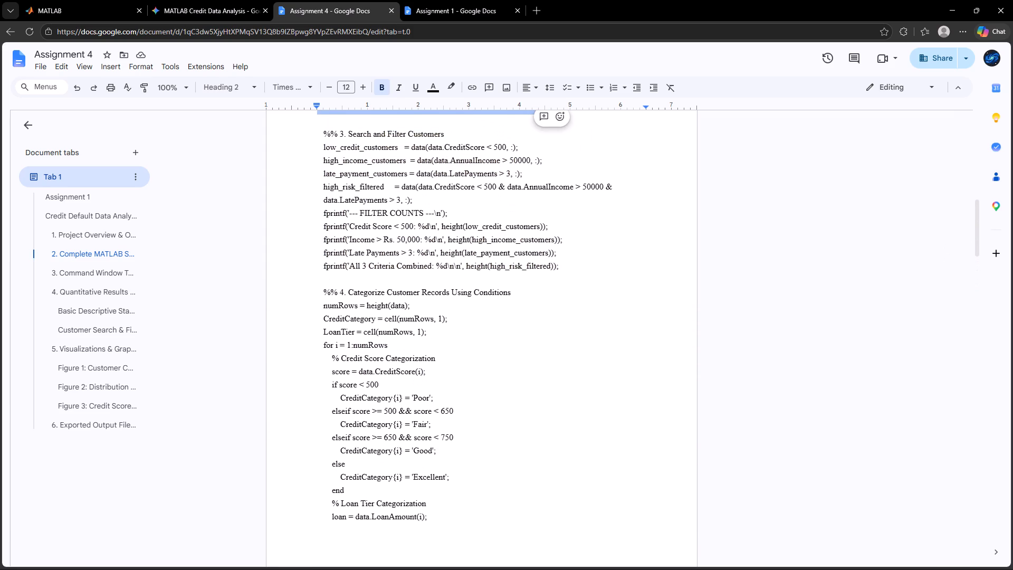
pyautogui.hotkey('ctrl', 'shift', 'Up')
pyautogui.hotkey('ctrl', 'shift', 'Down')
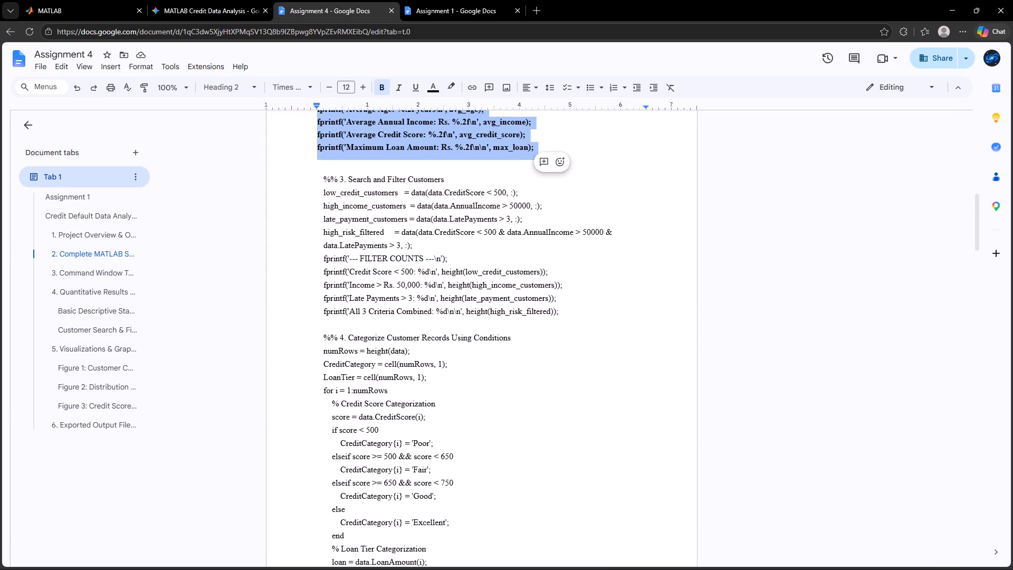
pyautogui.hotkey('ctrl', 'b')
# Delete the blank lines above the "BASIC STATISTICS" code line, above "%% 3. Search and Filter Customers" and above "%% 2. Calculate Basic Statistics".
pyautogui.scroll(8, 353, 453)
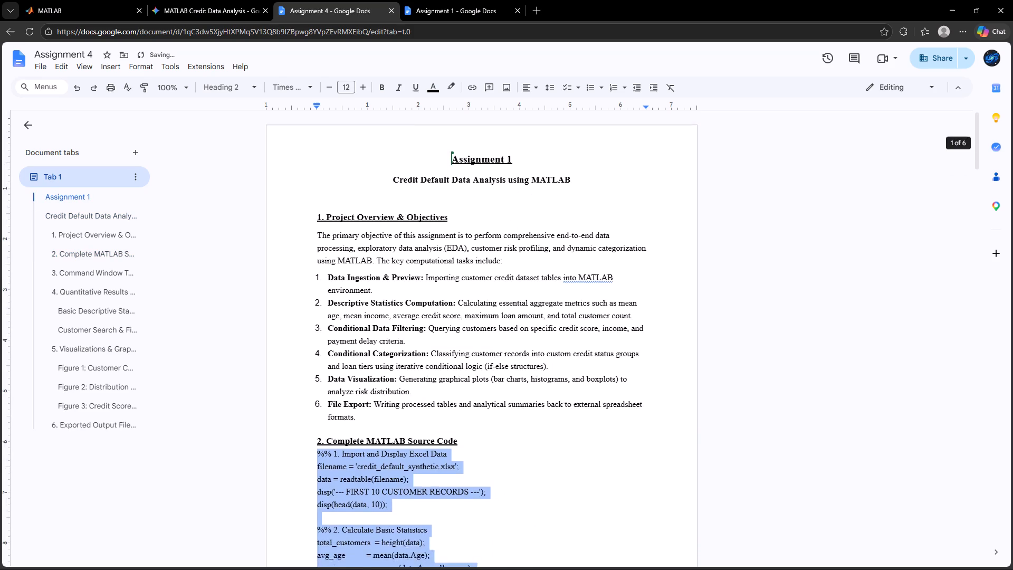
pyautogui.scroll(-1, 353, 453)
pyautogui.click(404, 559)
pyautogui.scroll(-2, 265, 491)
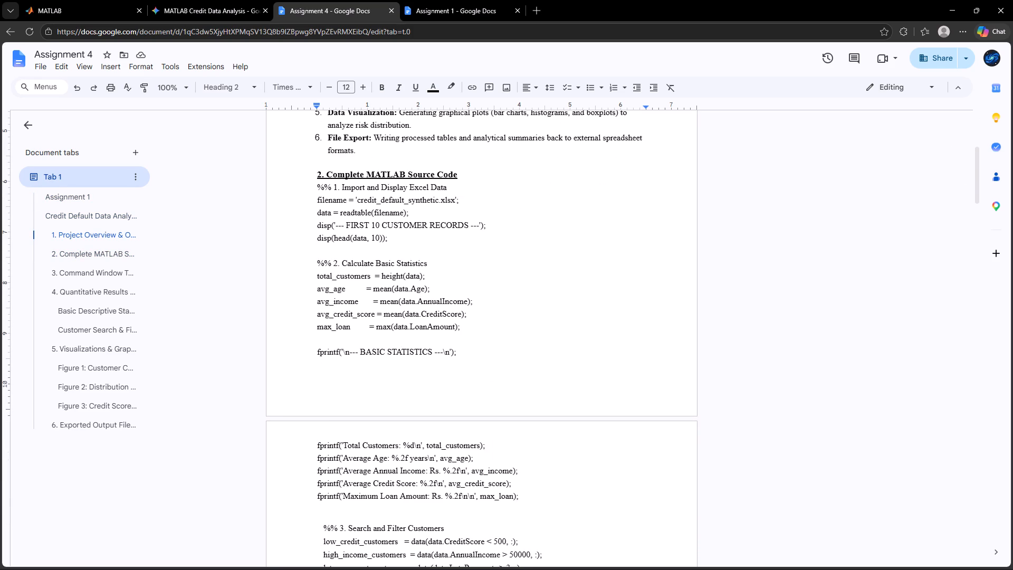
pyautogui.click(339, 338)
pyautogui.press('BackSpace')
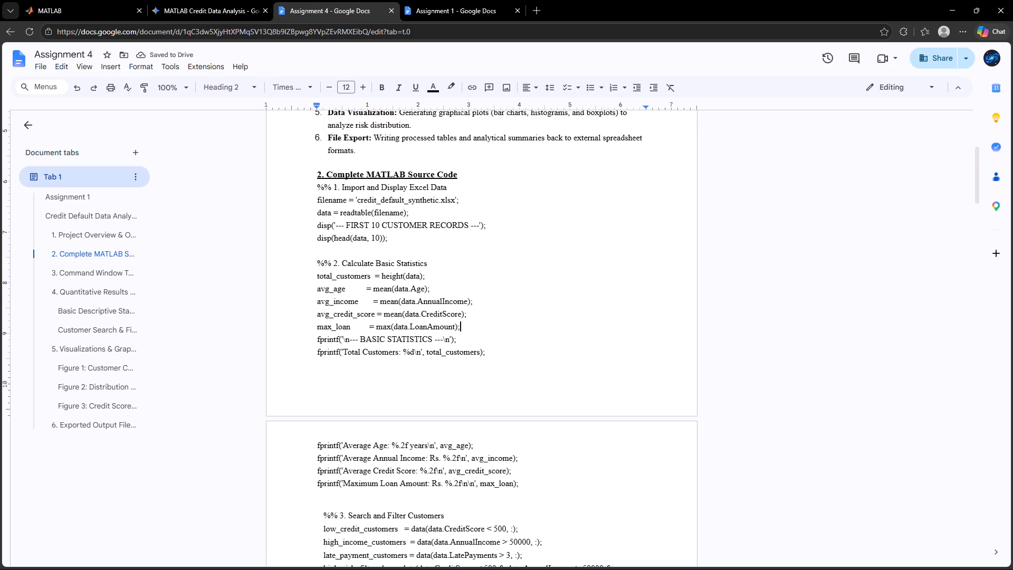
pyautogui.scroll(-2, 415, 256)
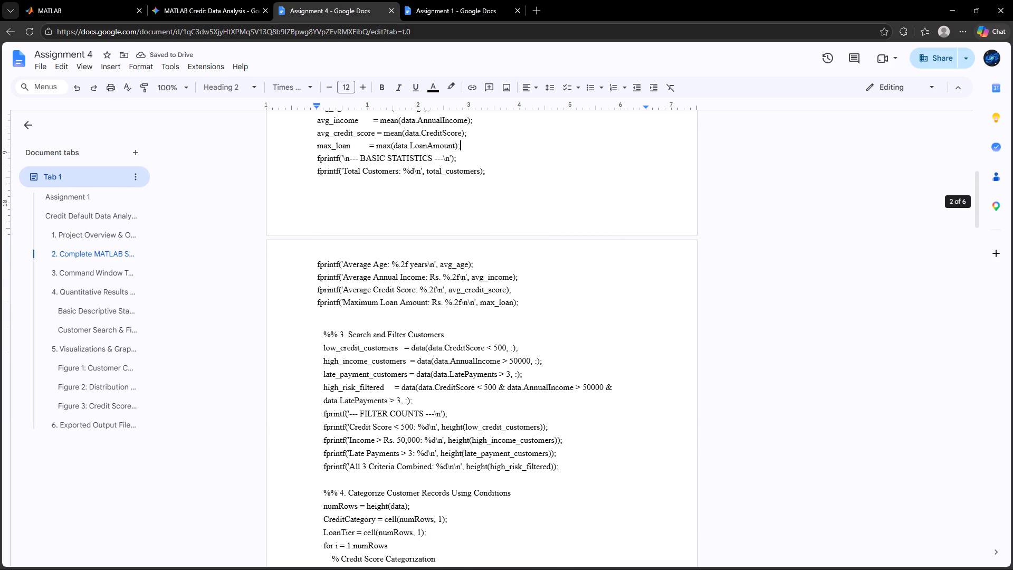
pyautogui.click(379, 317)
pyautogui.press('BackSpace')
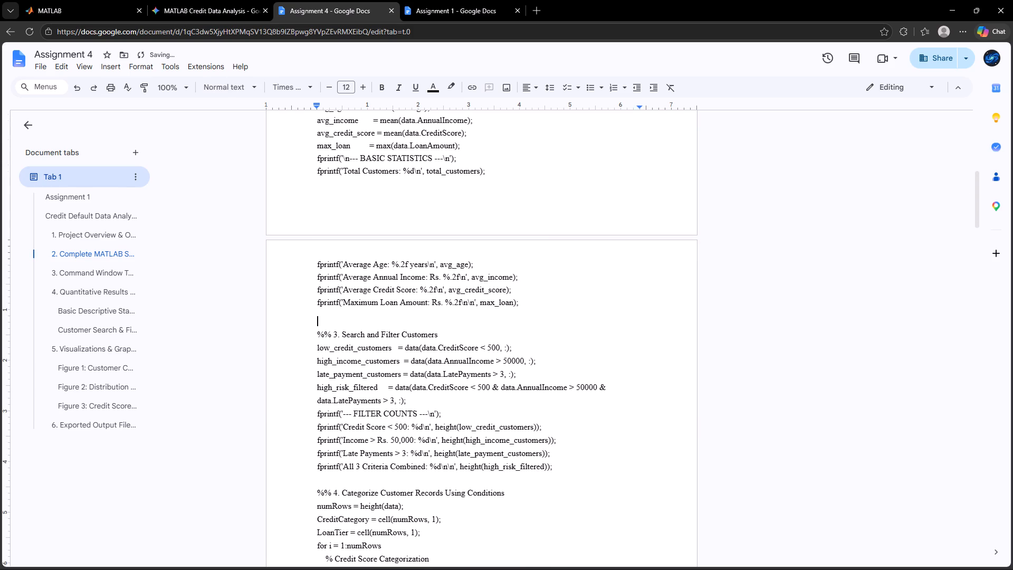
pyautogui.press('BackSpace')
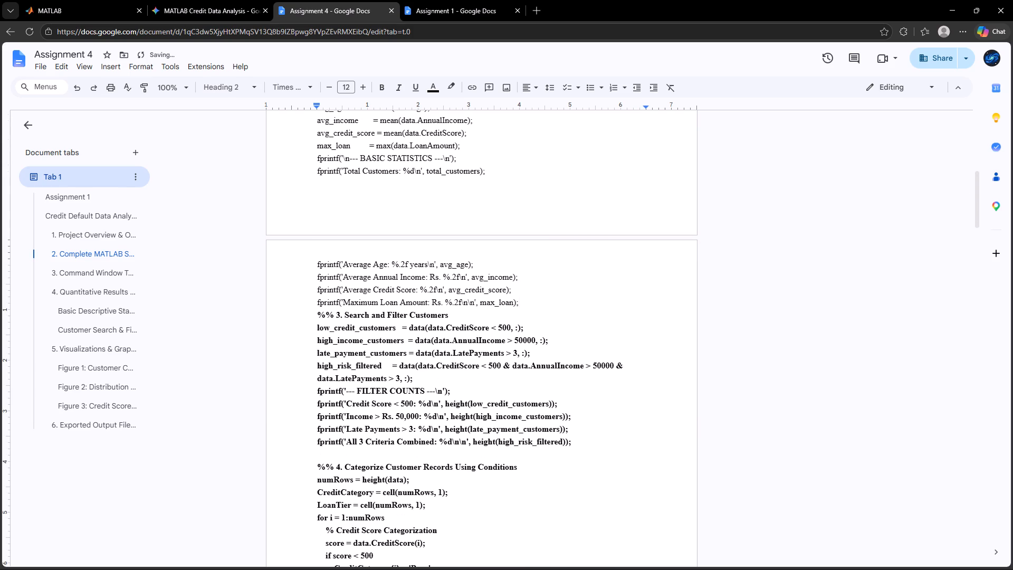
pyautogui.press('Return')
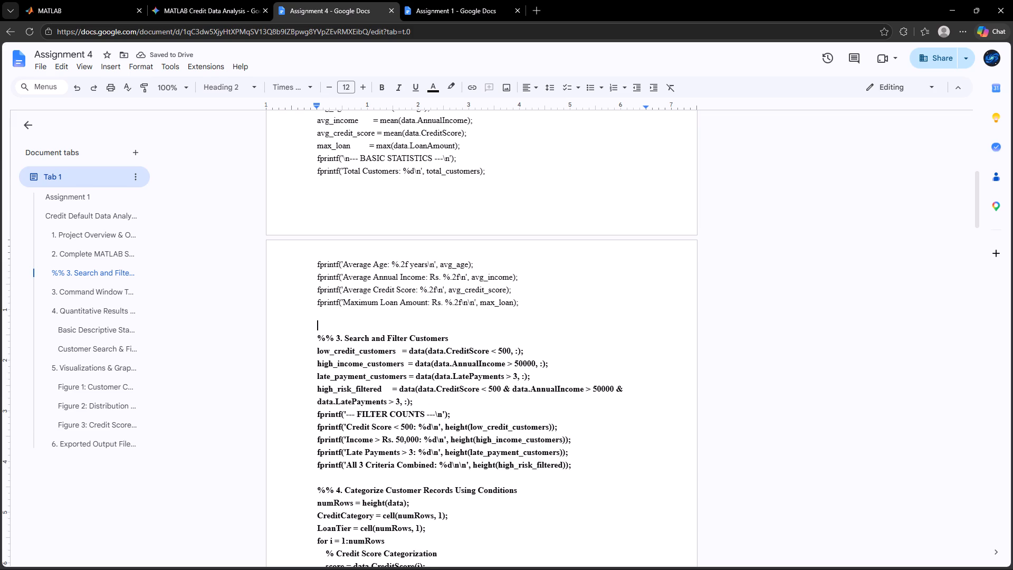
pyautogui.press('BackSpace')
pyautogui.scroll(4, 379, 317)
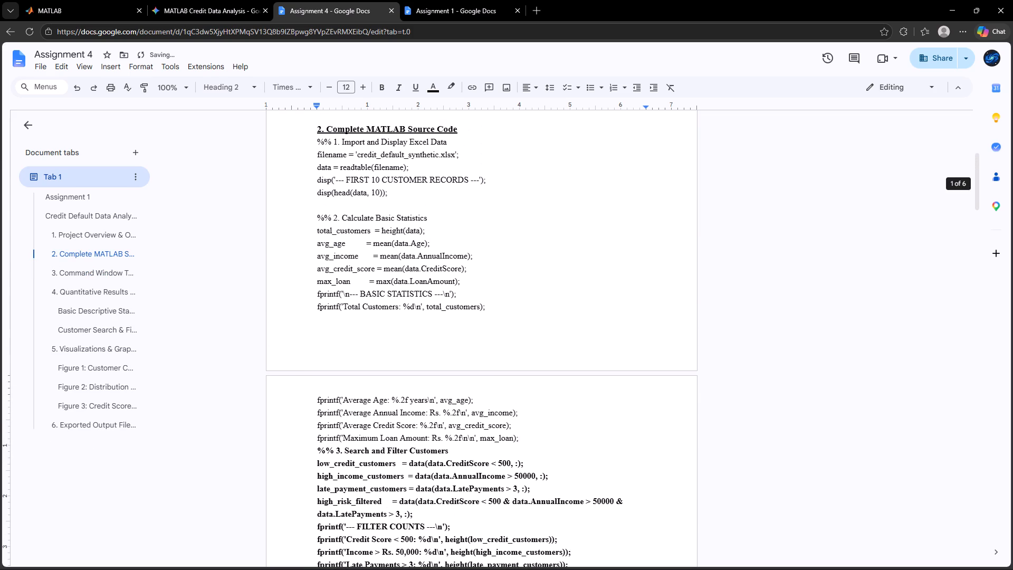
pyautogui.click(344, 204)
pyautogui.press('BackSpace')
# Delete the blank lines above "%% 4. Categorize Customer Records Using Conditions" and above "%% 5. Create Graphs".
pyautogui.scroll(-2, 344, 204)
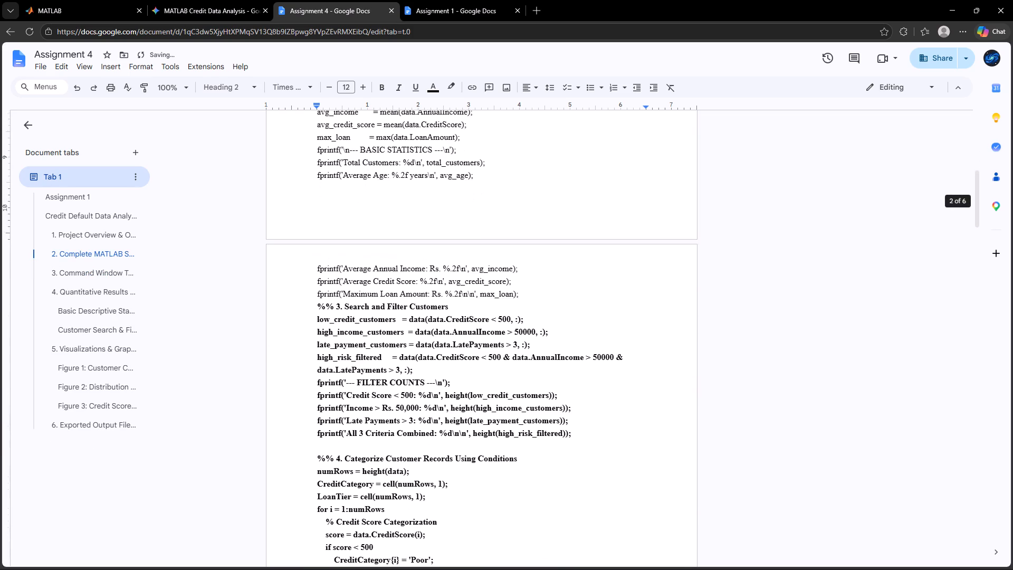
pyautogui.scroll(-1, 344, 204)
pyautogui.scroll(3, 344, 204)
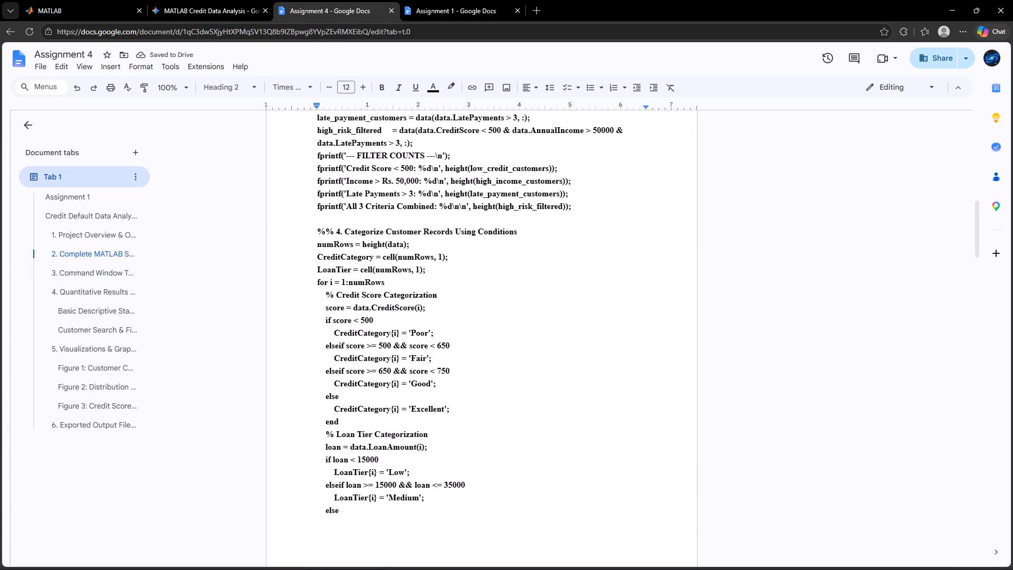
pyautogui.click(338, 225)
pyautogui.press('BackSpace')
pyautogui.scroll(-2, 338, 225)
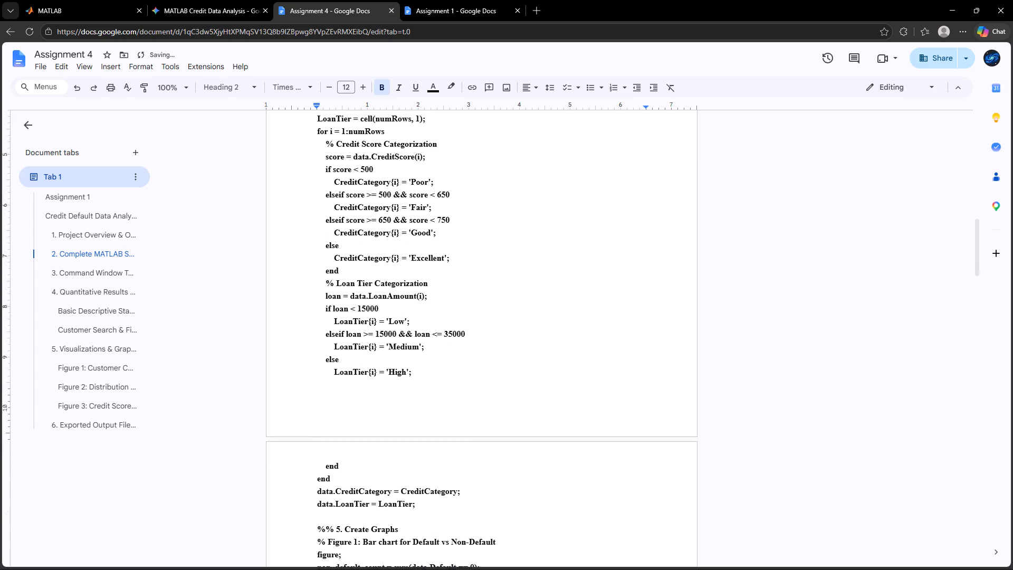
pyautogui.scroll(-4, 338, 225)
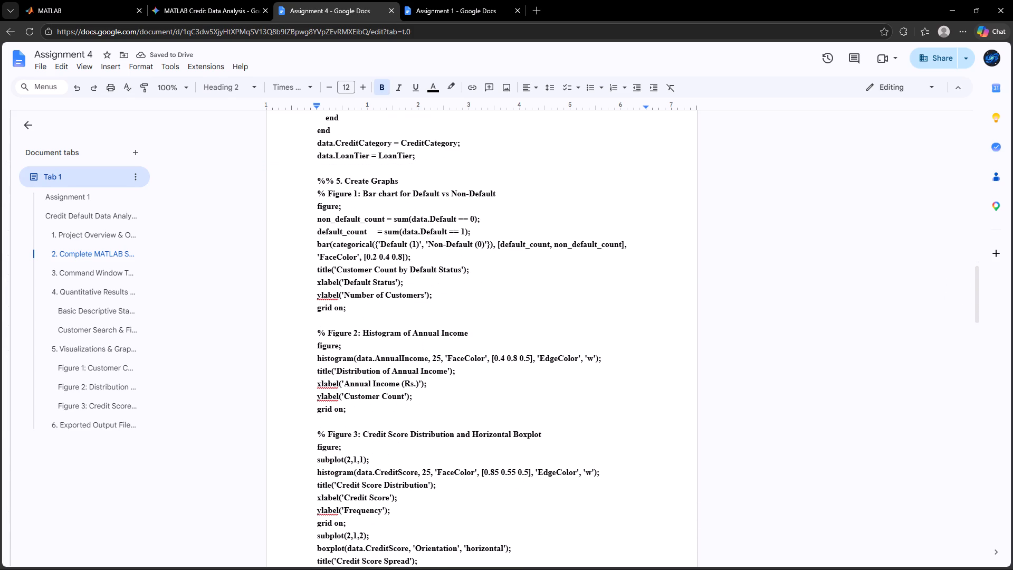
pyautogui.click(312, 166)
pyautogui.press('BackSpace')
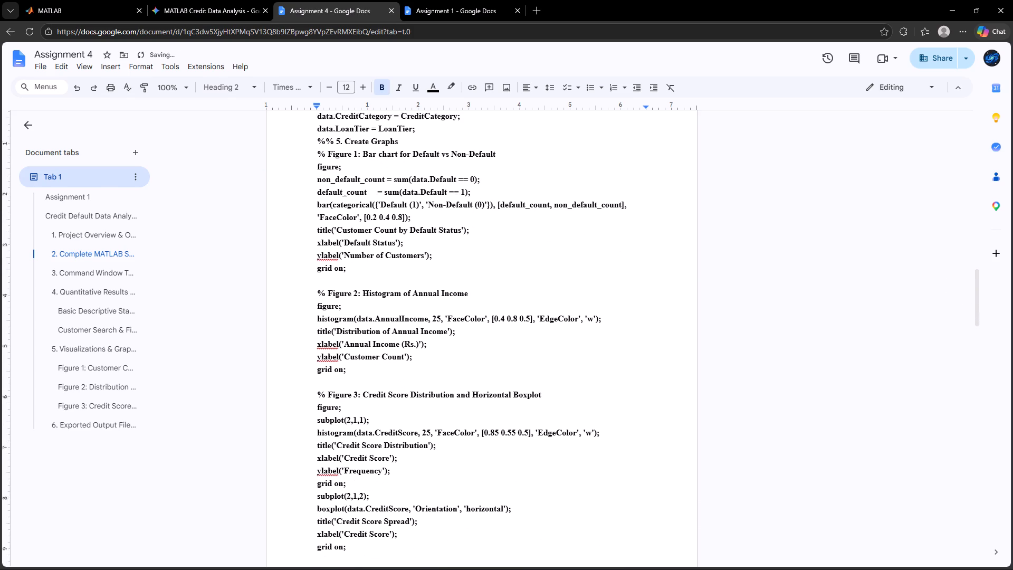
# Delete the blank lines above the "% Figure 2" and "% Figure 3" code comments and above "%% 6. Export Results".
pyautogui.click(350, 279)
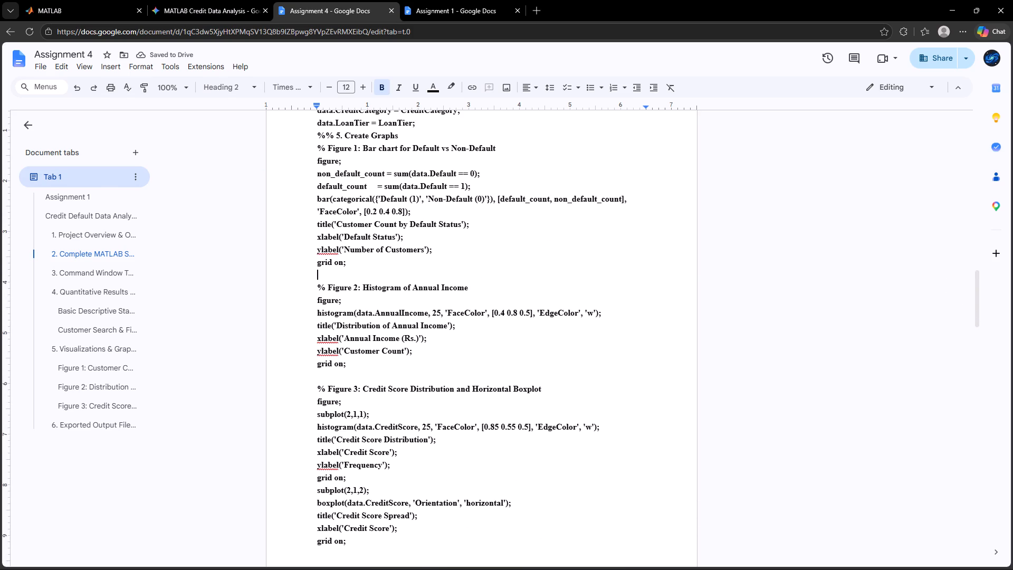
pyautogui.press('BackSpace')
pyautogui.scroll(-1, 350, 279)
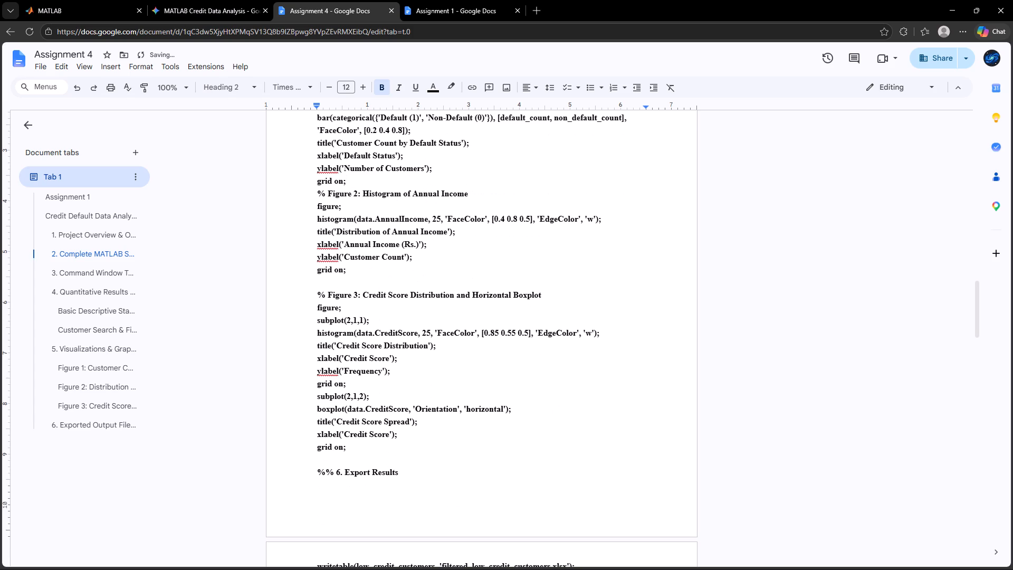
pyautogui.click(353, 283)
pyautogui.press('BackSpace')
pyautogui.scroll(-2, 353, 283)
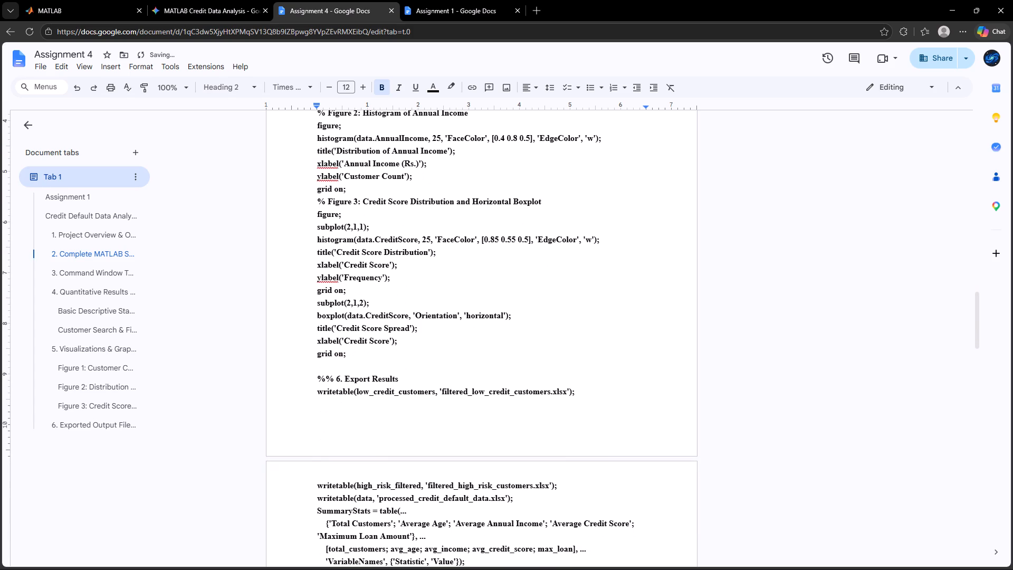
pyautogui.click(350, 363)
pyautogui.press('BackSpace')
# Delete the empty lines between the last code line and the heading "3. Command Window Terminal Execution Log".
pyautogui.scroll(-2, 350, 363)
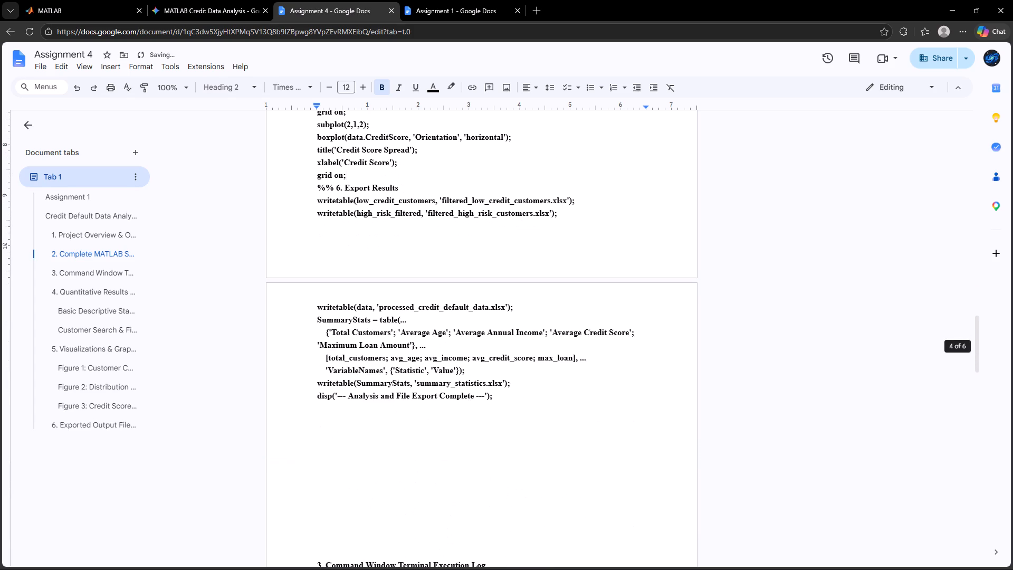
pyautogui.scroll(-1, 350, 363)
pyautogui.click(364, 427)
pyautogui.press('BackSpace')
pyautogui.press('BackSpace')
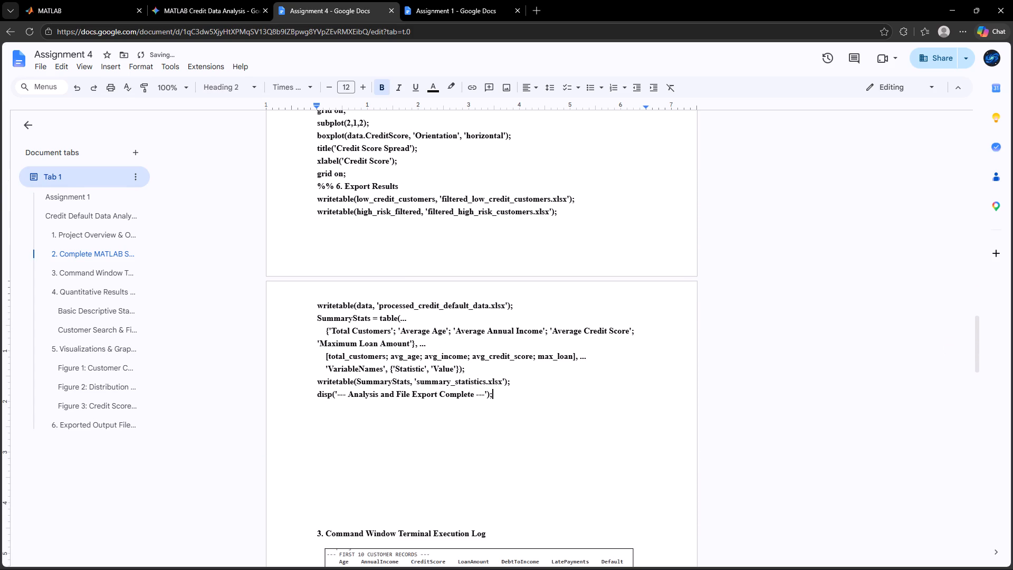
pyautogui.click(316, 522)
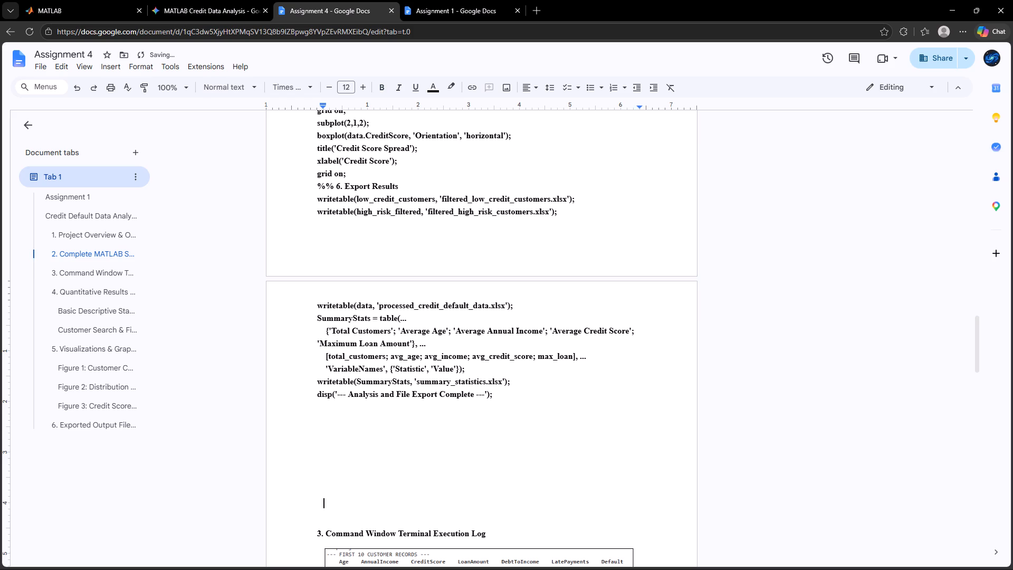
pyautogui.press('BackSpace')
pyautogui.press('BackSpace')
pyautogui.press('BackSpace')
pyautogui.press('BackSpace')
pyautogui.press('BackSpace')
pyautogui.scroll(-3, 316, 522)
pyautogui.scroll(5, 316, 522)
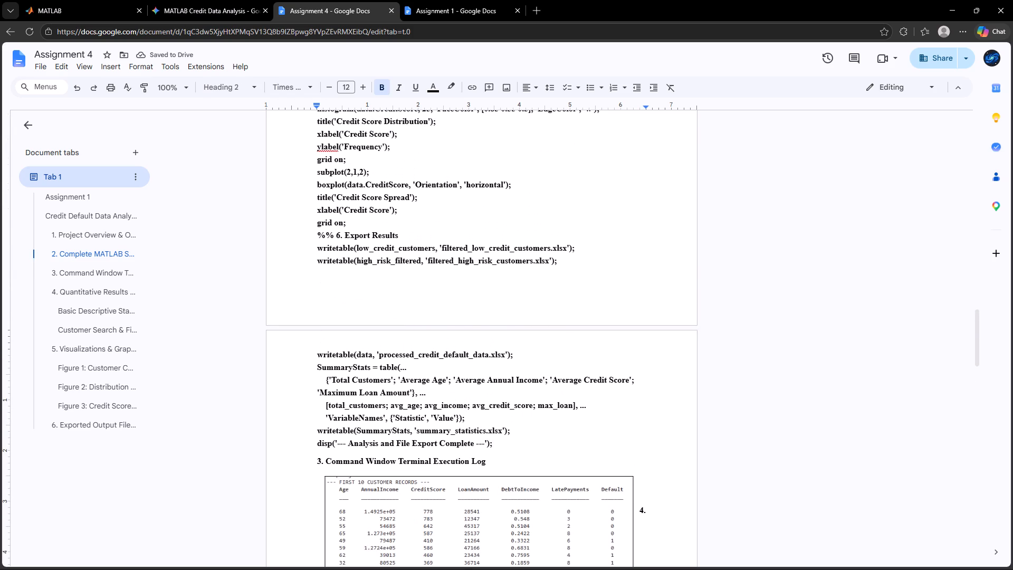
# Select all the MATLAB source code under heading 2 and make the whole block non-bold.
pyautogui.hotkey('ctrl', 'shift', 'Up')
pyautogui.hotkey('ctrl', 'shift', 'Up')
pyautogui.hotkey('ctrl', 'shift', 'Up')
pyautogui.hotkey('ctrl', 'shift', 'Up')
pyautogui.hotkey('ctrl', 'shift', 'Up')
pyautogui.hotkey('ctrl', 'shift', 'Up')
pyautogui.hotkey('ctrl', 'shift', 'Up')
pyautogui.hotkey('ctrl', 'shift', 'Up')
pyautogui.hotkey('ctrl', 'shift', 'Up')
pyautogui.hotkey('ctrl', 'shift', 'Up')
pyautogui.hotkey('ctrl', 'shift', 'Up')
pyautogui.hotkey('ctrl', 'shift', 'Up')
pyautogui.hotkey('ctrl', 'shift', 'Up')
pyautogui.hotkey('ctrl', 'shift', 'Up')
pyautogui.hotkey('ctrl', 'shift', 'Up')
pyautogui.hotkey('ctrl', 'shift', 'Up')
pyautogui.hotkey('ctrl', 'shift', 'Up')
pyautogui.hotkey('ctrl', 'shift', 'Up')
pyautogui.hotkey('ctrl', 'shift', 'Up')
pyautogui.hotkey('ctrl', 'shift', 'Up')
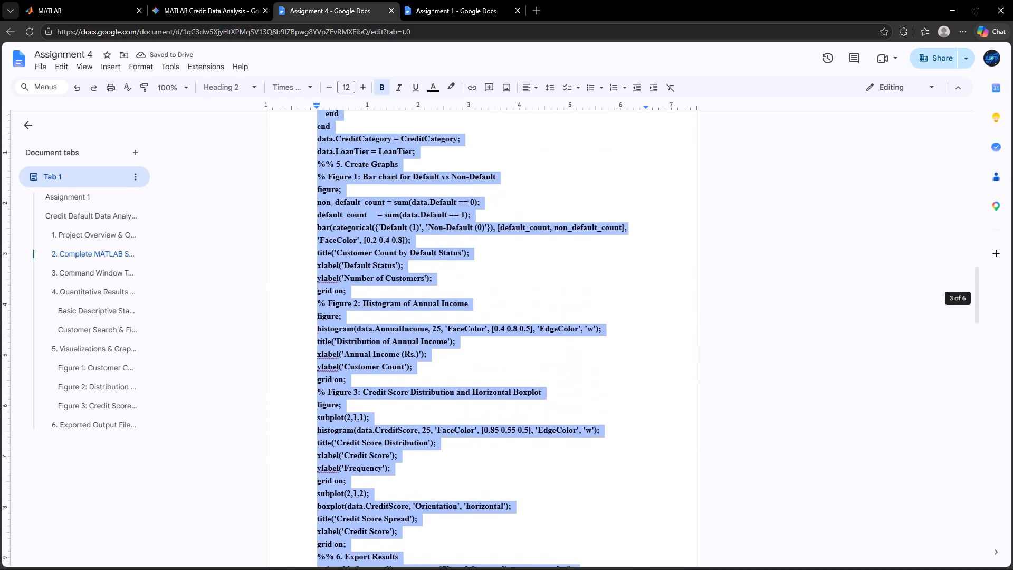
pyautogui.hotkey('ctrl', 'shift', 'Up')
pyautogui.hotkey('ctrl', 'shift', 'Up')
pyautogui.hotkey('ctrl', 'shift', 'Up')
pyautogui.hotkey('ctrl', 'shift', 'Up')
pyautogui.hotkey('ctrl', 'shift', 'Up')
pyautogui.hotkey('ctrl', 'shift', 'Up')
pyautogui.hotkey('ctrl', 'shift', 'Up')
pyautogui.hotkey('ctrl', 'shift', 'Up')
pyautogui.hotkey('ctrl', 'shift', 'Up')
pyautogui.hotkey('ctrl', 'shift', 'Up')
pyautogui.hotkey('ctrl', 'shift', 'Up')
pyautogui.hotkey('ctrl', 'shift', 'Up')
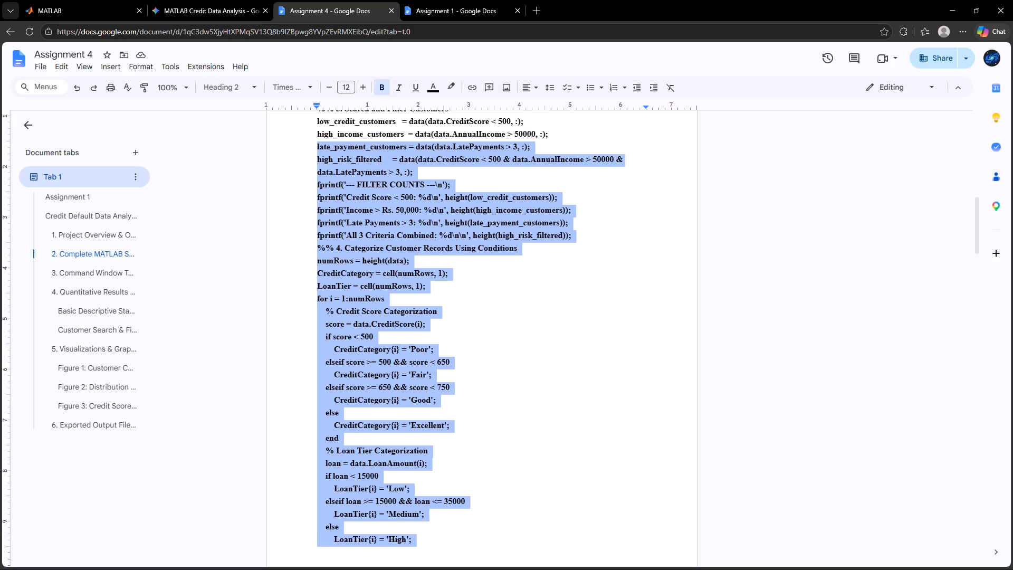
pyautogui.hotkey('ctrl', 'shift', 'Up')
pyautogui.hotkey('ctrl', 'shift', 'Up')
pyautogui.hotkey('ctrl', 'shift', 'Up')
pyautogui.hotkey('ctrl', 'shift', 'Up')
pyautogui.hotkey('ctrl', 'shift', 'Up')
pyautogui.hotkey('ctrl', 'shift', 'Up')
pyautogui.hotkey('ctrl', 'shift', 'Up')
pyautogui.hotkey('ctrl', 'shift', 'Up')
pyautogui.hotkey('ctrl', 'shift', 'Up')
pyautogui.hotkey('ctrl', 'shift', 'Up')
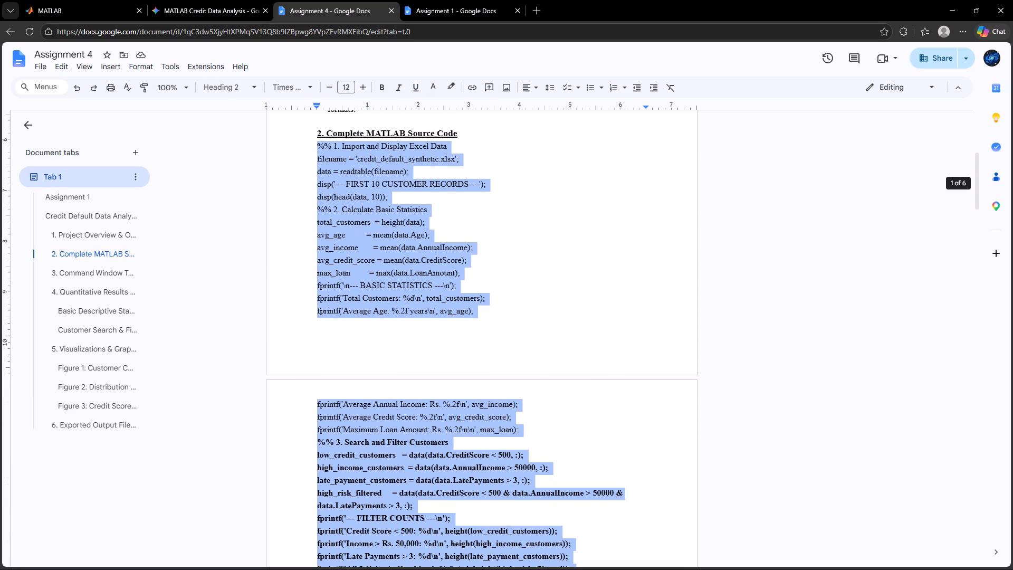
pyautogui.hotkey('ctrl', 'shift', 'Up')
pyautogui.hotkey('ctrl', 'shift', 'Down')
pyautogui.hotkey('ctrl', 'b')
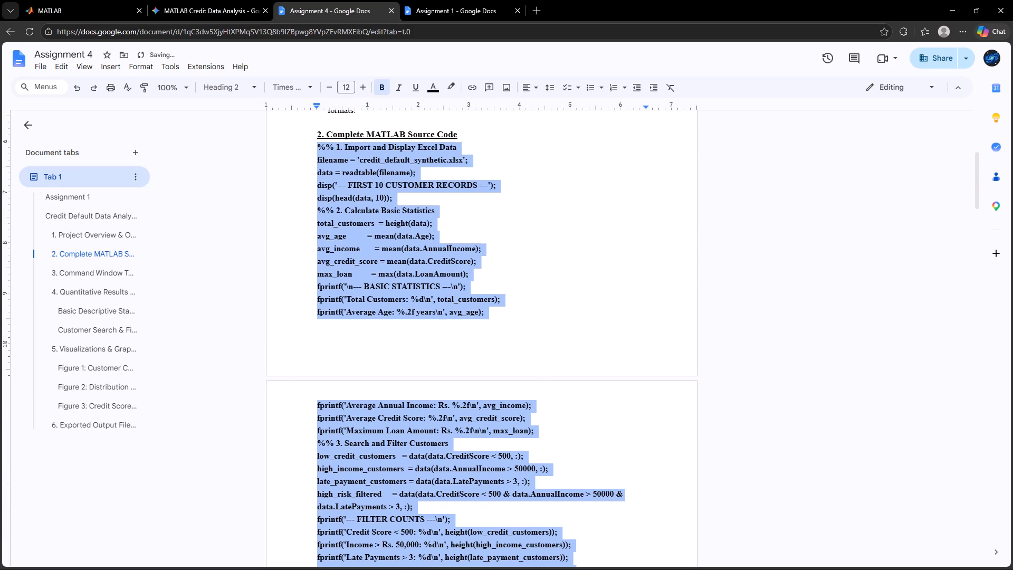
pyautogui.hotkey('ctrl', 'b')
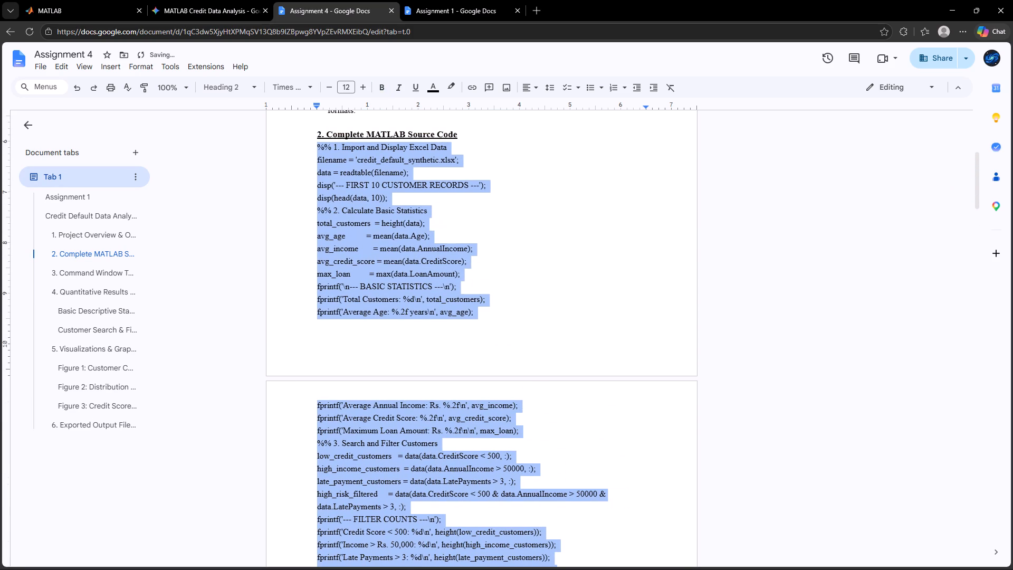
pyautogui.click(718, 320)
# Examine the layout of the reformatted code, the Command Window log image and the Quantitative Results section.
pyautogui.scroll(-3, 718, 320)
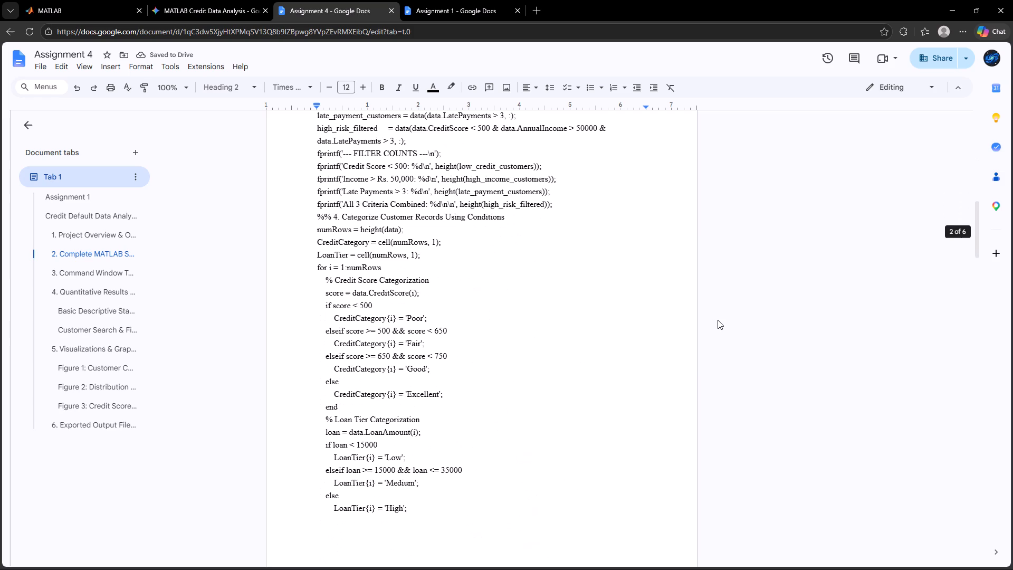
pyautogui.scroll(-9, 718, 320)
pyautogui.scroll(4, 718, 320)
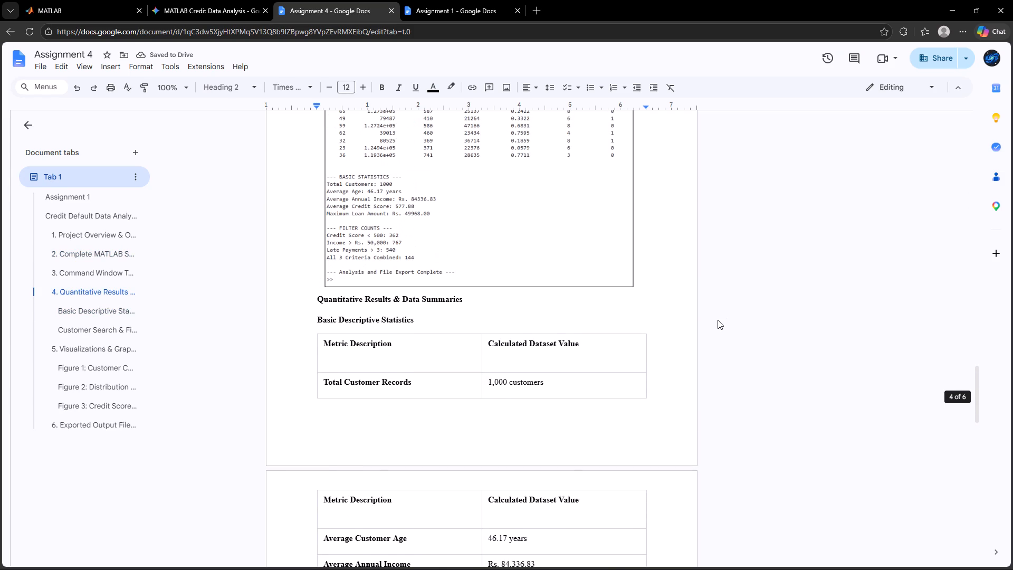
pyautogui.scroll(4, 718, 320)
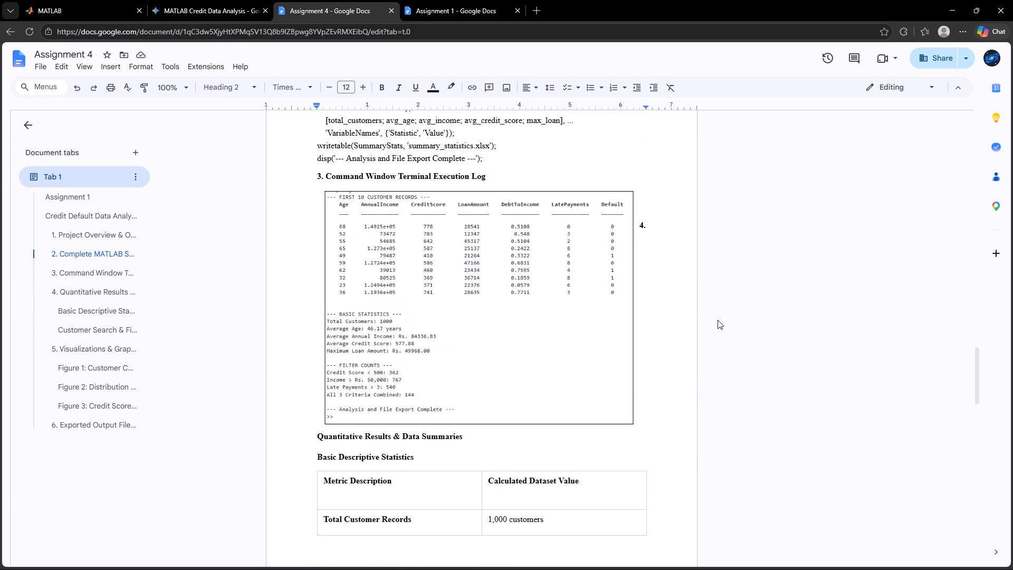
pyautogui.scroll(1, 718, 320)
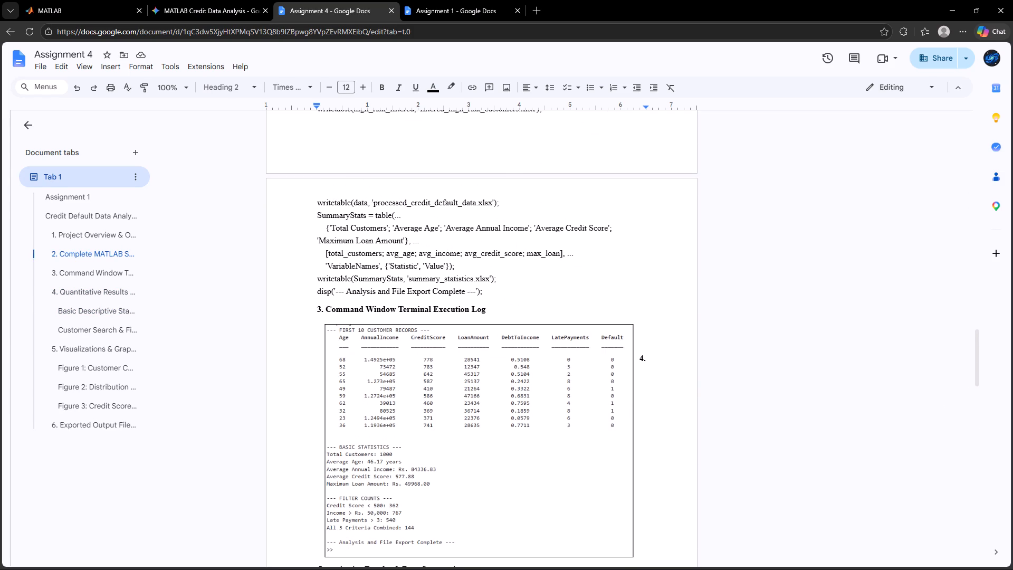
# Push the stray heading number "4." onto its own line below the Command Window log image by inserting blank lines.
pyautogui.click(524, 288)
pyautogui.scroll(-2, 524, 288)
pyautogui.click(539, 345)
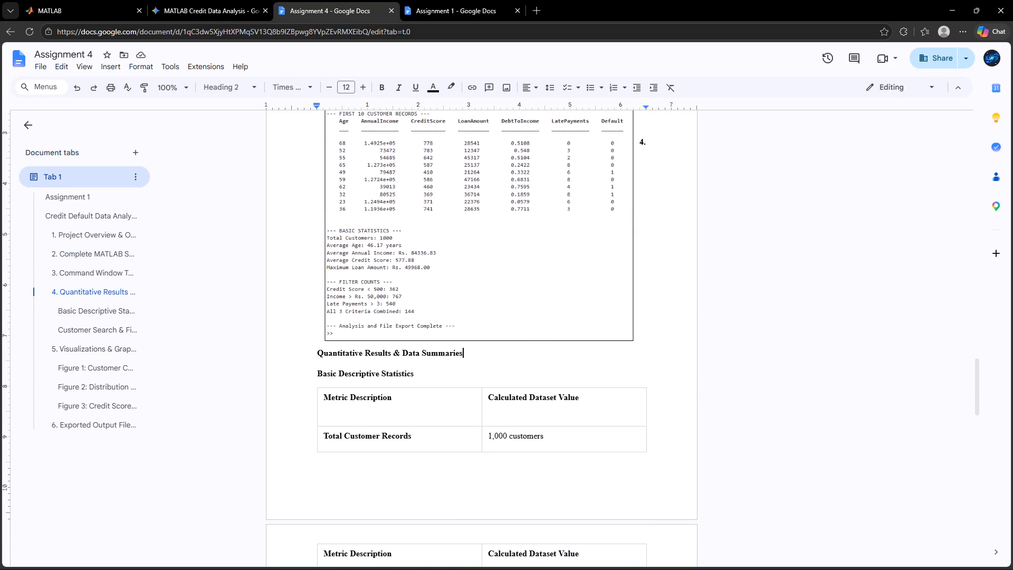
pyautogui.click(641, 315)
pyautogui.click(320, 346)
pyautogui.press('Return')
pyautogui.press('Return')
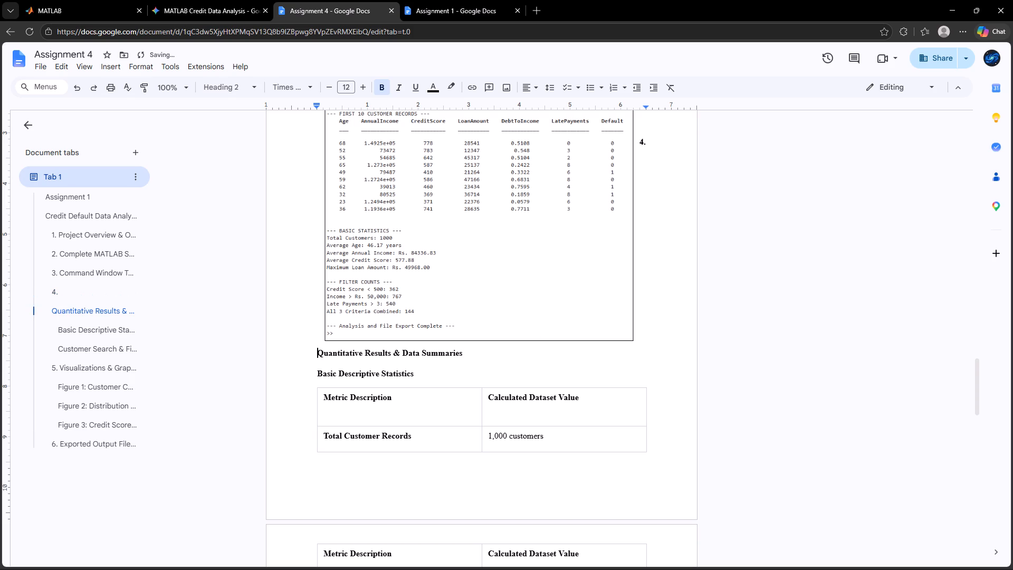
pyautogui.press('Return')
pyautogui.press('Return')
pyautogui.click(638, 147)
pyautogui.press('Return')
pyautogui.press('Return')
pyautogui.press('Return')
pyautogui.press('Return')
pyautogui.press('Return')
pyautogui.press('Return')
pyautogui.press('Return')
pyautogui.press('Return')
pyautogui.press('Return')
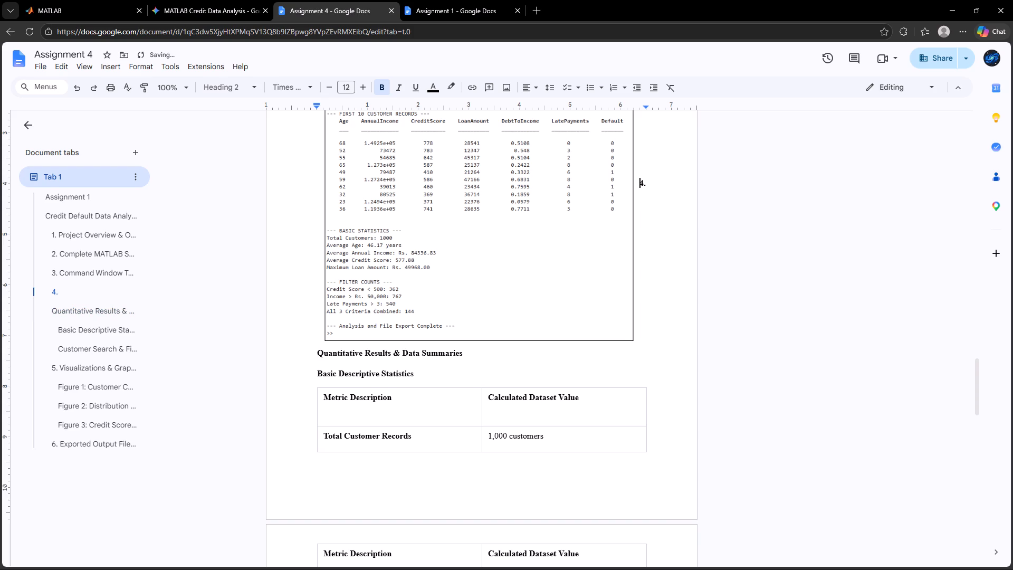
pyautogui.press('Return')
pyautogui.press('Return')
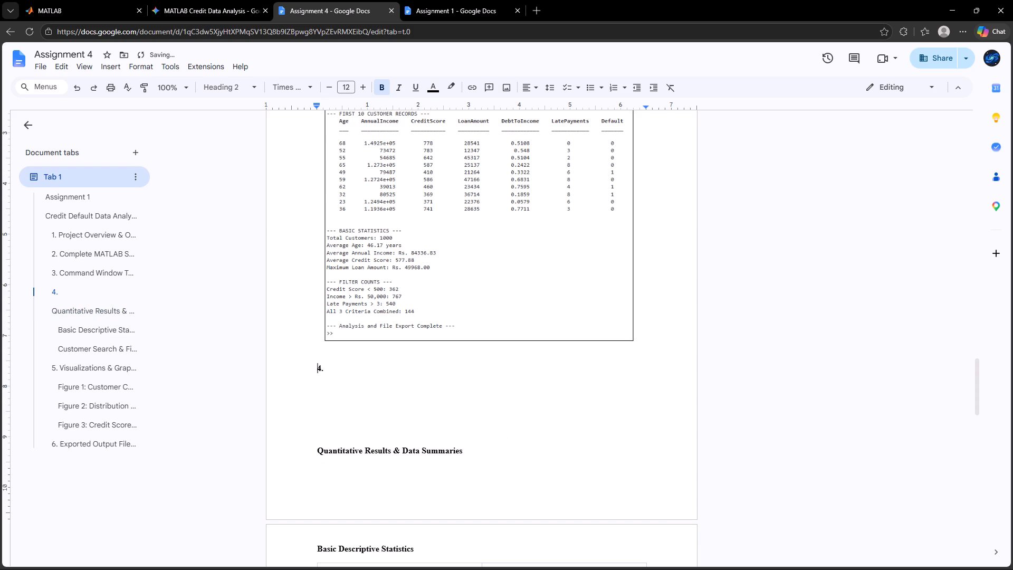
# Delete the blank lines between "4." and "Quantitative Results & Data Summaries" to join them into one heading.
pyautogui.moveTo(314, 443); pyautogui.dragTo(311, 389)
pyautogui.press('BackSpace')
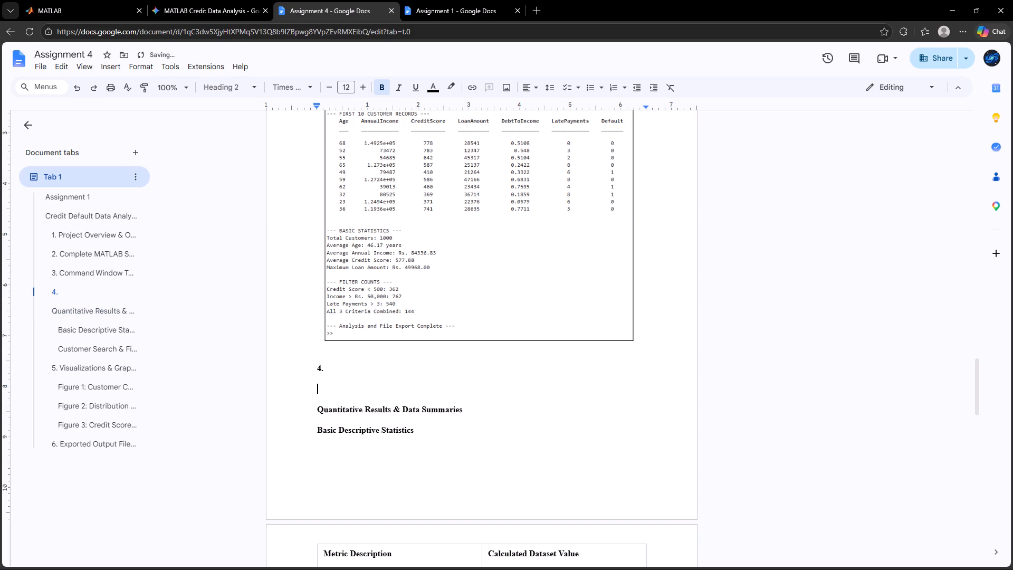
pyautogui.press('Down')
pyautogui.press('Down')
pyautogui.press('Up')
pyautogui.press('BackSpace')
pyautogui.press('BackSpace')
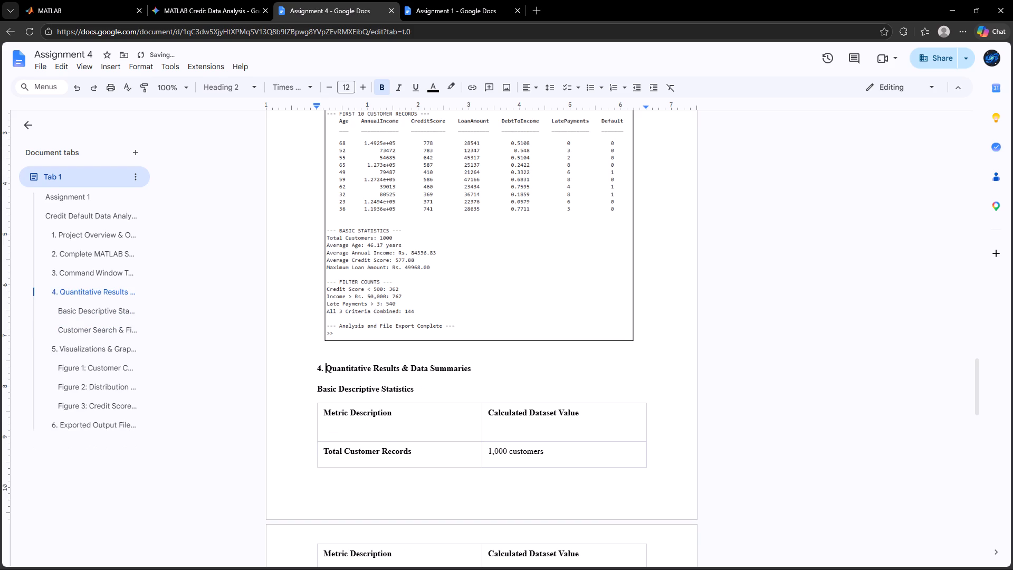
# Insert five blank lines above the heading "4. Quantitative Results & Data Summaries".
pyautogui.press('Left')
pyautogui.press('Left')
pyautogui.press('Left')
pyautogui.press('Return')
pyautogui.press('Return')
pyautogui.press('Return')
pyautogui.press('Return')
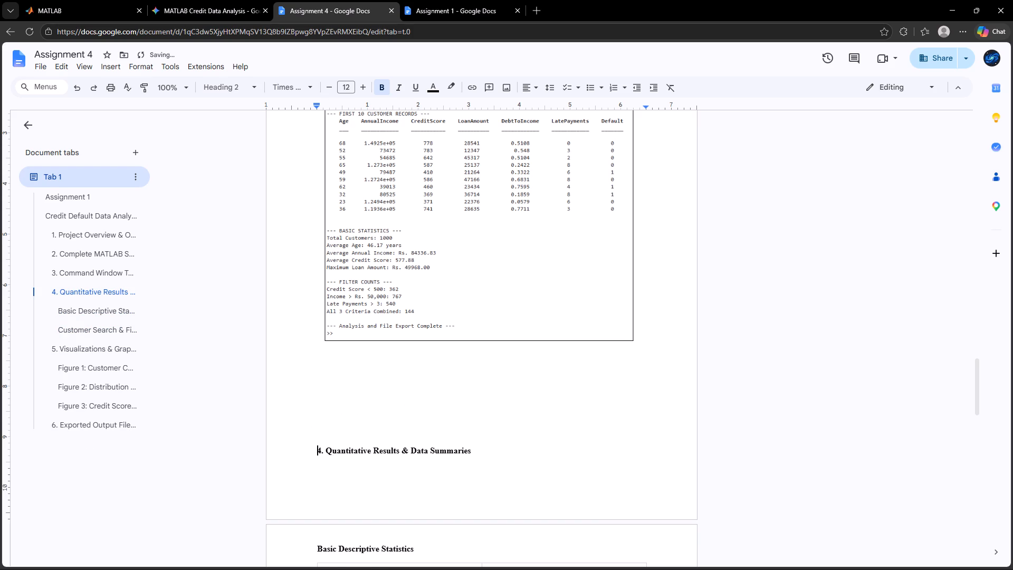
pyautogui.press('Return')
# Insert two line breaks after the last code line, above the heading "3. Command Window Terminal Execution Log".
pyautogui.scroll(5, 311, 389)
pyautogui.click(511, 396)
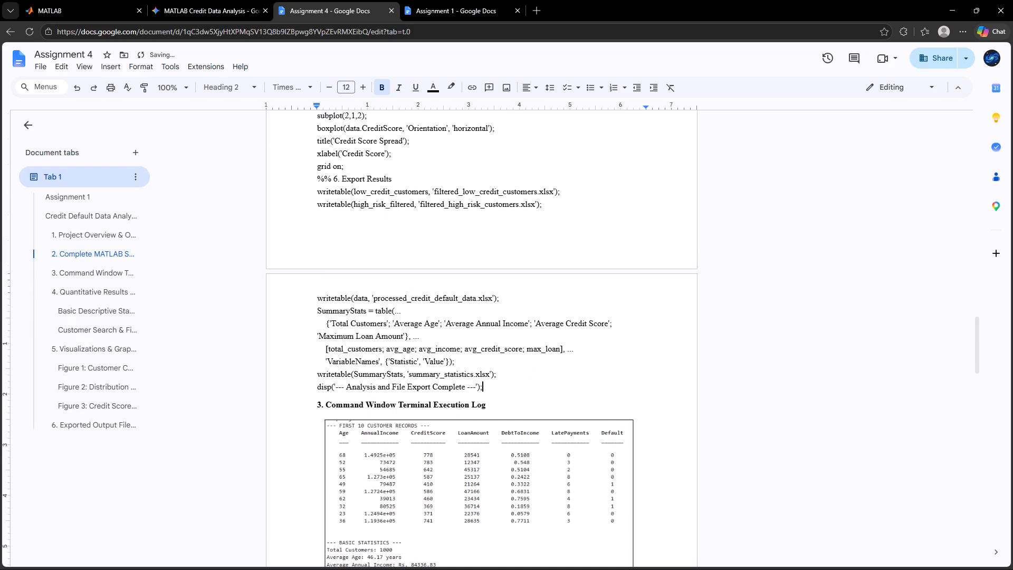
pyautogui.press('Return')
pyautogui.press('Return')
# Underline the heading "3. Command Window Terminal Execution Log" and enlarge it to 13 pt.
pyautogui.scroll(-1, 511, 396)
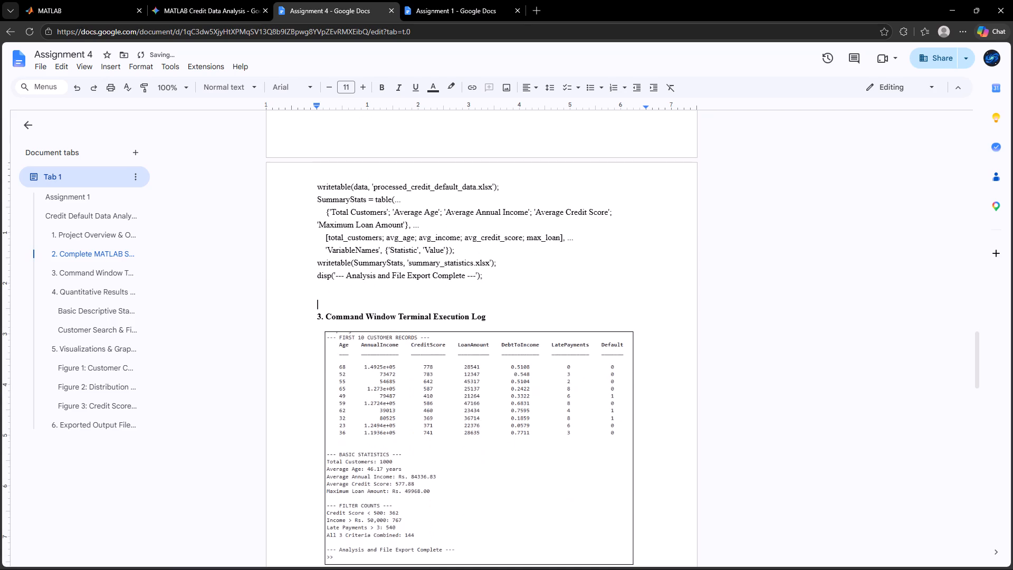
pyautogui.scroll(-1, 511, 396)
pyautogui.press('Down')
pyautogui.hotkey('ctrl', 'shift', 'Down')
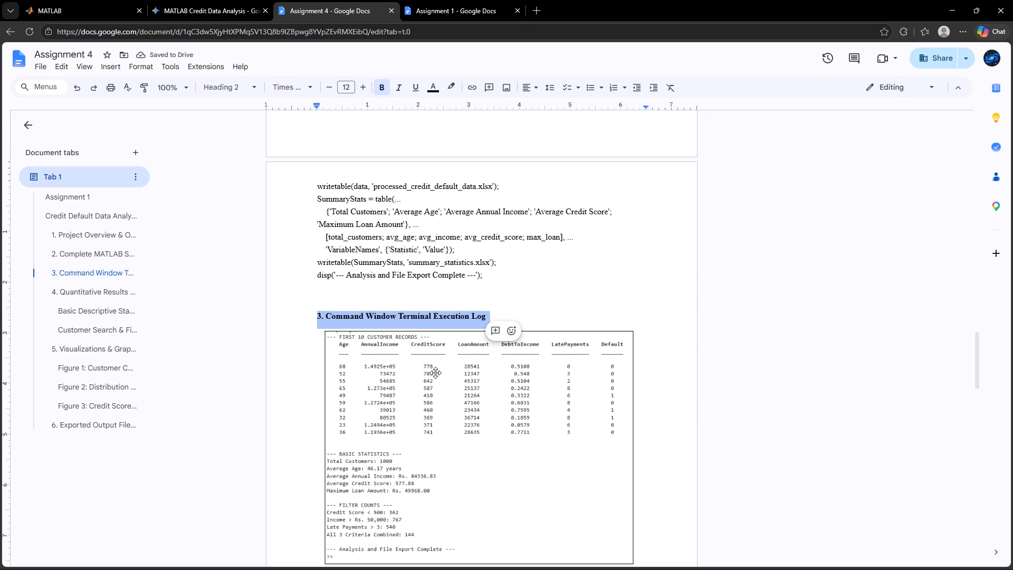
pyautogui.hotkey('ctrl', 'u')
pyautogui.hotkey('ctrl', 'shift', '.')
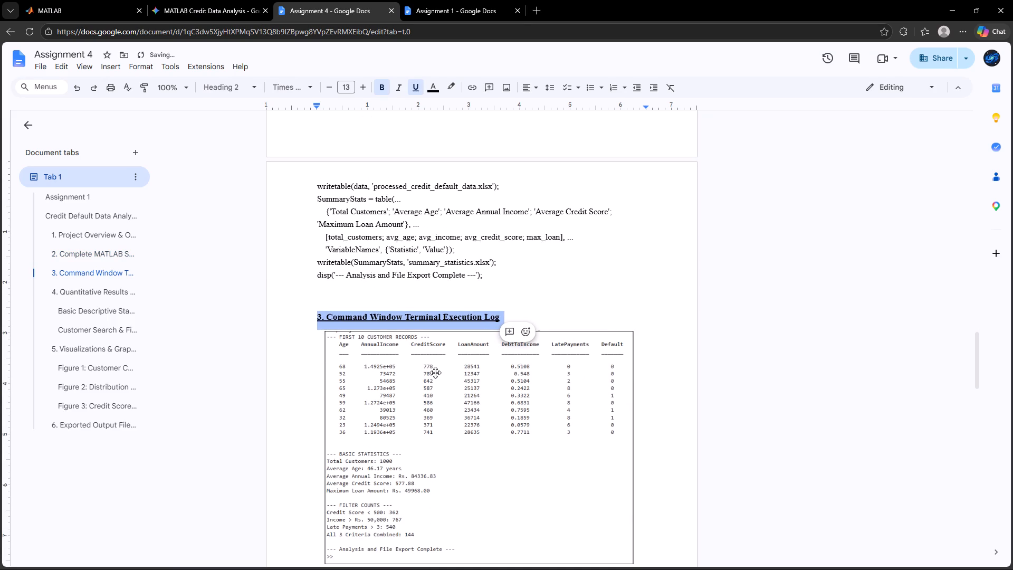
pyautogui.click(808, 433)
# Enlarge the Command Window log image proportionally and centre it horizontally on the page.
pyautogui.scroll(-2, 808, 433)
pyautogui.click(544, 301)
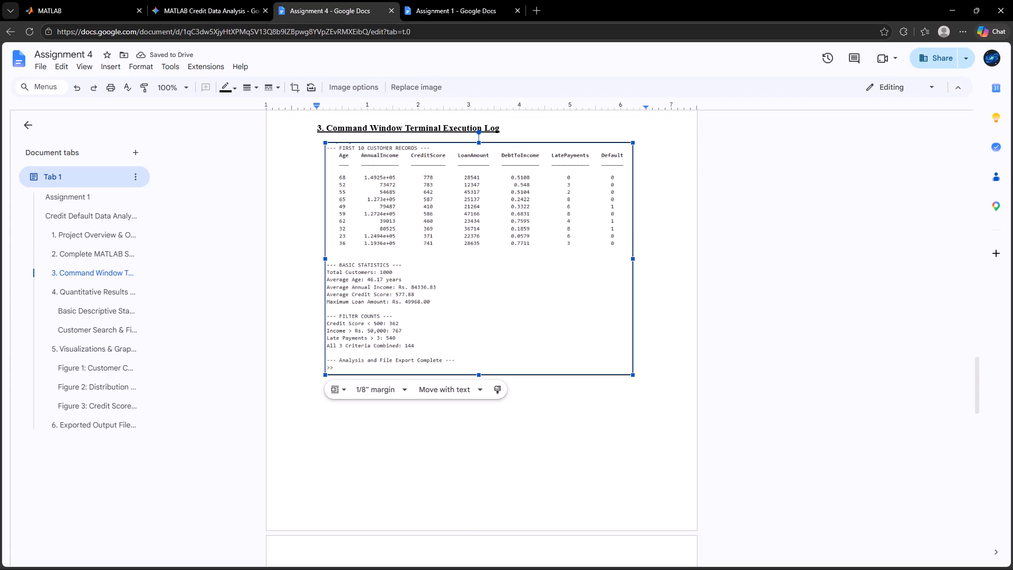
pyautogui.moveTo(632, 377); pyautogui.dragTo(651, 397)
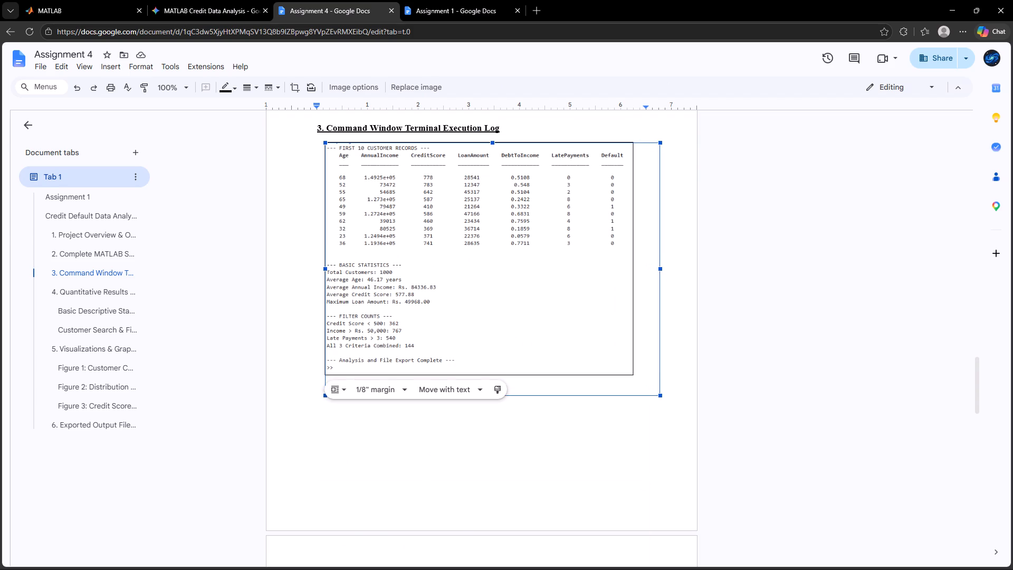
pyautogui.moveTo(651, 397); pyautogui.dragTo(651, 398)
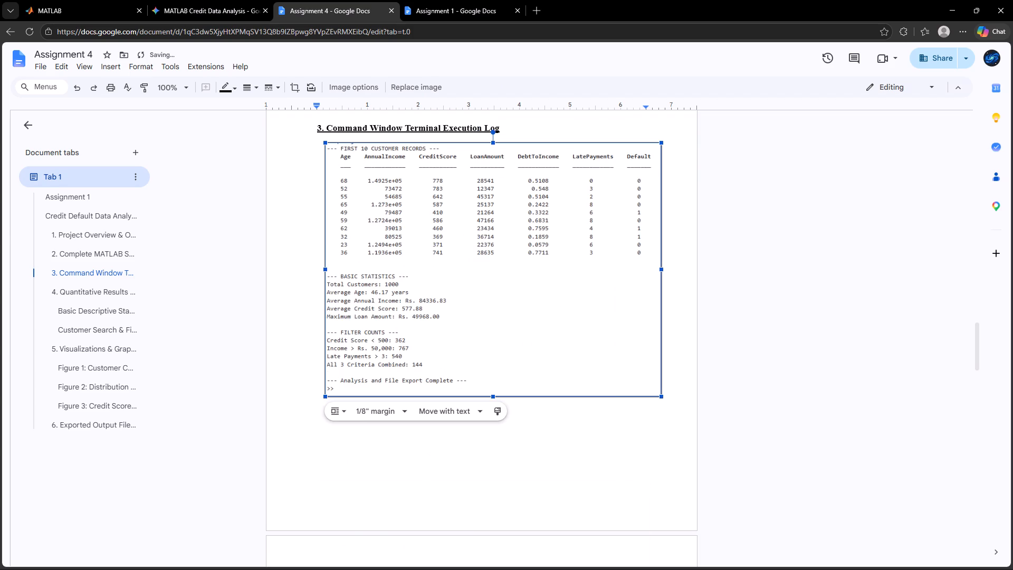
pyautogui.doubleClick(661, 400)
pyautogui.click(660, 384)
pyautogui.moveTo(662, 397); pyautogui.dragTo(676, 413)
pyautogui.moveTo(636, 367); pyautogui.dragTo(609, 367)
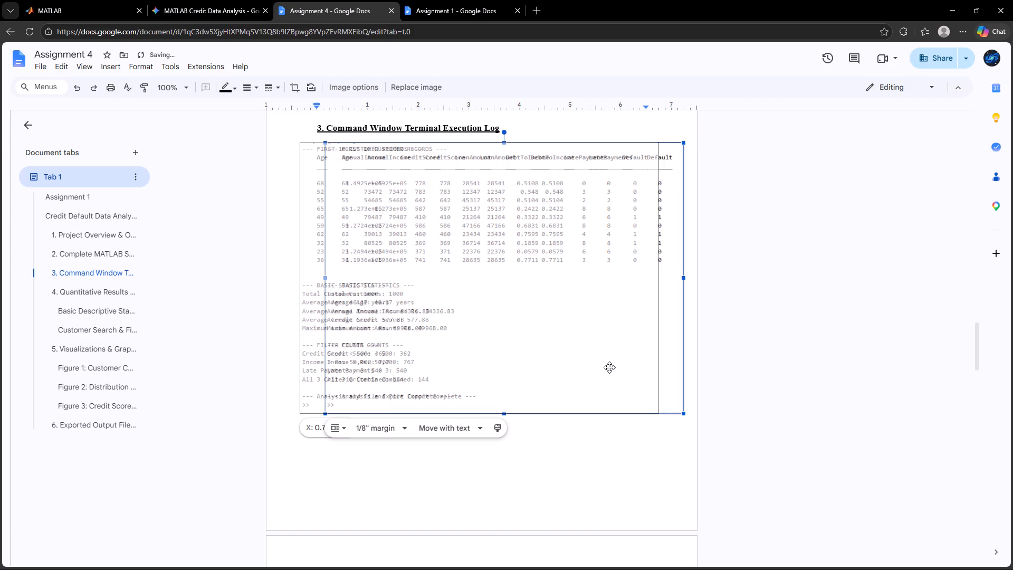
pyautogui.moveTo(609, 367); pyautogui.dragTo(611, 367)
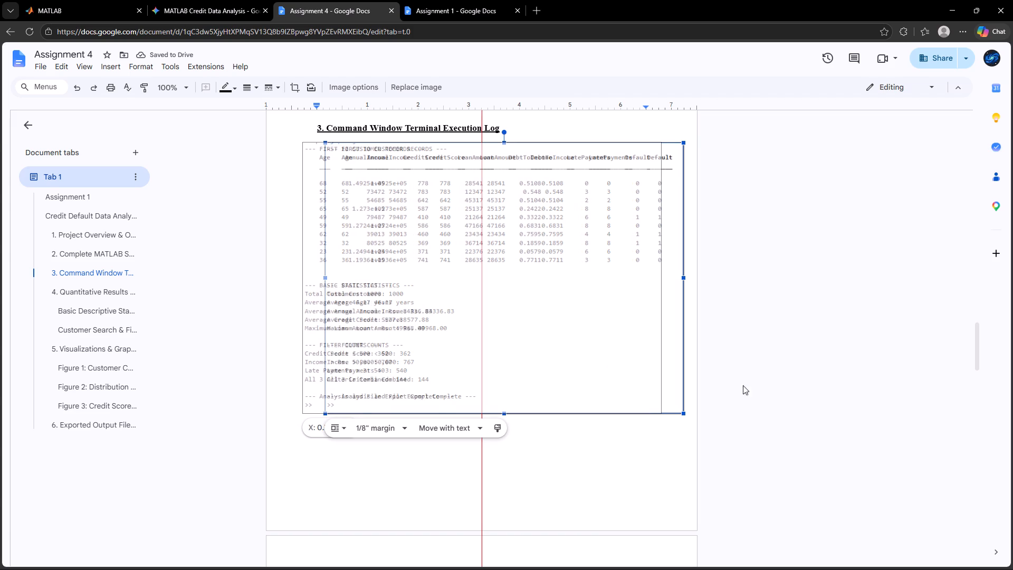
pyautogui.click(760, 401)
# Delete the blank lines above "4. Quantitative Results & Data Summaries" so the heading starts at the top of its page.
pyautogui.scroll(-1, 613, 389)
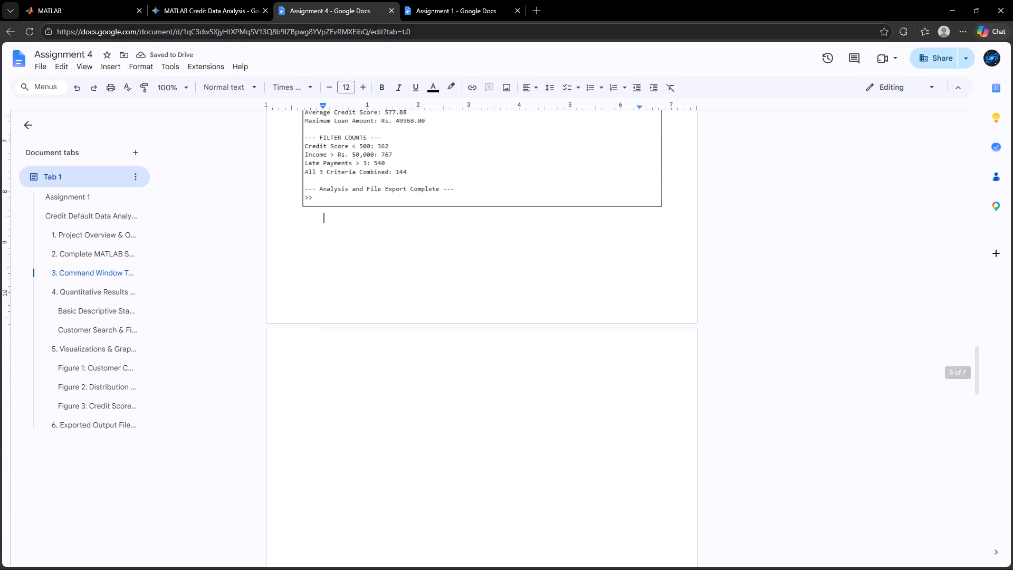
pyautogui.scroll(-4, 613, 389)
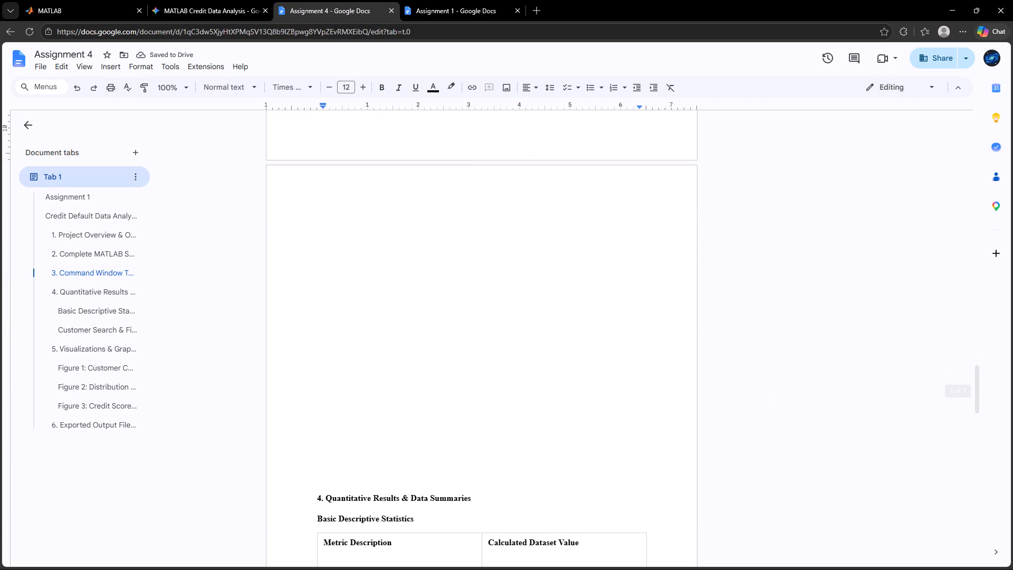
pyautogui.moveTo(314, 490); pyautogui.dragTo(310, 173)
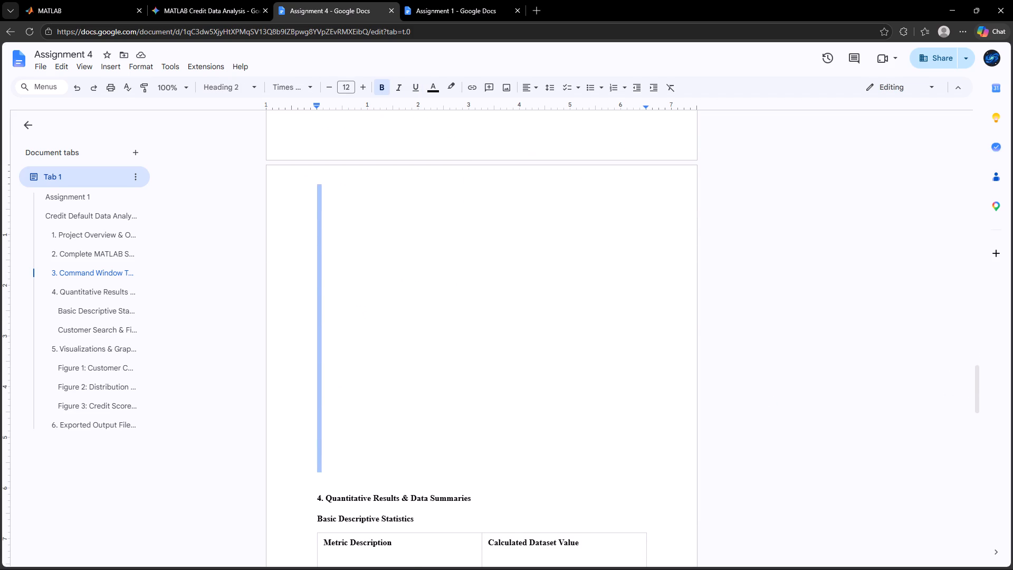
pyautogui.press('BackSpace')
pyautogui.press('Down')
pyautogui.press('Up')
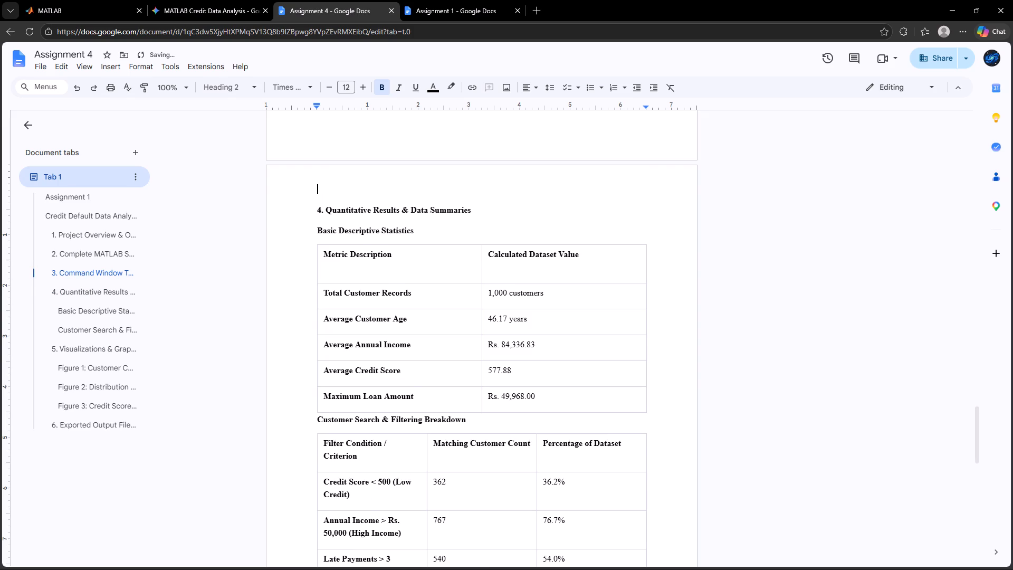
pyautogui.press('Down')
pyautogui.press('BackSpace')
# Underline the heading "4. Quantitative Results & Data Summaries" and increase its font size by one point.
pyautogui.press('Down')
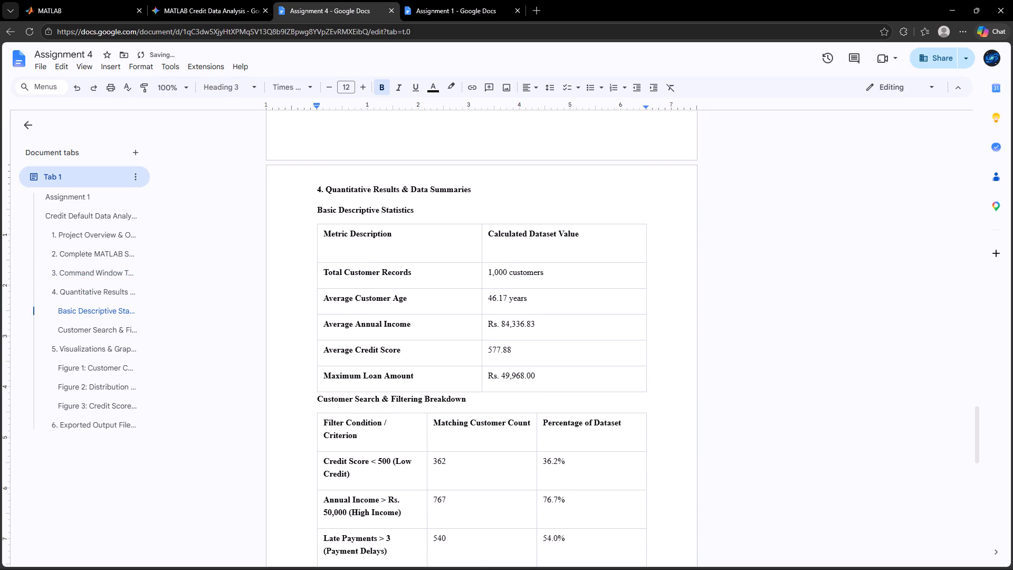
pyautogui.press('Up')
pyautogui.hotkey('ctrl', 'shift', 'Down')
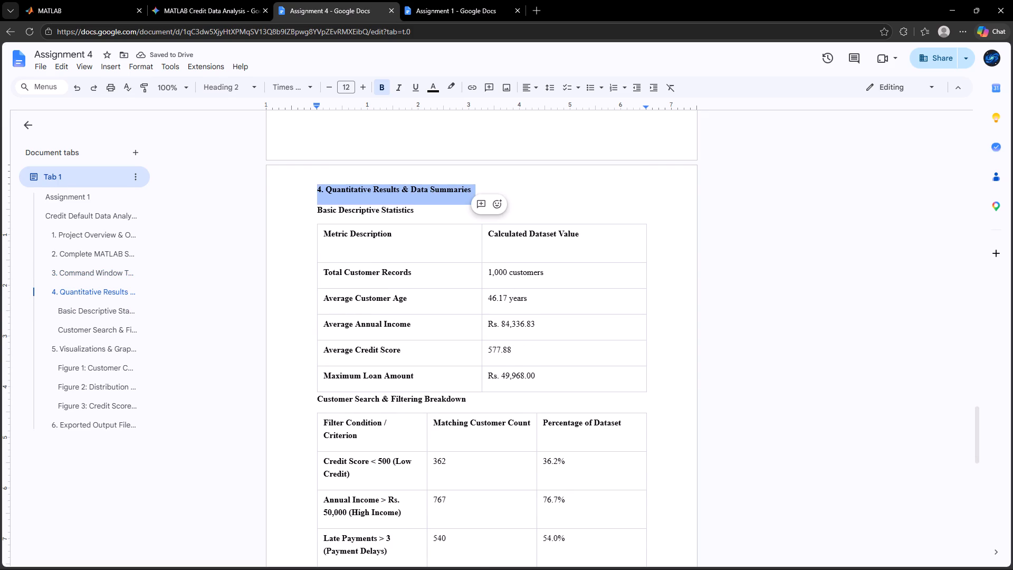
pyautogui.hotkey('ctrl', 'u')
pyautogui.hotkey('ctrl', 'shift', '.')
pyautogui.press('Down')
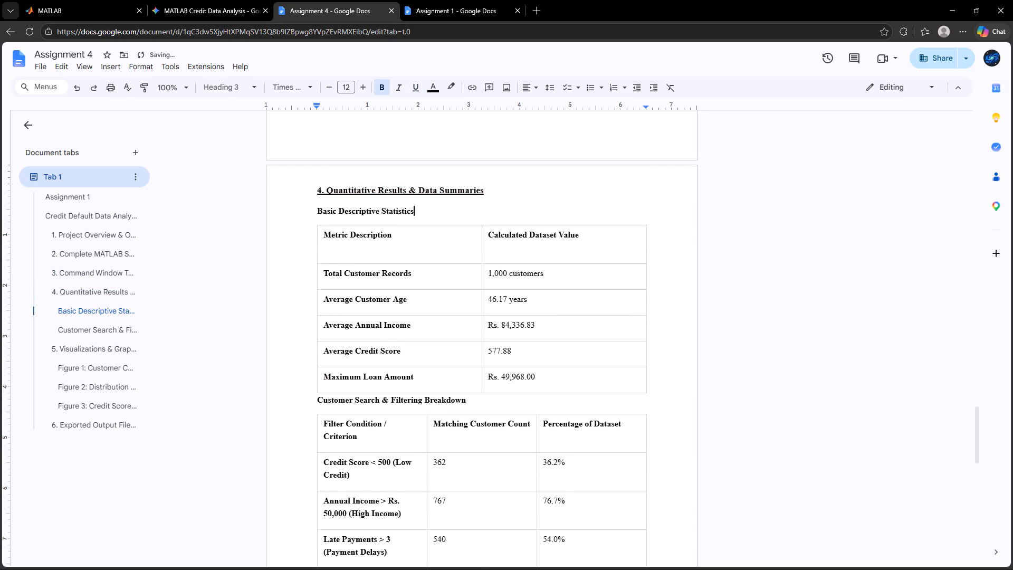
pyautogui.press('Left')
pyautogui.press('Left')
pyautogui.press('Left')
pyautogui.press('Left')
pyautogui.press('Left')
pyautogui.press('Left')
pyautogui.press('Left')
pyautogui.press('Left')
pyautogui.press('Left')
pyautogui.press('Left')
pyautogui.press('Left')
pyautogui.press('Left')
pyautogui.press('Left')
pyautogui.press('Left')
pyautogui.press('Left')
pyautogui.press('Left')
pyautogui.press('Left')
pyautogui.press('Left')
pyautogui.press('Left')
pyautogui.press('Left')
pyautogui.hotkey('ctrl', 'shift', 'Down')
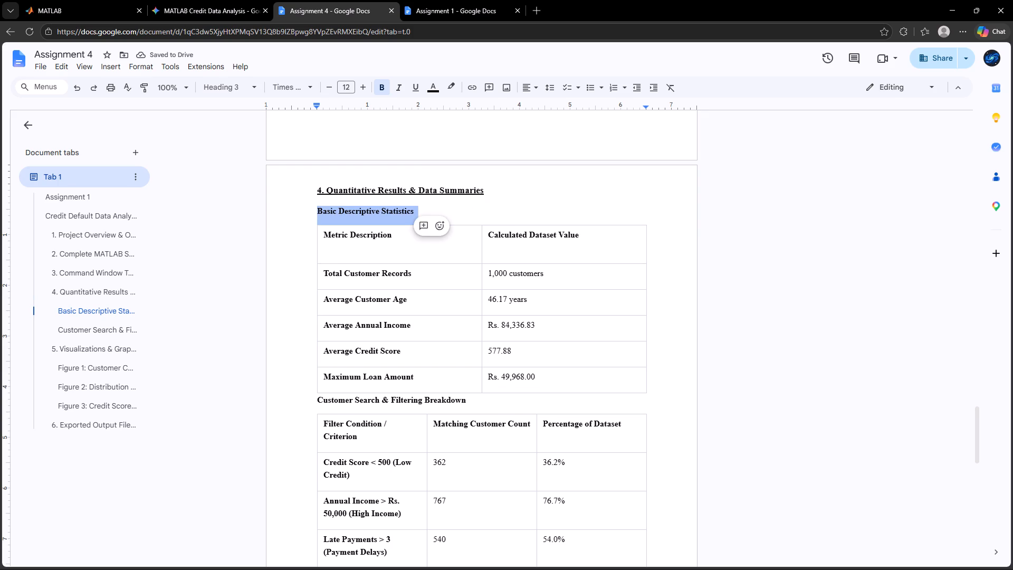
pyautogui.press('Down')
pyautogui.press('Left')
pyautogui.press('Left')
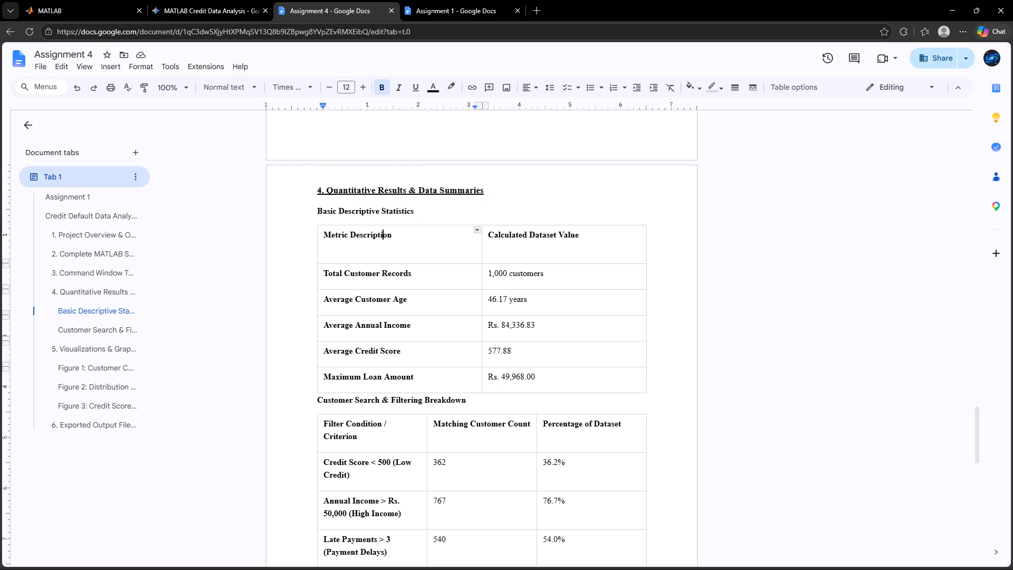
# Remove the bold from the first-column entries "Total Customer Records" through "Maximum Loan Amount" in the Basic Descriptive Statistics table.
pyautogui.moveTo(319, 229); pyautogui.dragTo(514, 275)
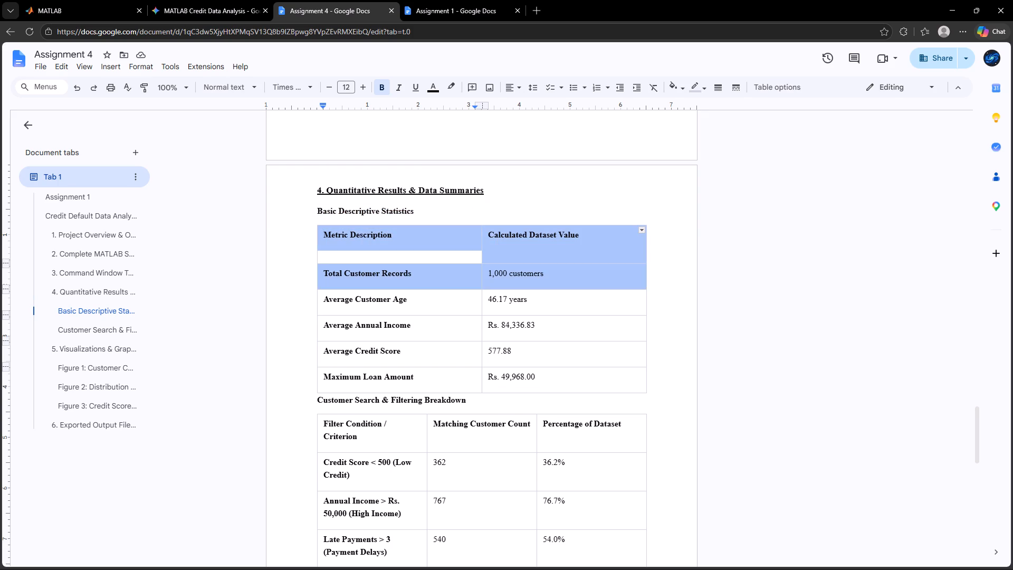
pyautogui.moveTo(514, 275); pyautogui.dragTo(552, 406)
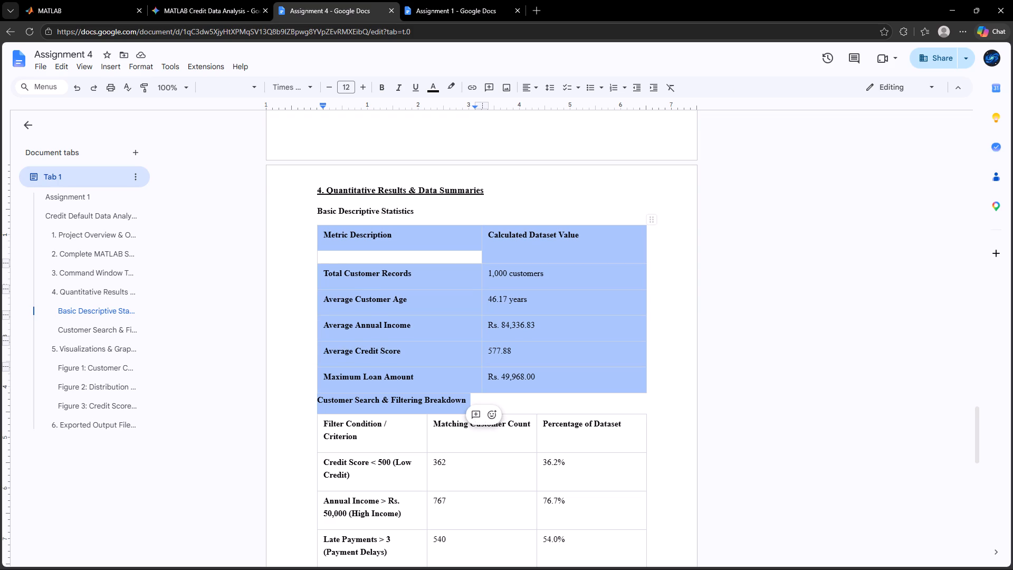
pyautogui.click(364, 264)
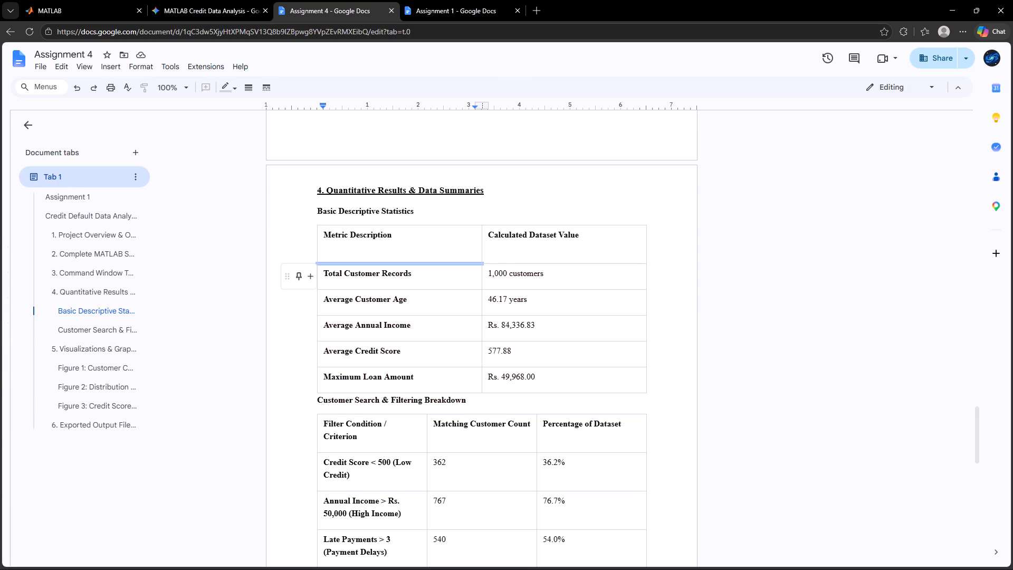
pyautogui.moveTo(322, 275); pyautogui.dragTo(469, 372)
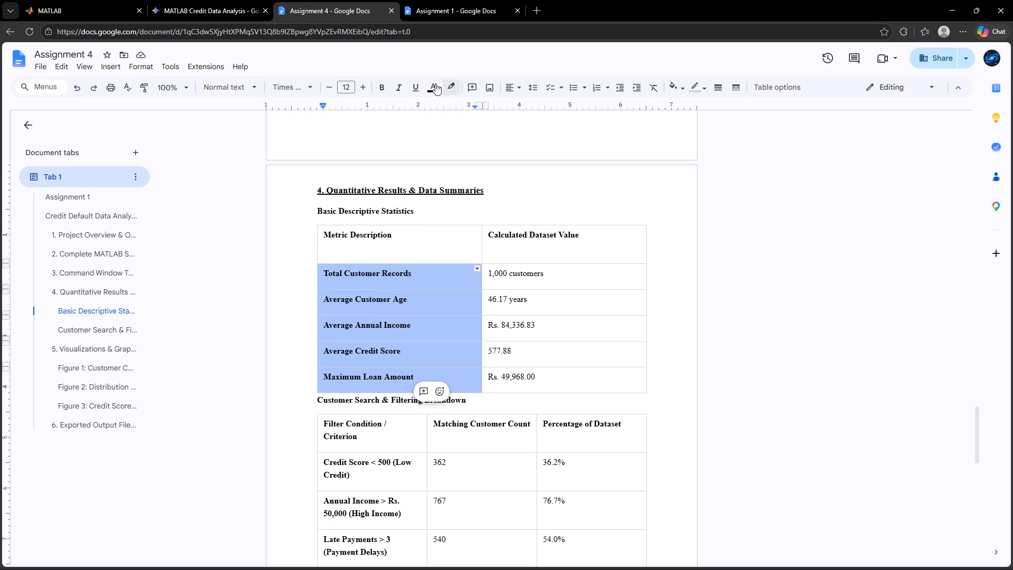
pyautogui.doubleClick(379, 85)
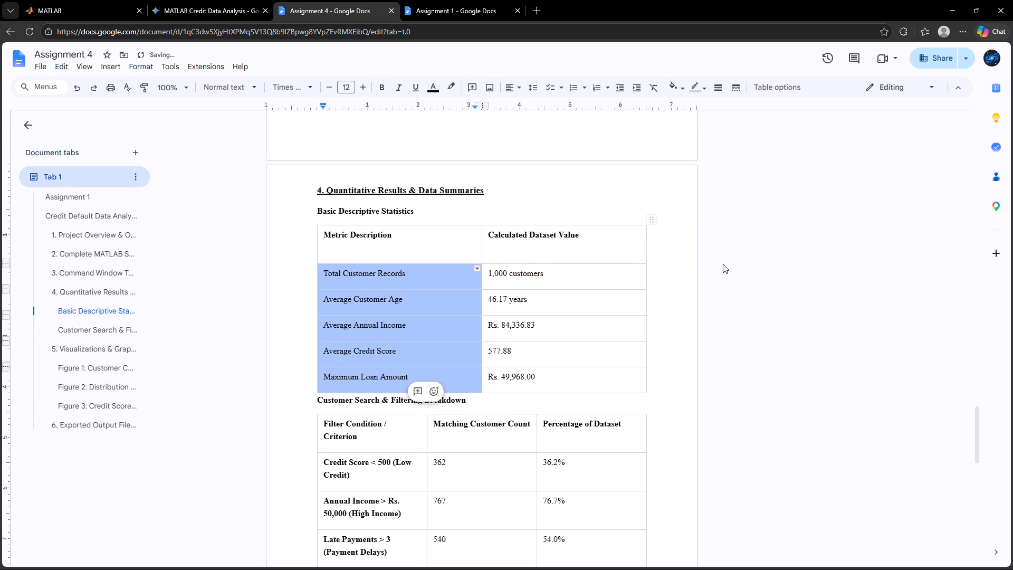
pyautogui.click(723, 264)
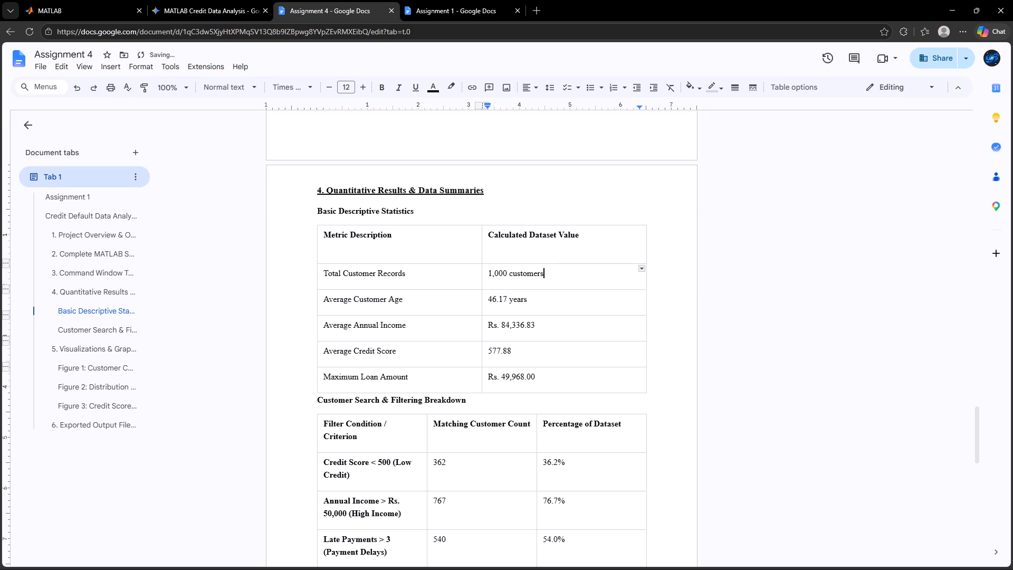
# Underline the subheading "Basic Descriptive Statistics" and remove its bold formatting.
pyautogui.click(320, 213)
pyautogui.press('Left')
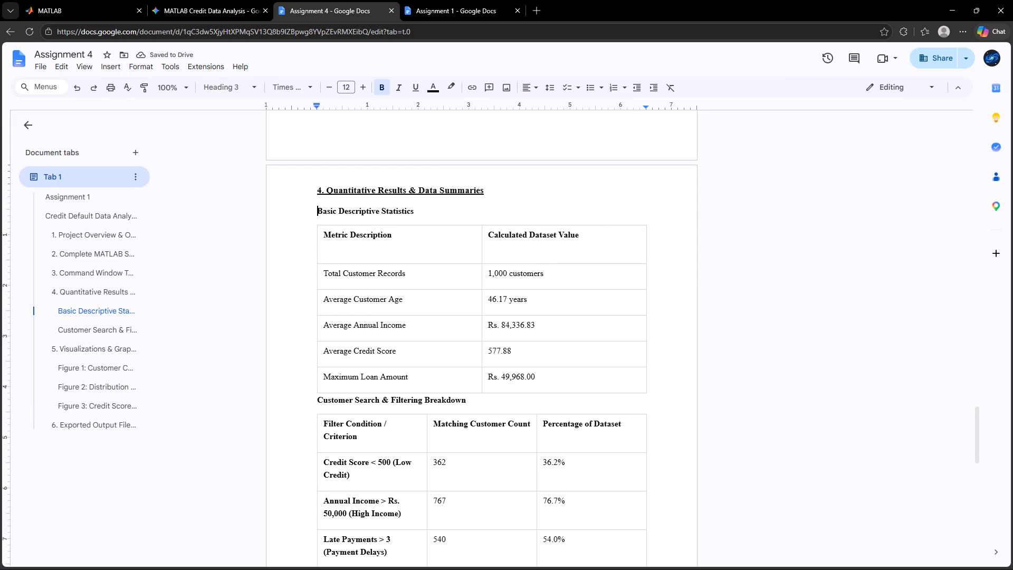
pyautogui.hotkey('ctrl', 'shift', 'Down')
pyautogui.hotkey('ctrl', 'u')
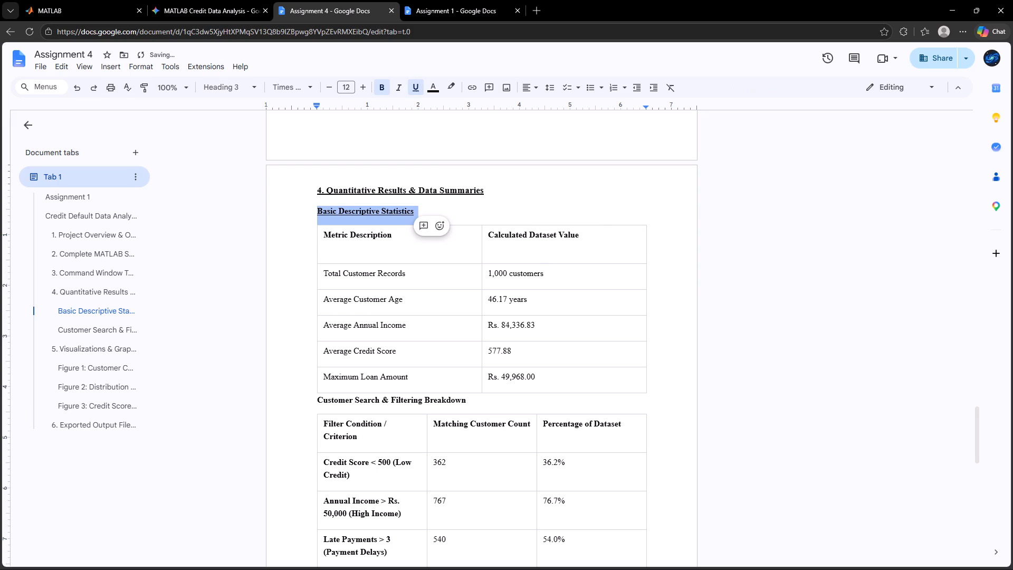
pyautogui.hotkey('ctrl', 'b')
pyautogui.click(731, 282)
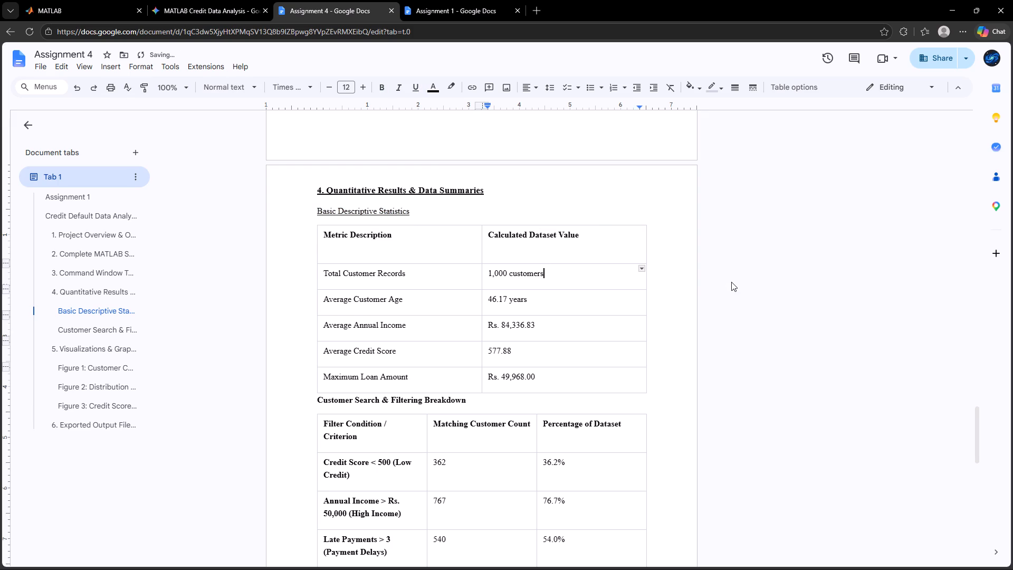
# Centre the subheading "Basic Descriptive Statistics" above its table.
pyautogui.click(316, 213)
pyautogui.hotkey('ctrl', 'shift', 'Down')
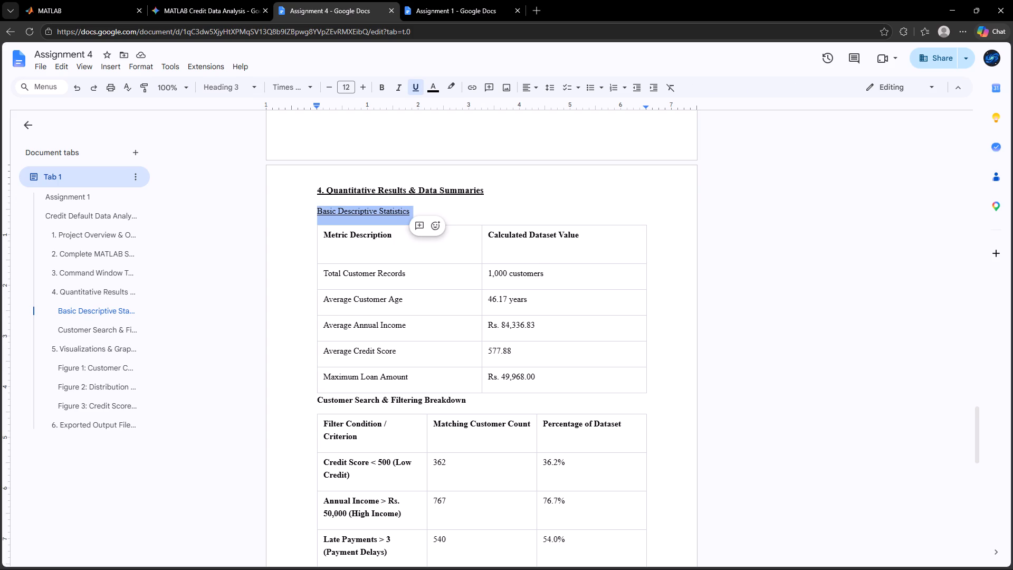
pyautogui.click(534, 84)
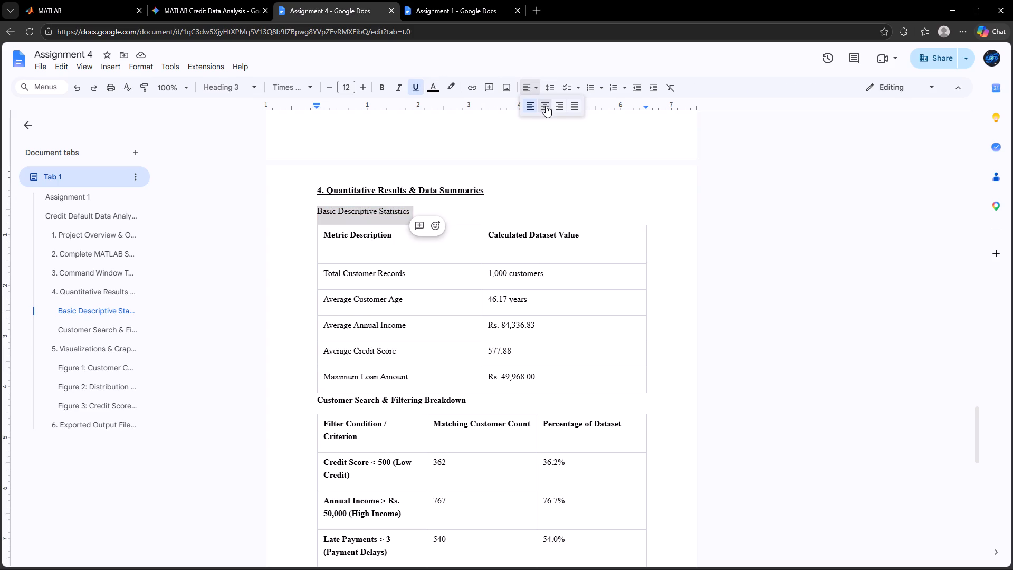
pyautogui.click(741, 216)
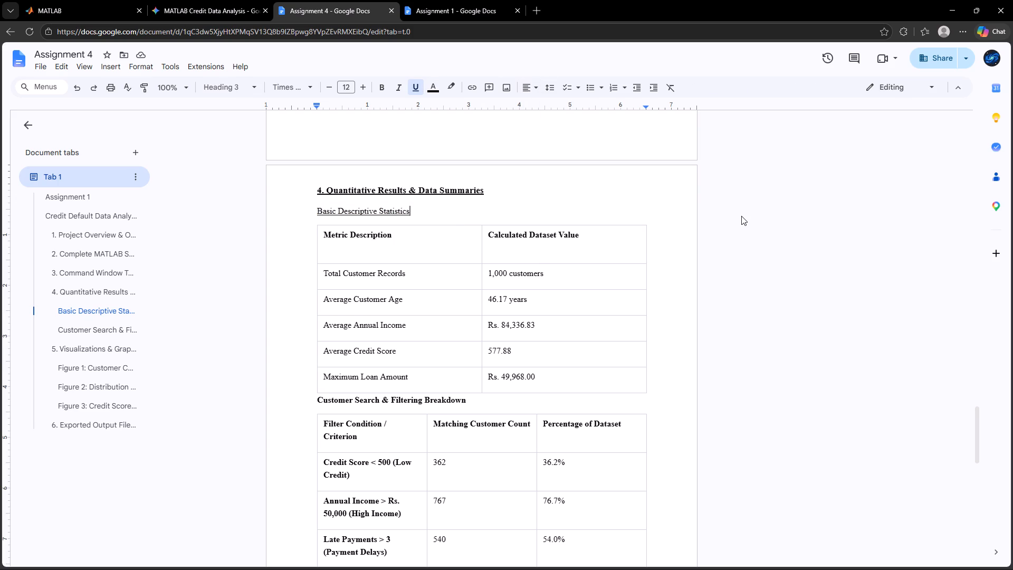
pyautogui.hotkey('ctrl', 'shift', 'Up')
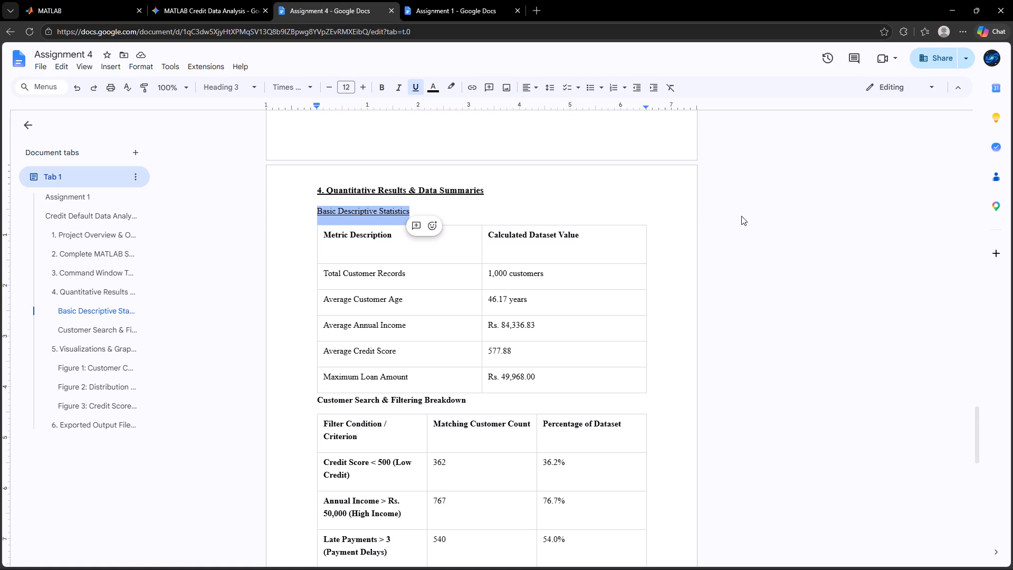
pyautogui.hotkey('ctrl', 'shift', 'e')
pyautogui.scroll(-1, 741, 216)
pyautogui.click(741, 216)
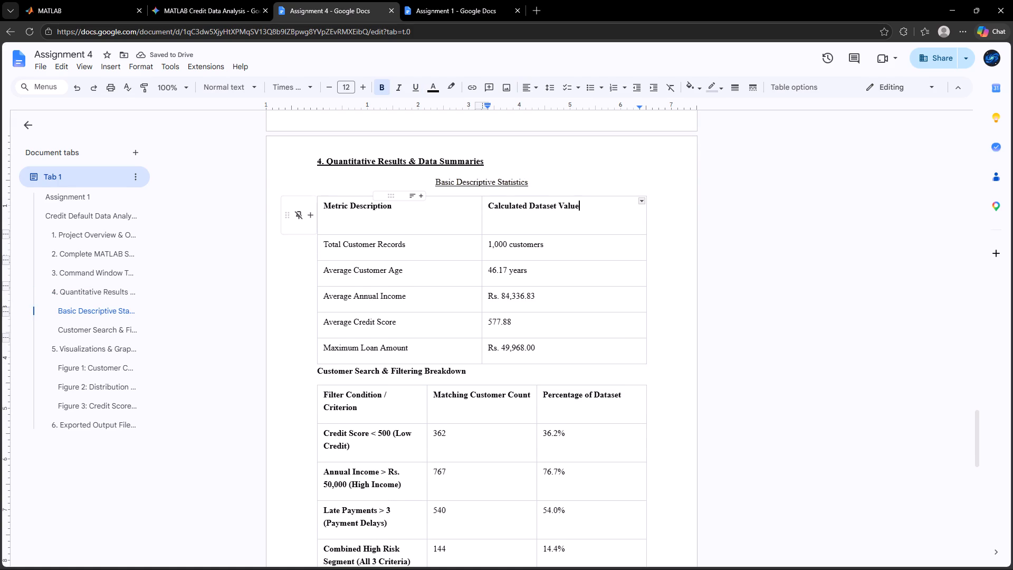
# Centre the text in all cells of the Basic Descriptive Statistics table.
pyautogui.moveTo(322, 202); pyautogui.dragTo(597, 356)
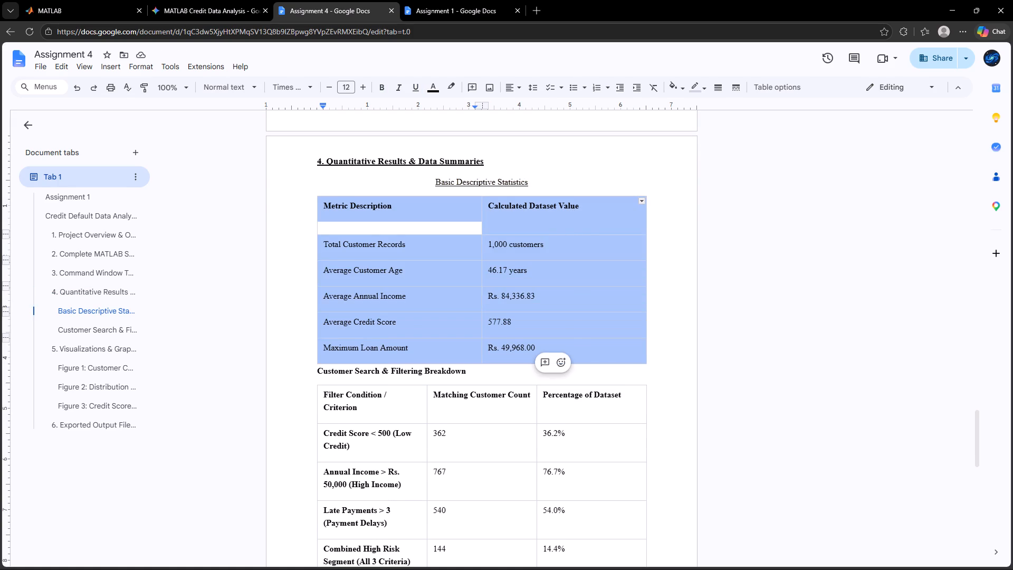
pyautogui.hotkey('ctrl', 'shift', 'e')
# Centre and underline the subheading "Customer Search & Filtering Breakdown" and remove its bold formatting.
pyautogui.click(320, 373)
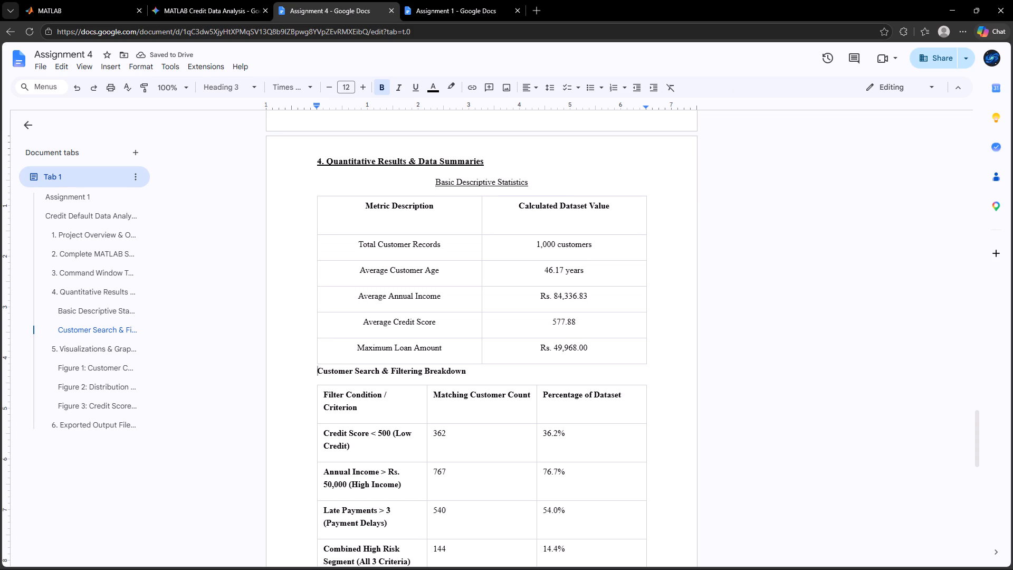
pyautogui.hotkey('ctrl', 'shift', 'Down')
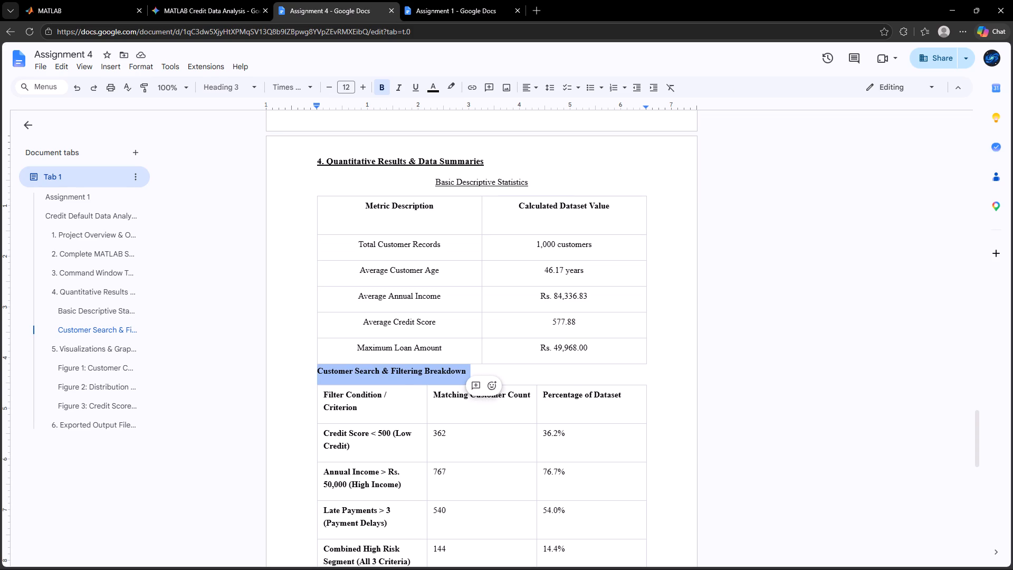
pyautogui.hotkey('ctrl', 'shift', 'e')
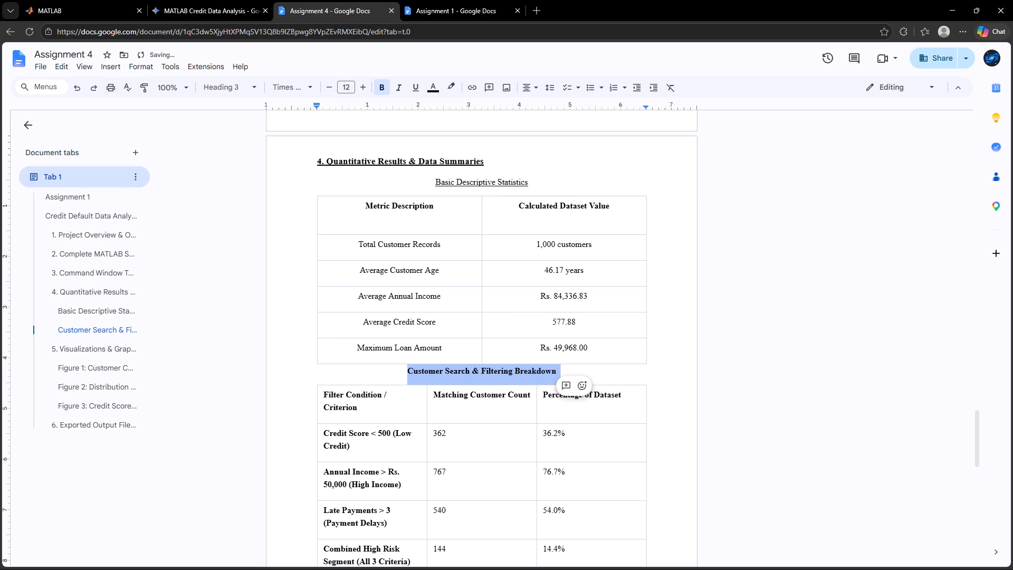
pyautogui.hotkey('ctrl', 'b')
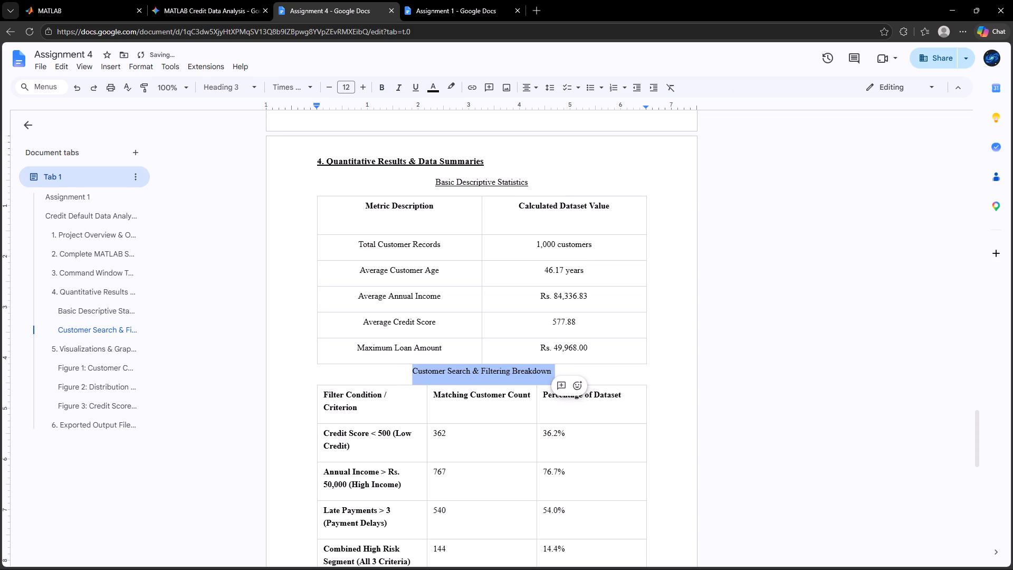
pyautogui.hotkey('ctrl', 'u')
pyautogui.press('Down')
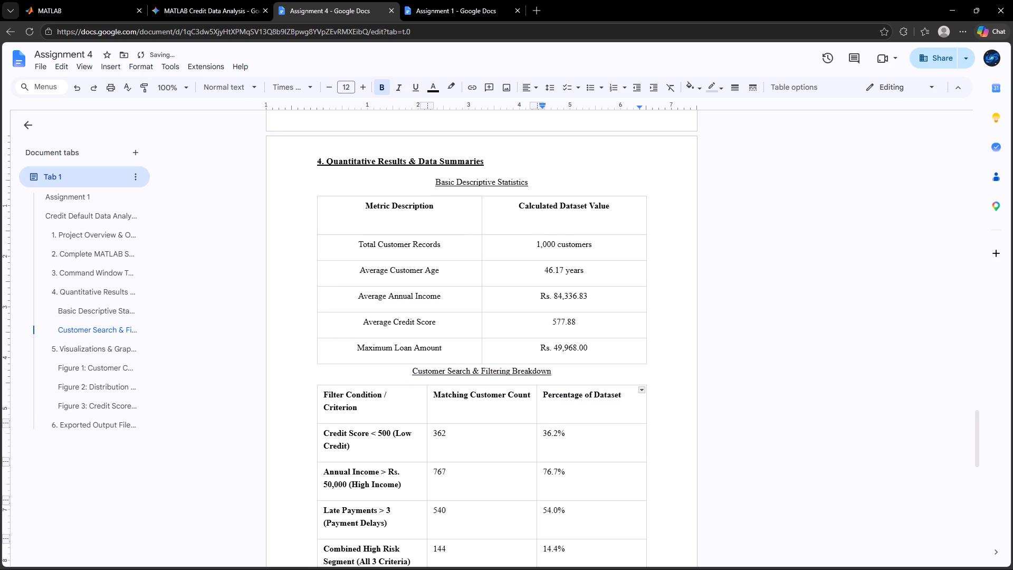
# Insert a blank line between the Basic Descriptive Statistics table and the subheading "Customer Search & Filtering Breakdown".
pyautogui.scroll(-1, 320, 373)
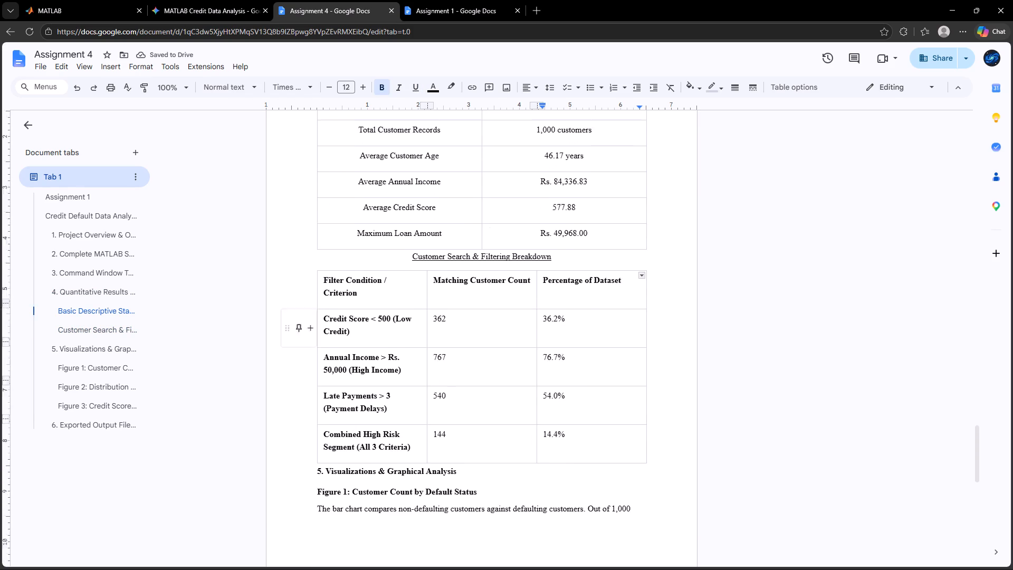
pyautogui.click(409, 282)
pyautogui.press('Return')
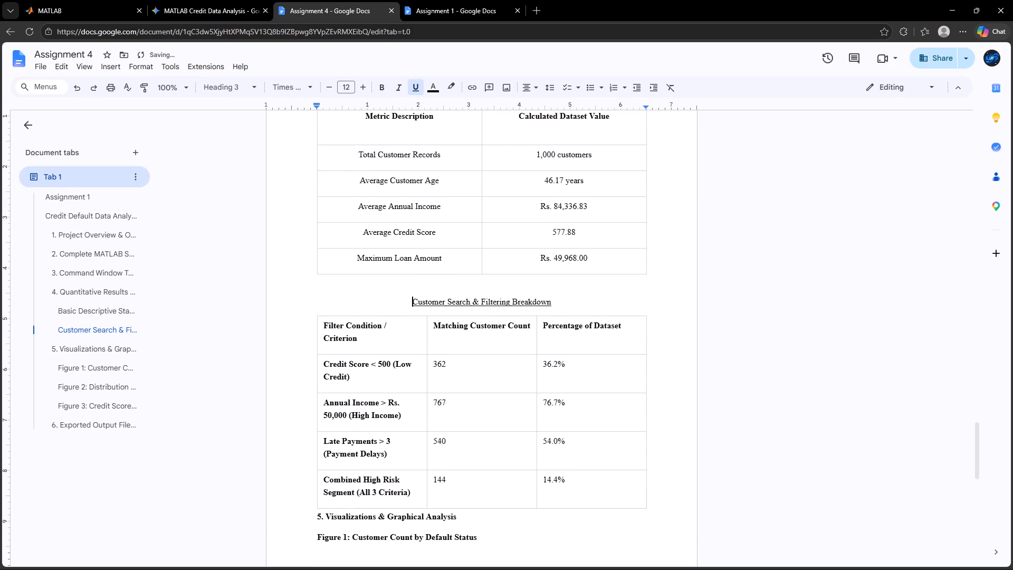
# Remove the bold from the four filter conditions below the header in the first column of the Customer Search & Filtering Breakdown table.
pyautogui.scroll(-1, 409, 282)
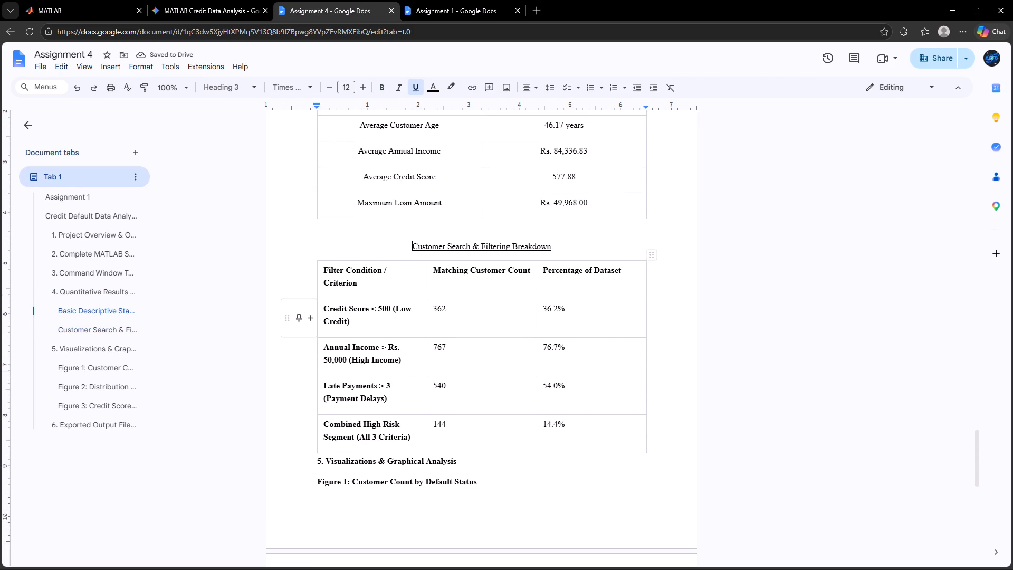
pyautogui.moveTo(322, 307); pyautogui.dragTo(421, 435)
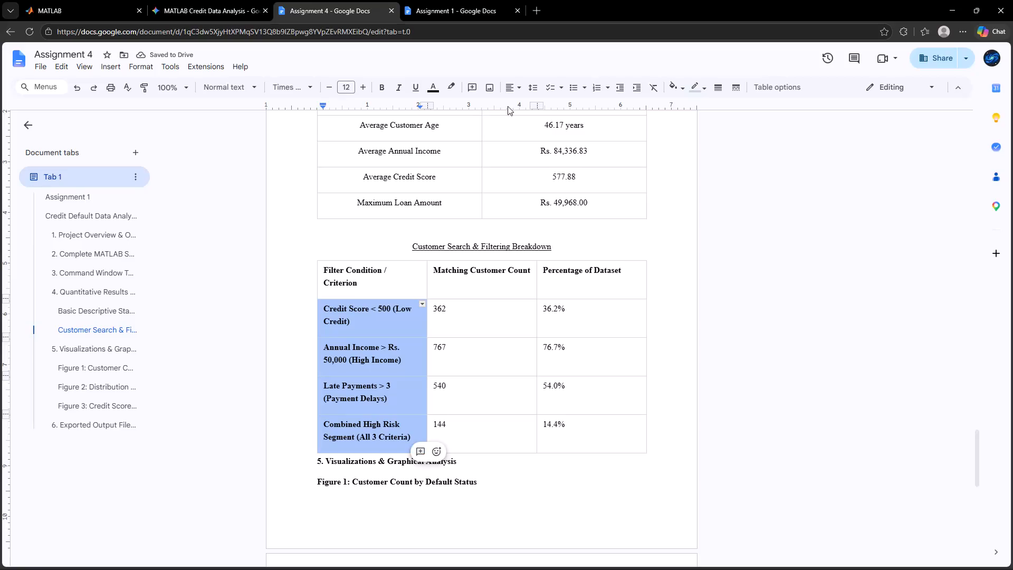
pyautogui.click(375, 89)
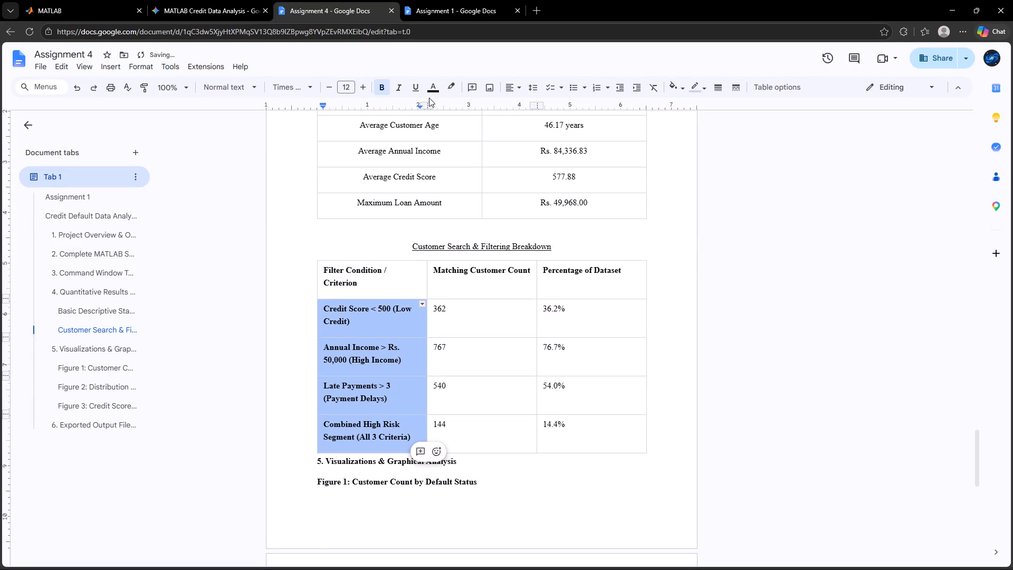
pyautogui.click(705, 269)
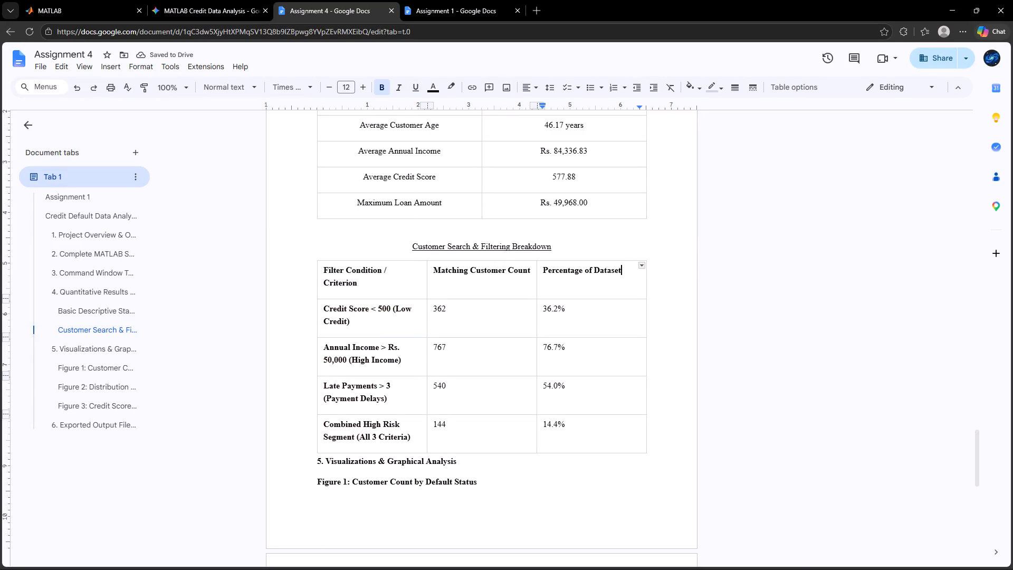
pyautogui.moveTo(325, 308); pyautogui.dragTo(444, 444)
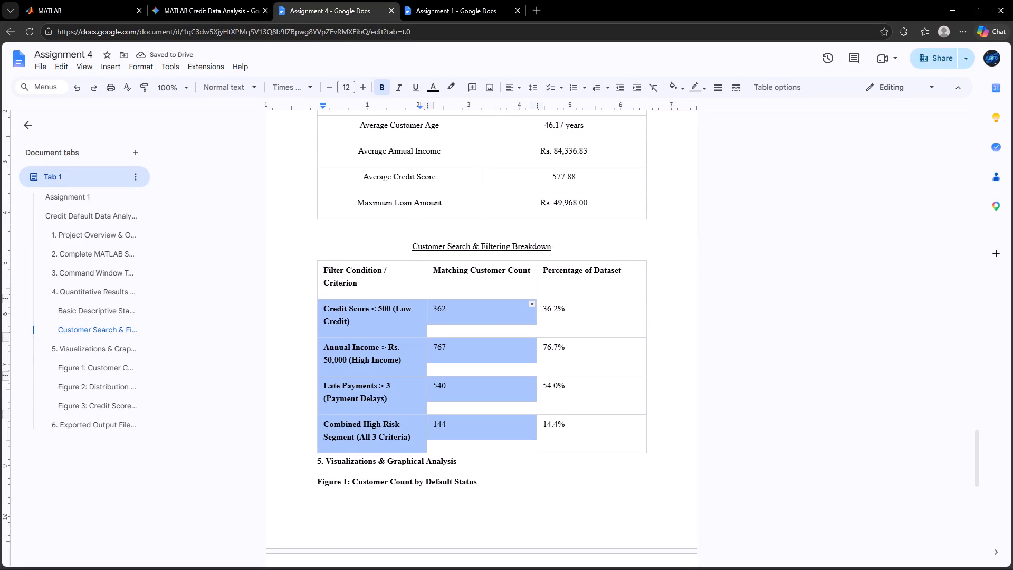
pyautogui.moveTo(444, 444); pyautogui.dragTo(407, 436)
pyautogui.click(383, 85)
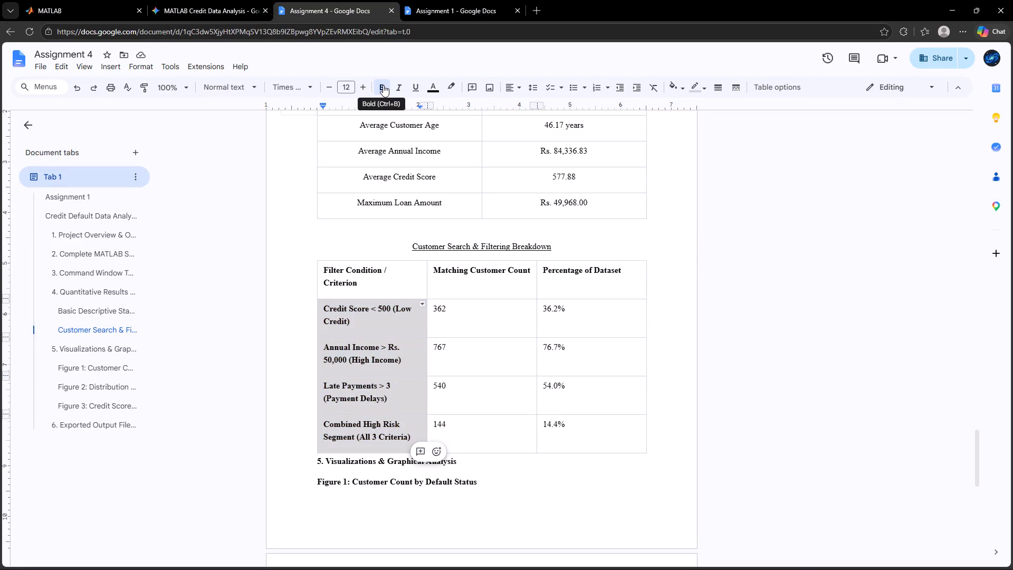
pyautogui.click(749, 321)
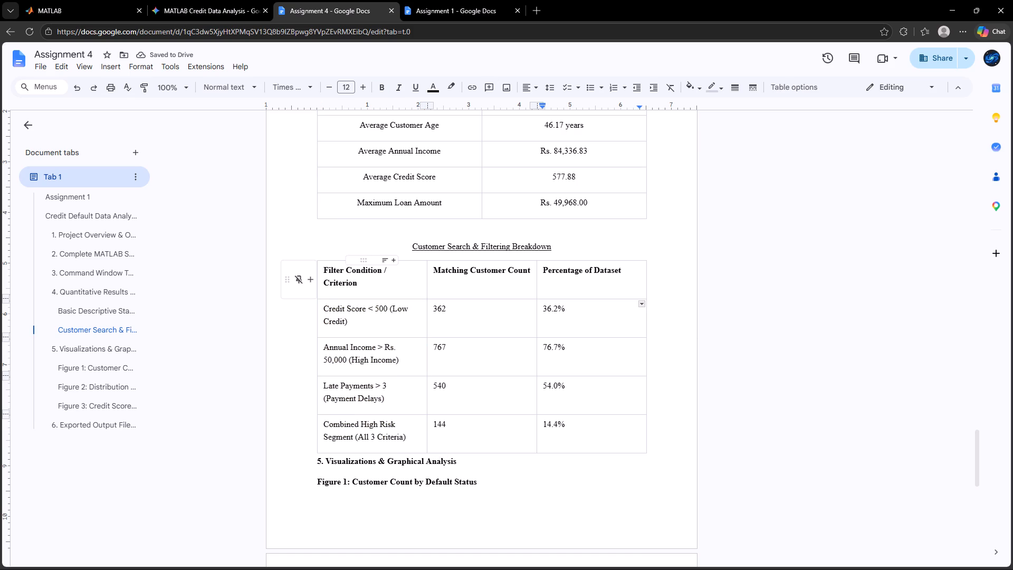
# Centre the text in all cells of the Customer Search & Filtering Breakdown table.
pyautogui.moveTo(321, 267); pyautogui.dragTo(586, 421)
pyautogui.hotkey('ctrl', 'shift', 'e')
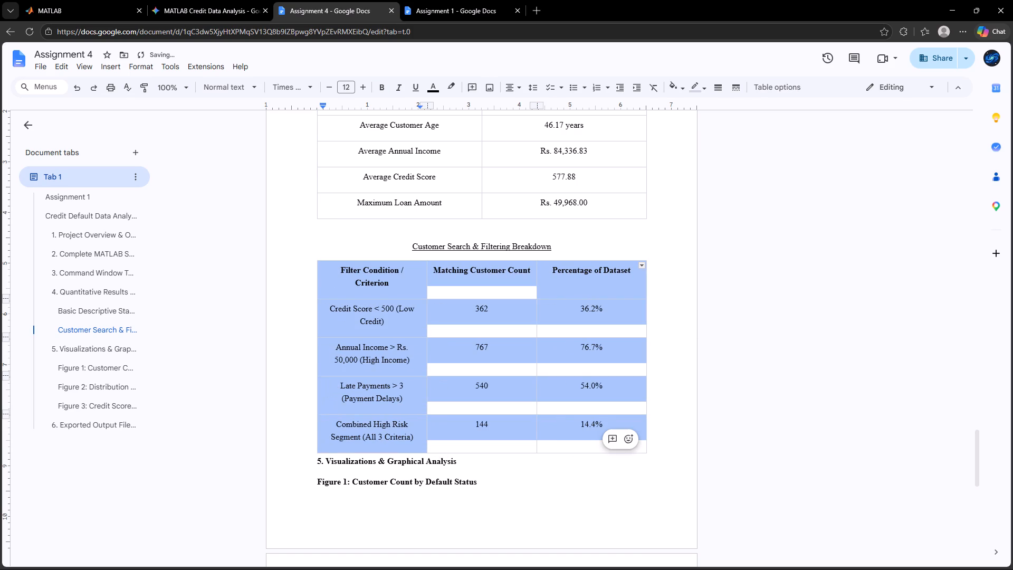
pyautogui.click(692, 201)
pyautogui.click(766, 233)
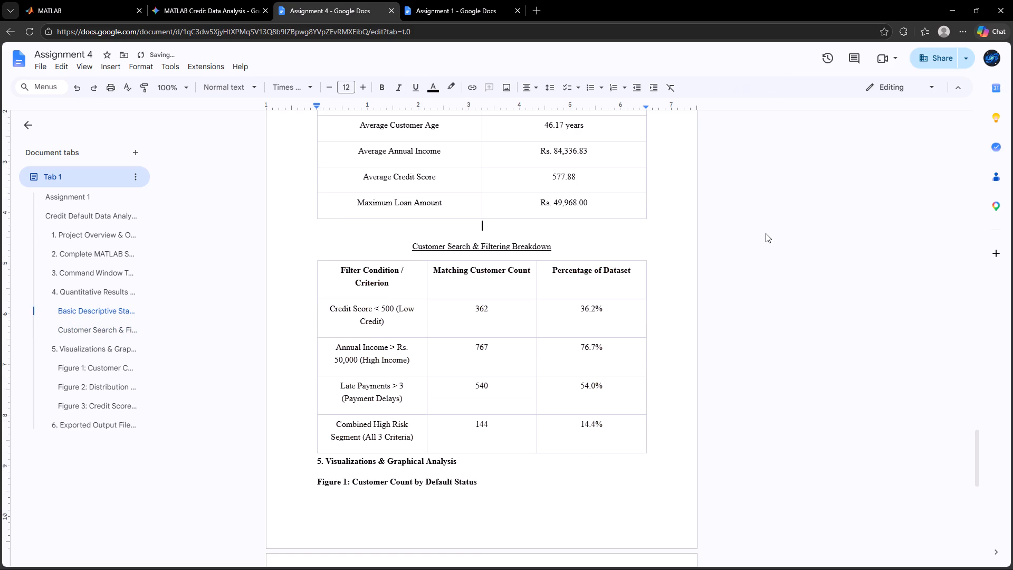
# Insert a blank line between the Customer Search & Filtering Breakdown table and the heading "5. Visualizations & Graphical Analysis", moving the heading to the next page.
pyautogui.scroll(6, 766, 233)
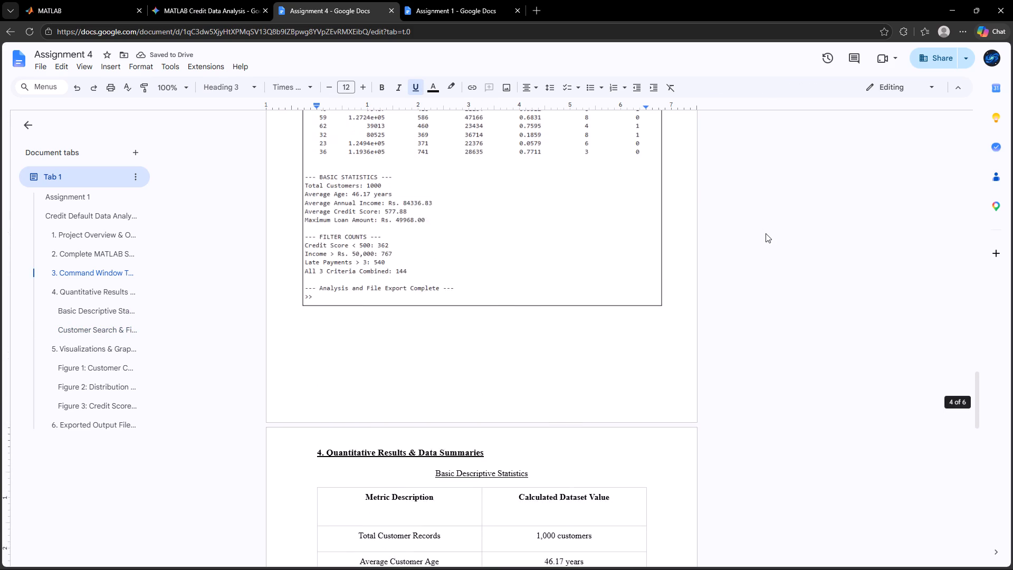
pyautogui.scroll(-7, 766, 233)
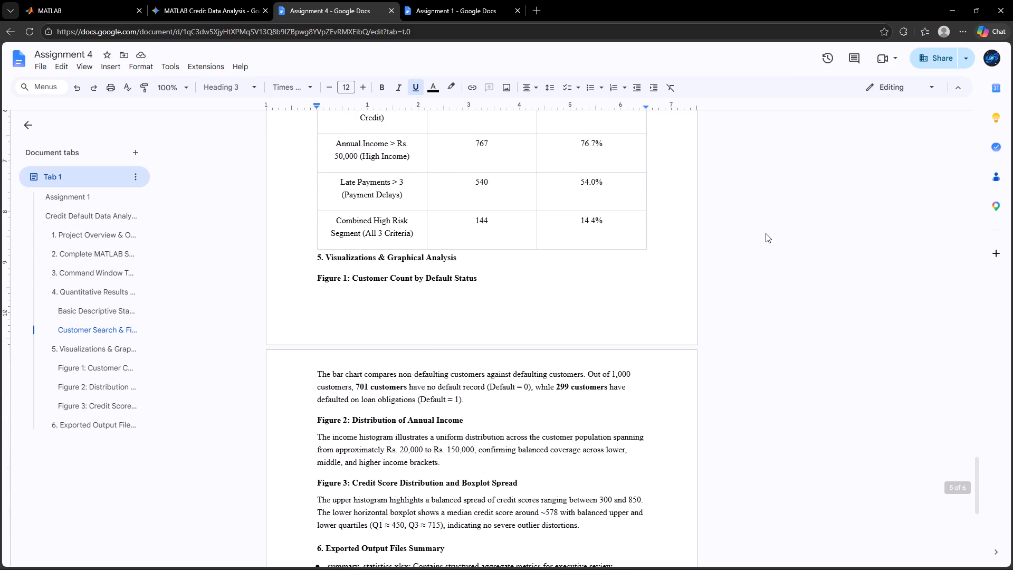
pyautogui.click(317, 257)
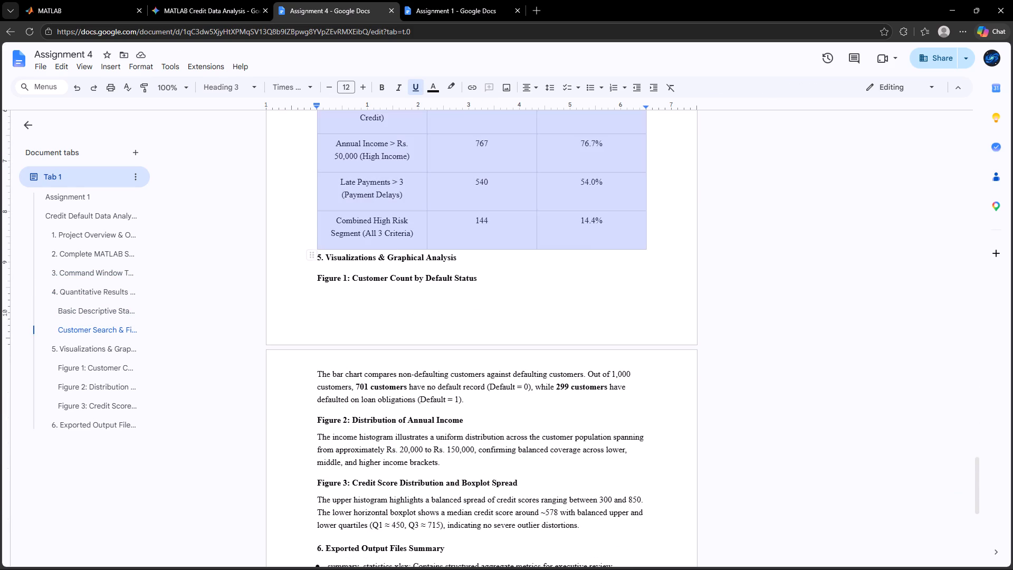
pyautogui.click(319, 262)
pyautogui.press('Left')
pyautogui.press('Left')
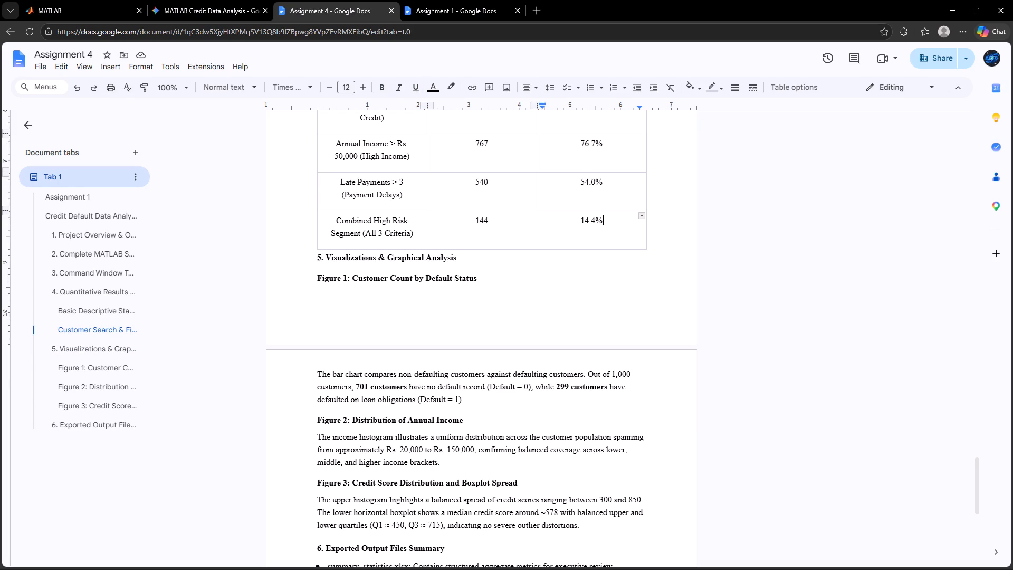
pyautogui.press('Return')
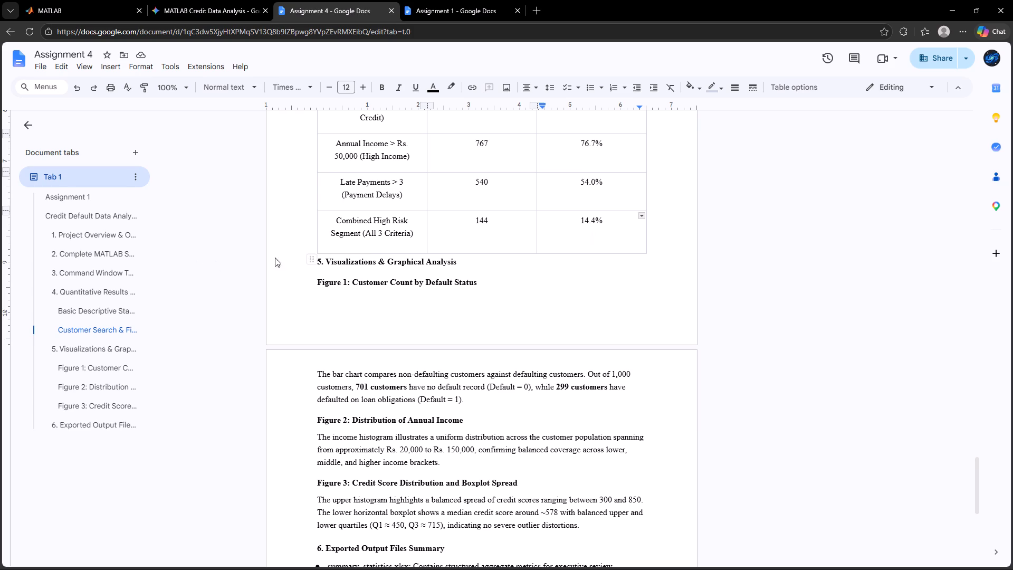
pyautogui.click(313, 268)
pyautogui.press('Return')
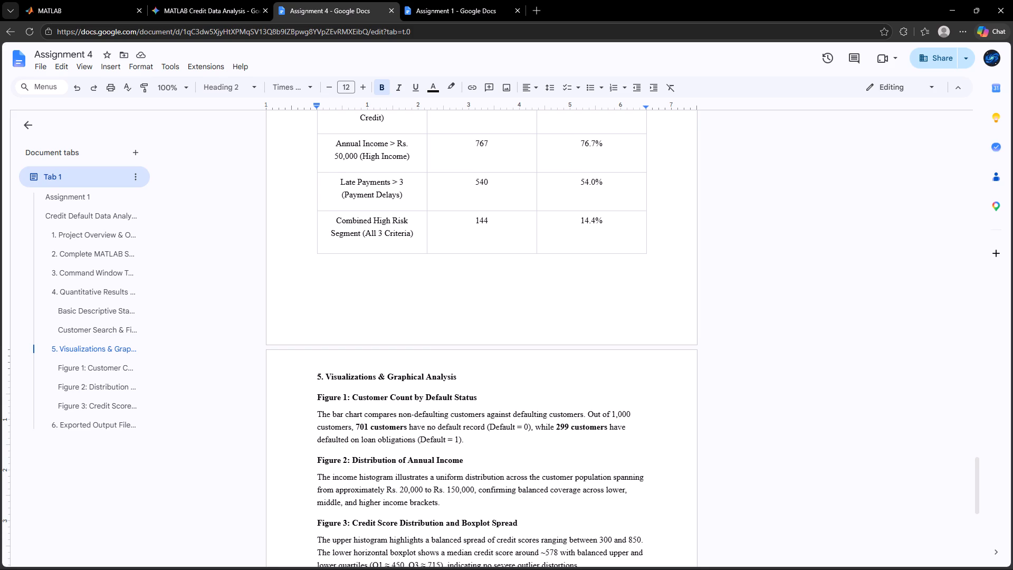
# Underline the heading "5. Visualizations & Graphical Analysis" and enlarge its font by one size.
pyautogui.hotkey('ctrl', 'shift', 'Down')
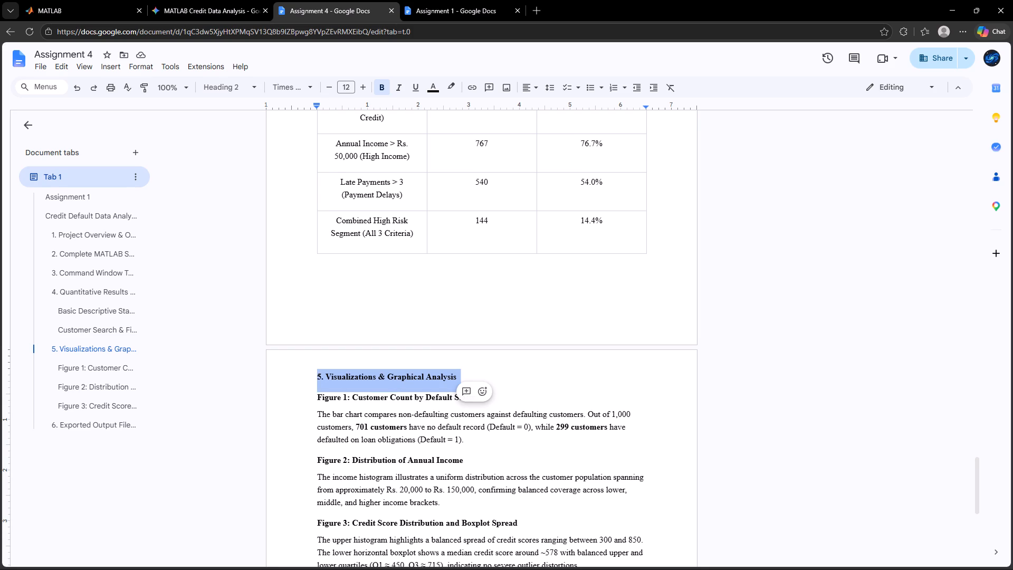
pyautogui.hotkey('ctrl', 'u')
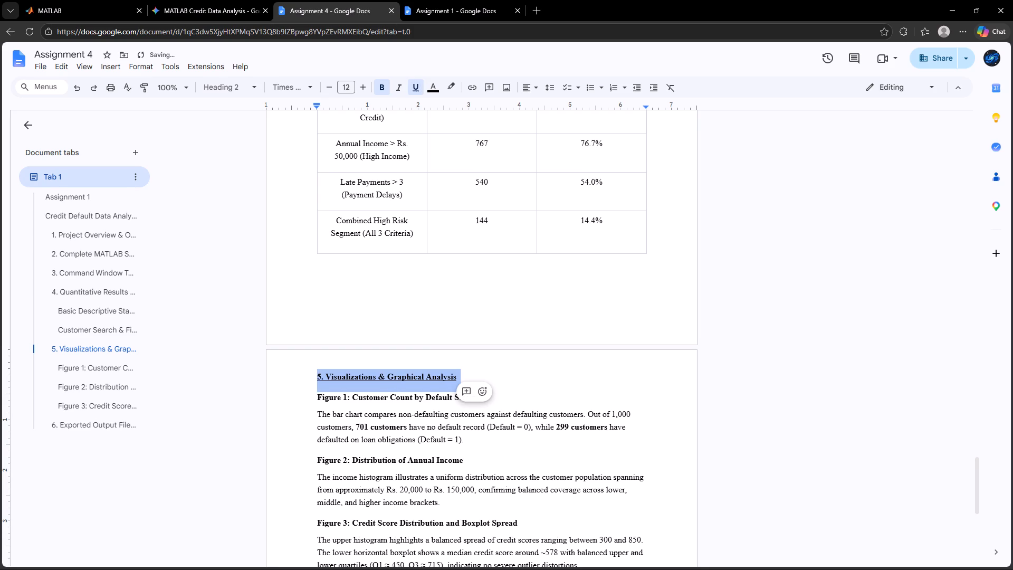
pyautogui.hotkey('ctrl', 'shift', '.')
pyautogui.press('Down')
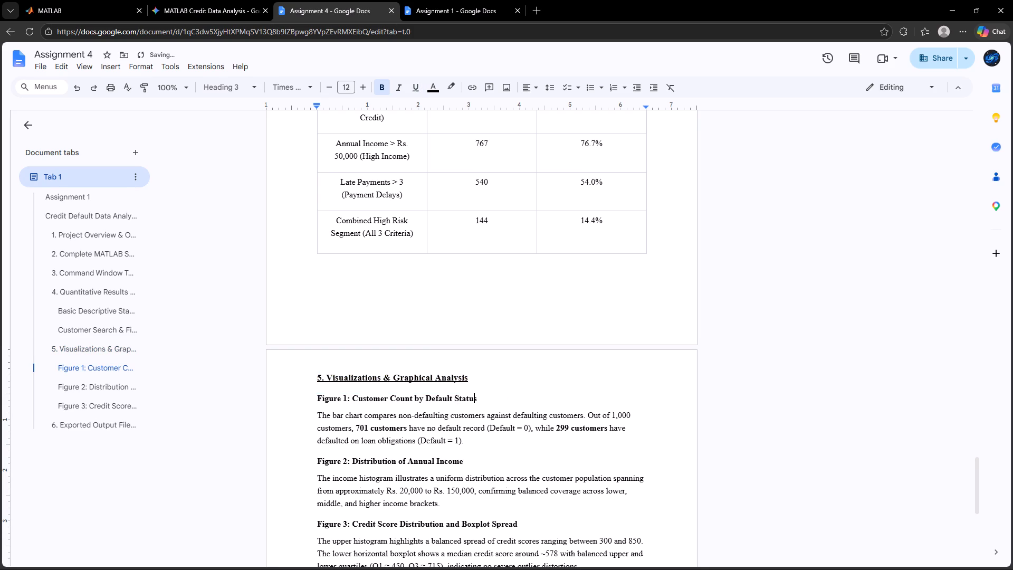
pyautogui.scroll(-1, 313, 268)
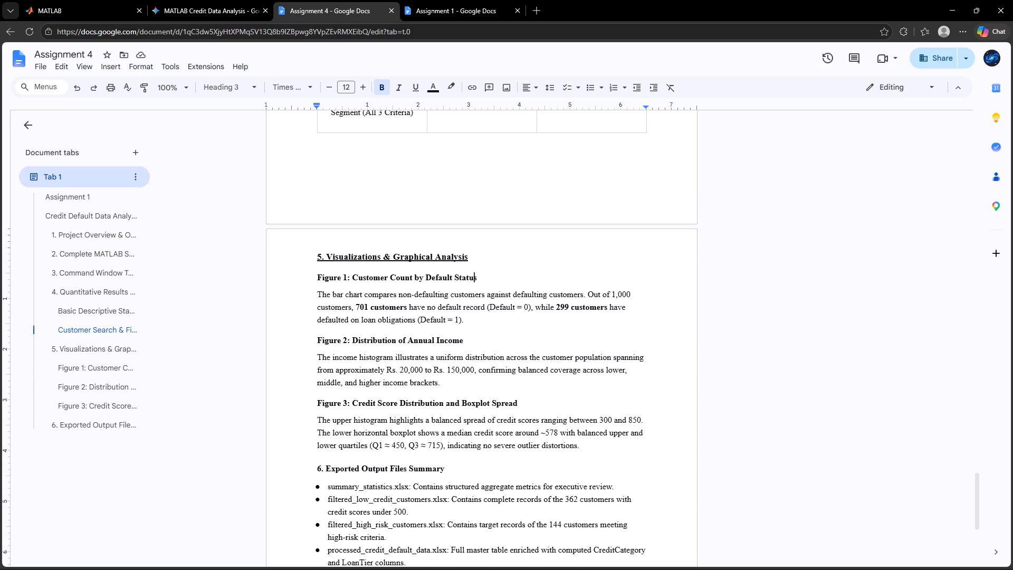
pyautogui.press('Down')
pyautogui.press('Up')
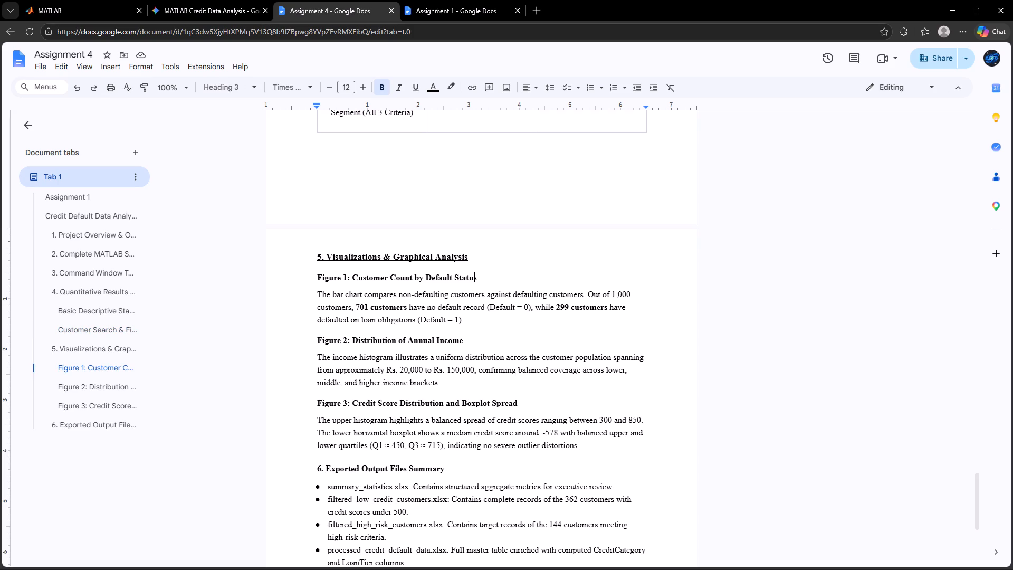
pyautogui.press('Right')
pyautogui.hotkey('ctrl', 'shift', 'Up')
pyautogui.hotkey('ctrl', 'b')
pyautogui.hotkey('ctrl', 'u')
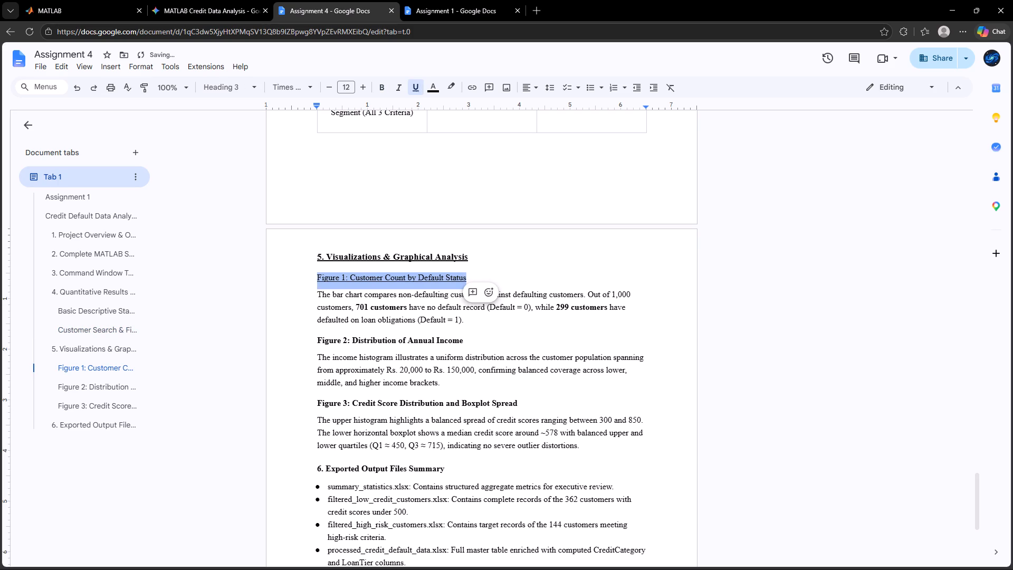
pyautogui.press('Right')
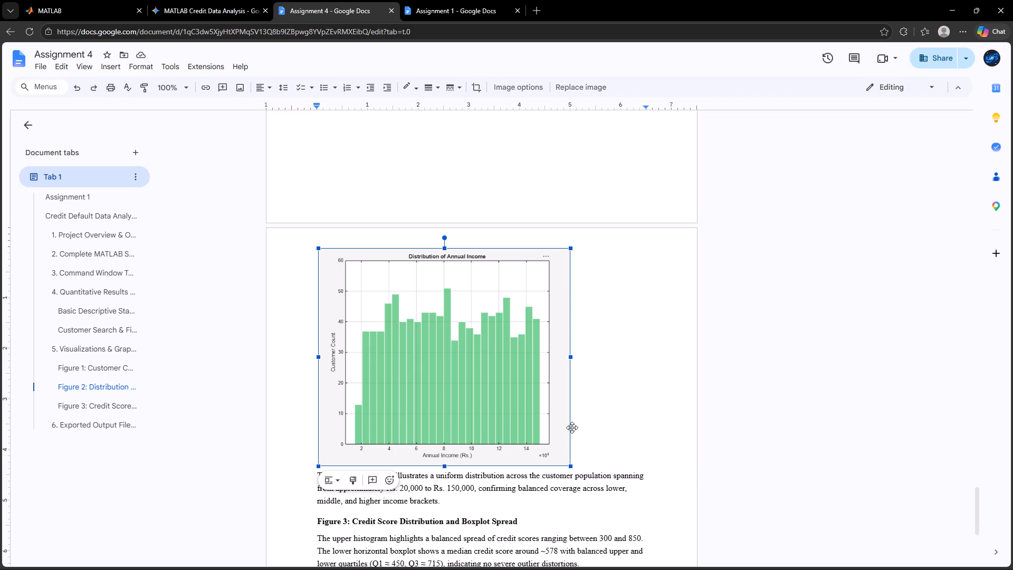
pyautogui.click(572, 427)
pyautogui.scroll(4, 572, 427)
pyautogui.scroll(-1, 572, 427)
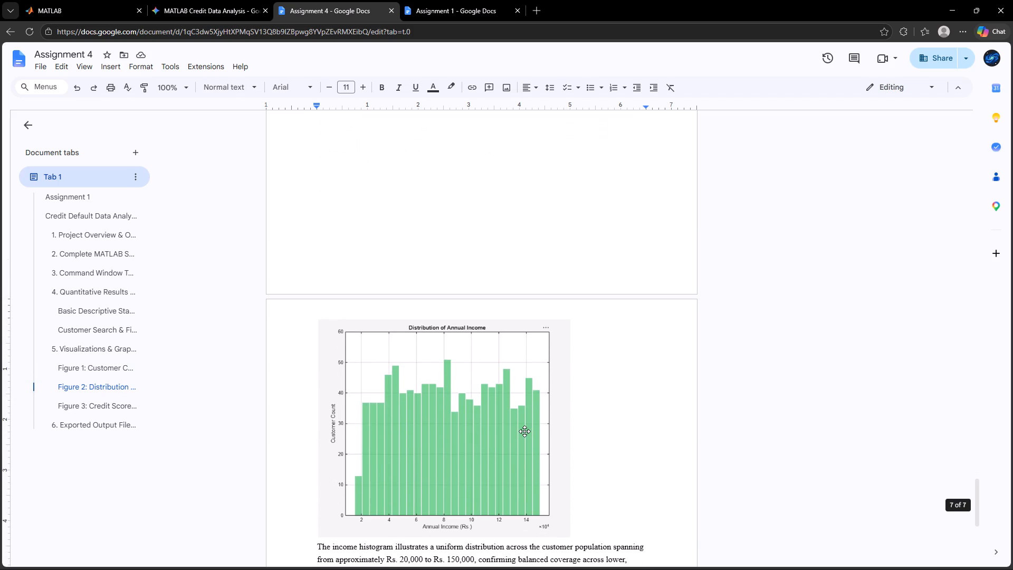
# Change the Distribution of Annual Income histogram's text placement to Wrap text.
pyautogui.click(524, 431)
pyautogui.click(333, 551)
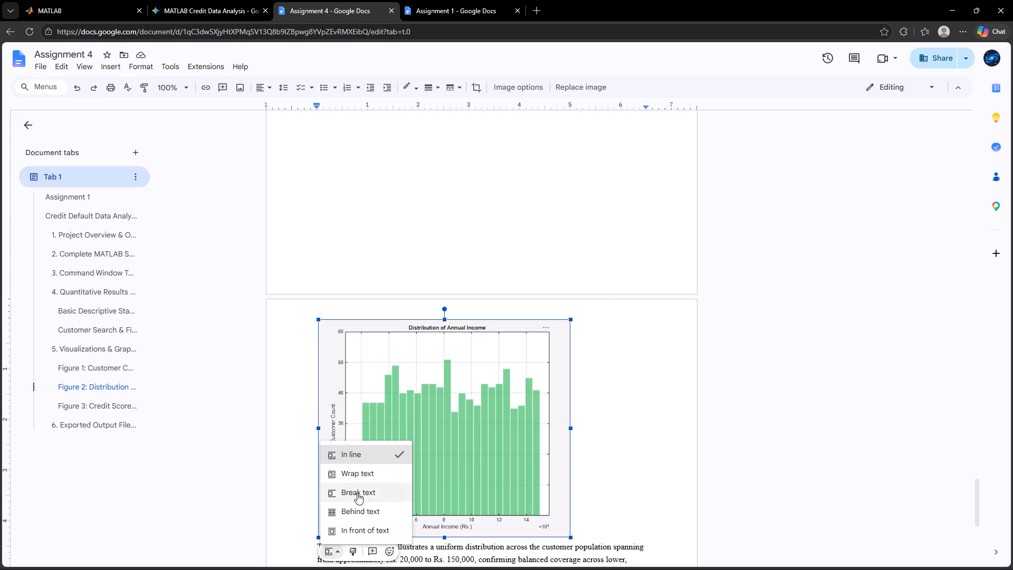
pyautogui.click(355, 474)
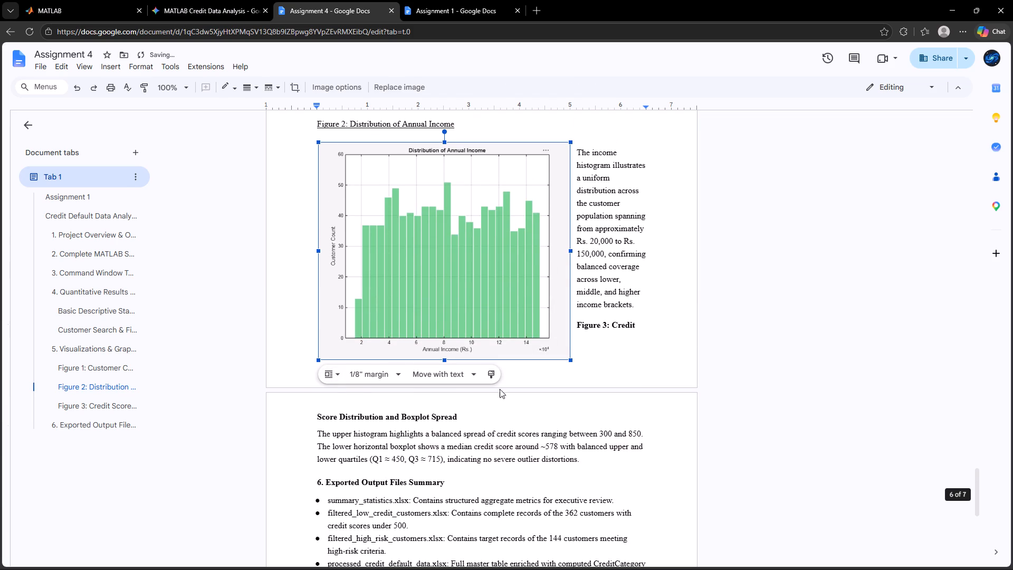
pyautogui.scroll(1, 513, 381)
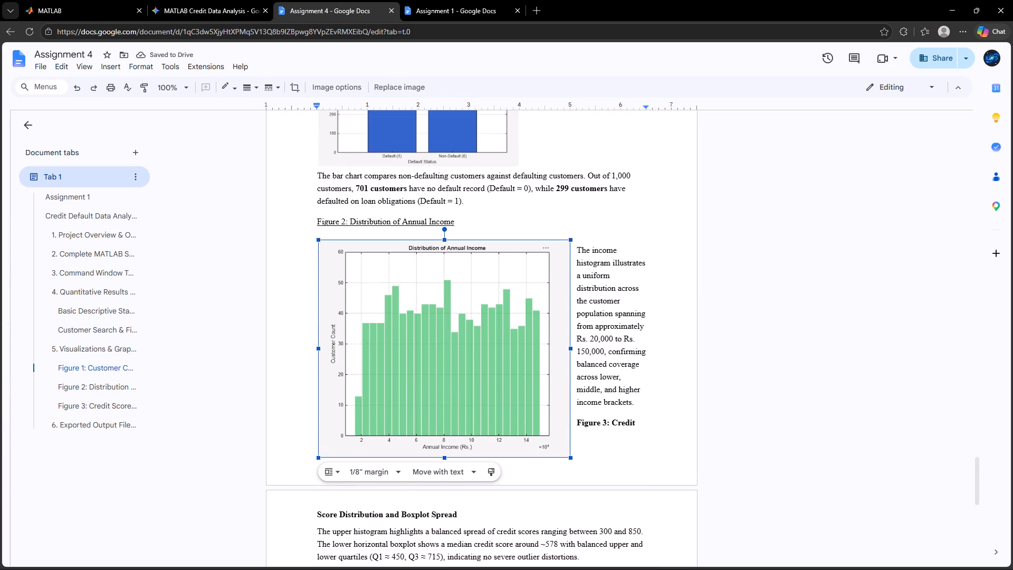
# Shrink the Distribution of Annual Income histogram to about 3.6 inches wide and set its placement to In line.
pyautogui.moveTo(569, 458); pyautogui.dragTo(499, 372)
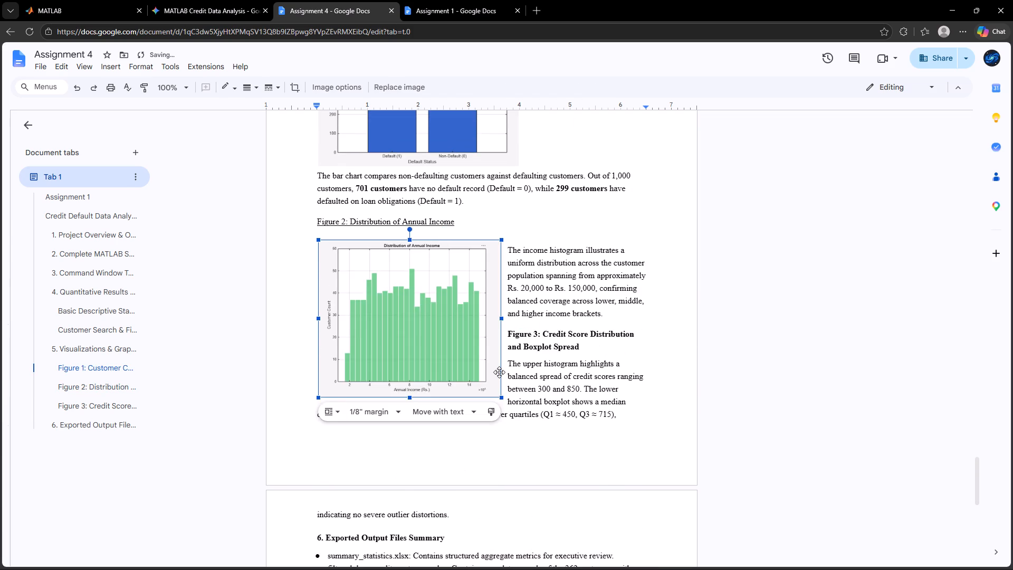
pyautogui.hscroll(1, 499, 372)
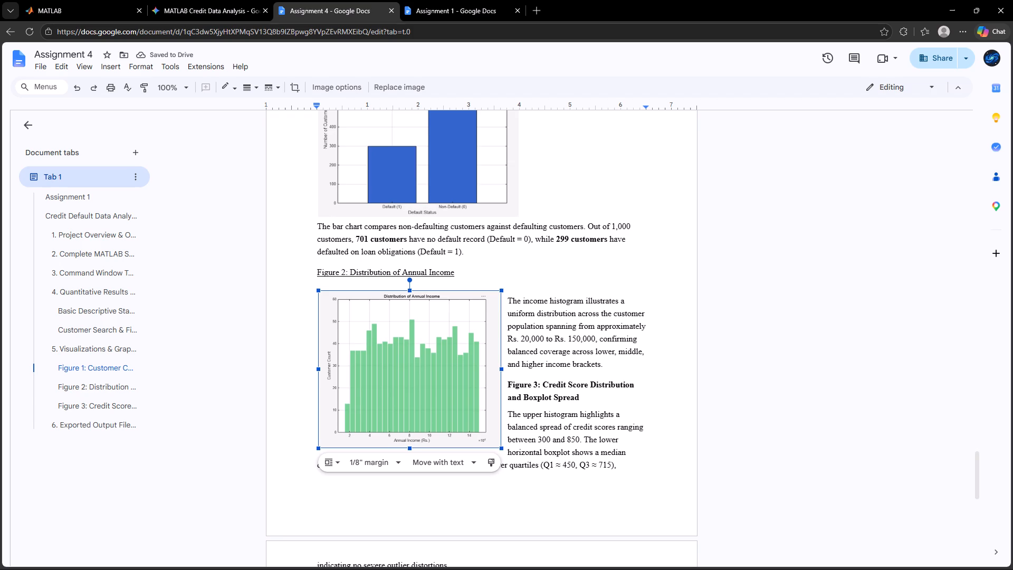
pyautogui.click(336, 460)
pyautogui.click(353, 367)
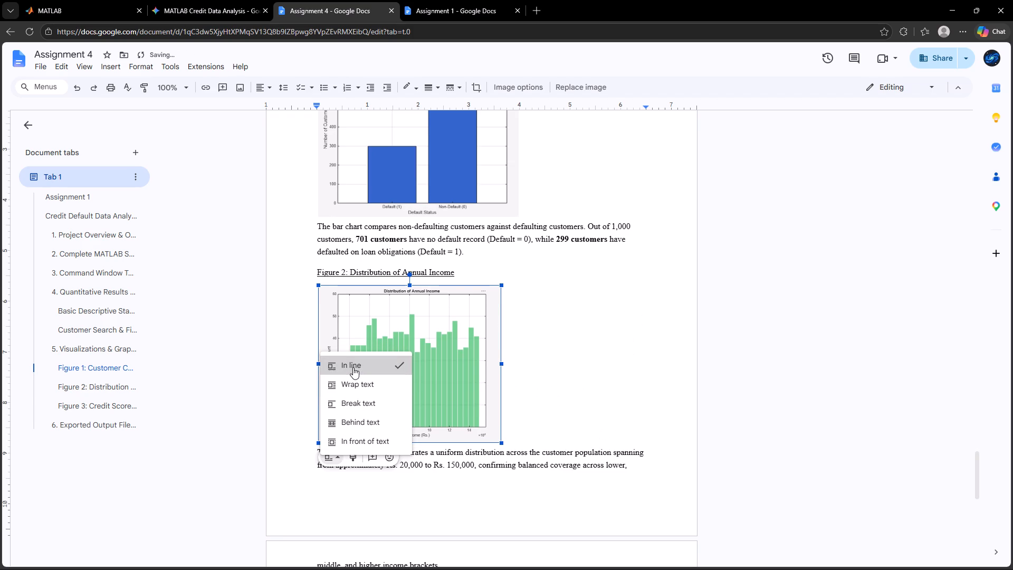
# Enlarge the Distribution of Annual Income histogram to about 4 inches wide and compare its size with the Figure 1 chart.
pyautogui.click(528, 391)
pyautogui.click(467, 388)
pyautogui.scroll(-2, 467, 388)
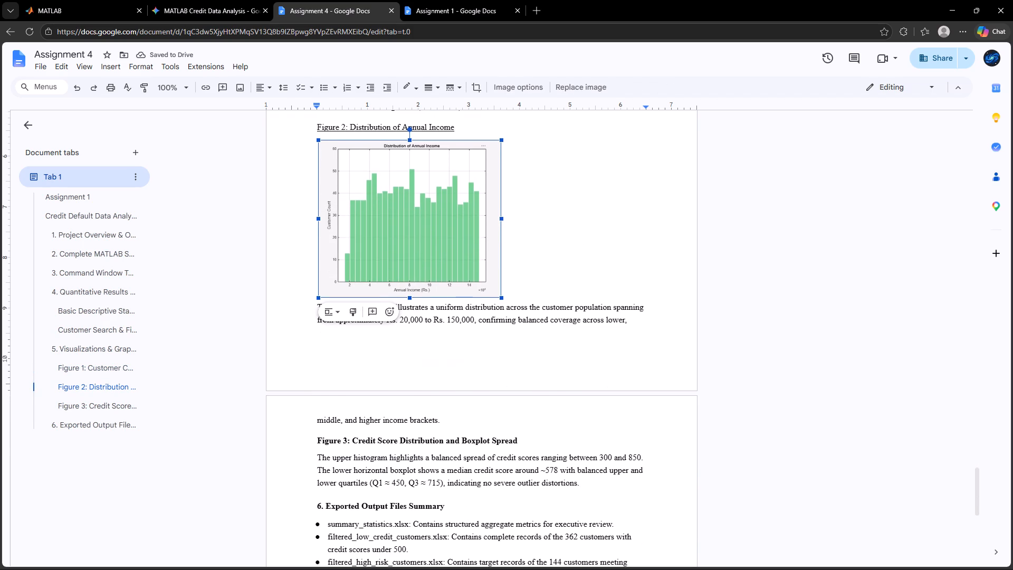
pyautogui.moveTo(500, 298); pyautogui.dragTo(518, 309)
pyautogui.scroll(3, 518, 309)
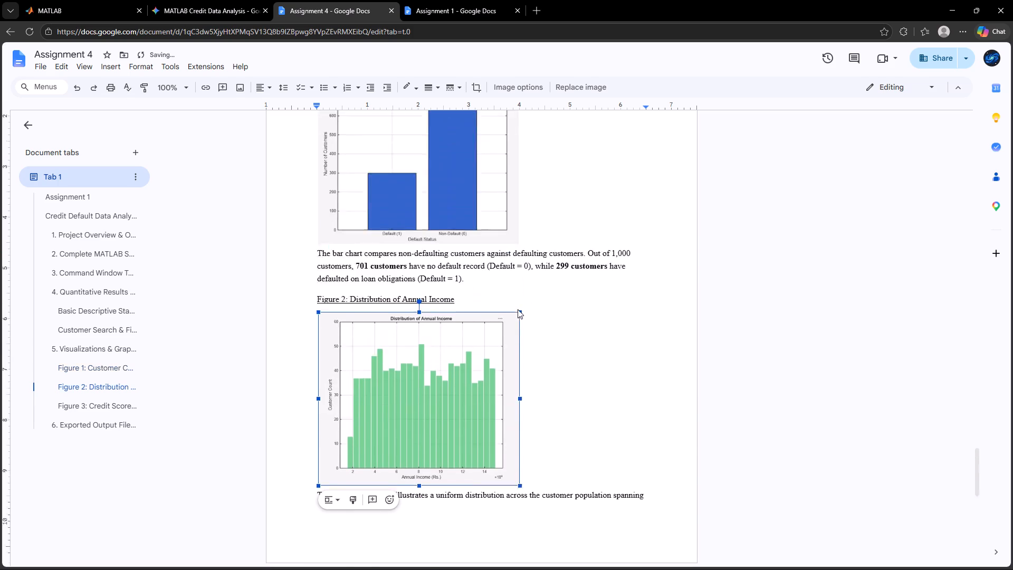
pyautogui.scroll(2, 518, 309)
pyautogui.click(473, 296)
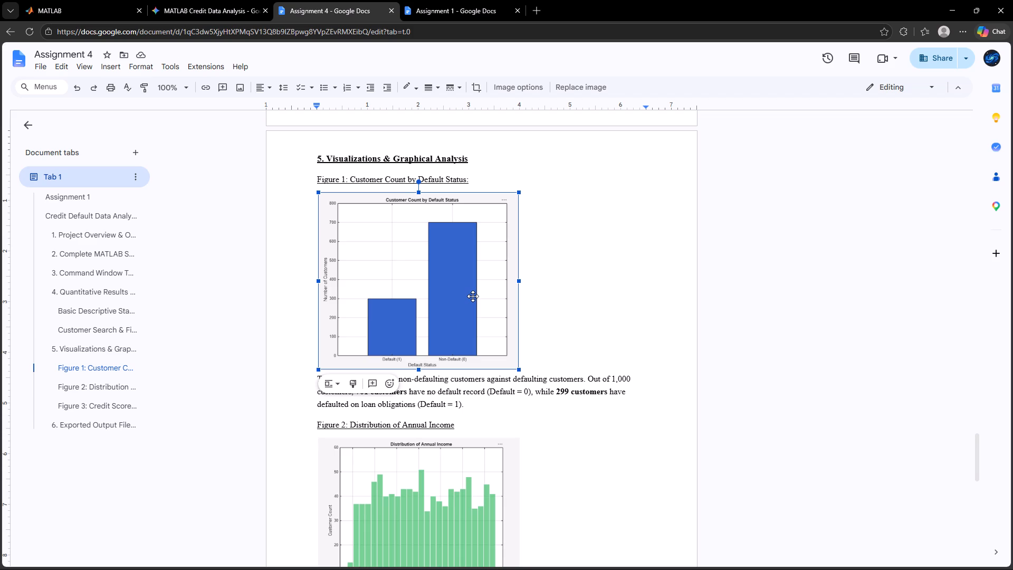
pyautogui.scroll(-1, 542, 350)
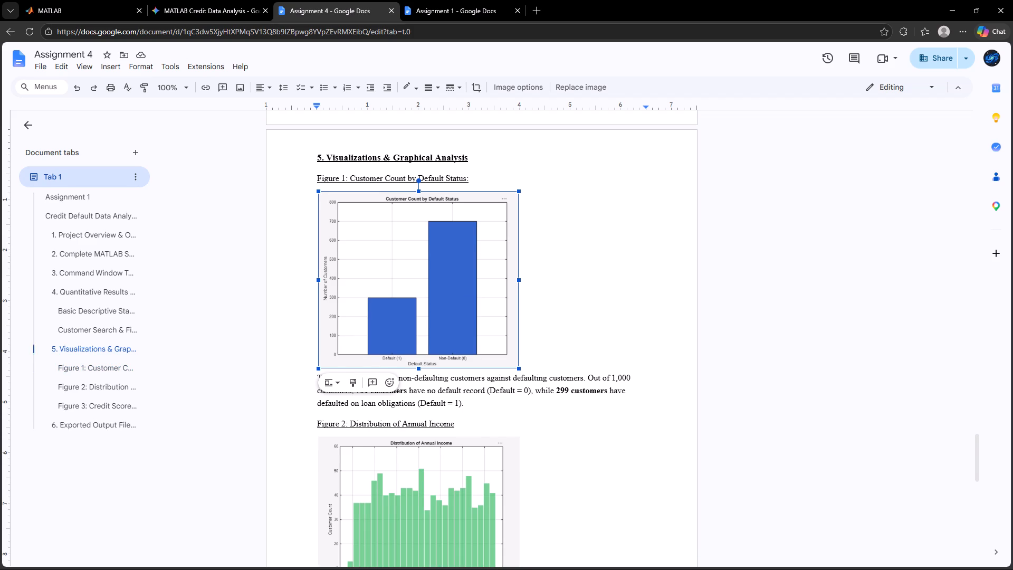
pyautogui.scroll(-2, 542, 350)
pyautogui.scroll(2, 488, 381)
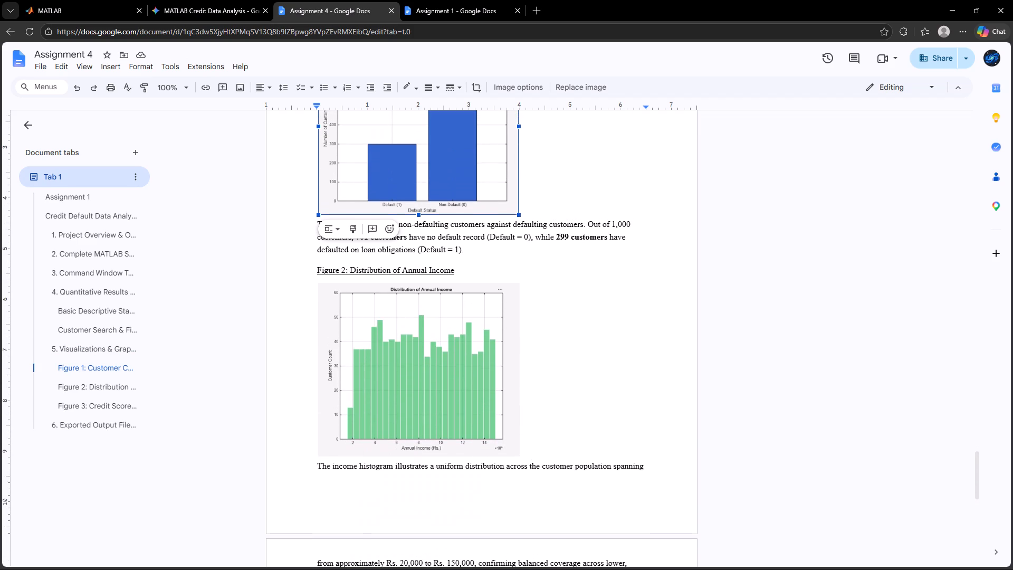
# Reduce the bottom page margin of the Assignment 4 document.
pyautogui.click(664, 408)
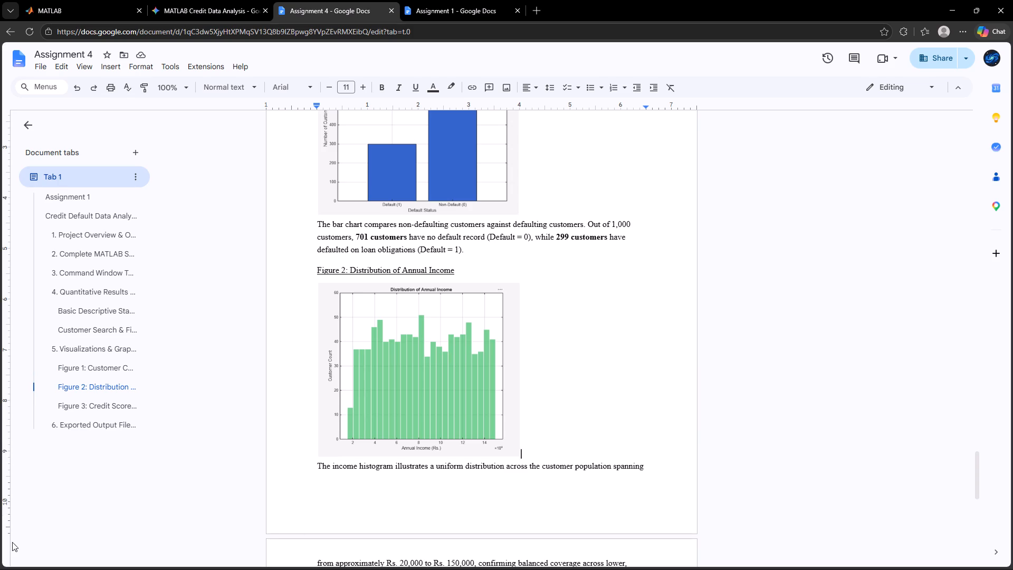
pyautogui.click(5, 528)
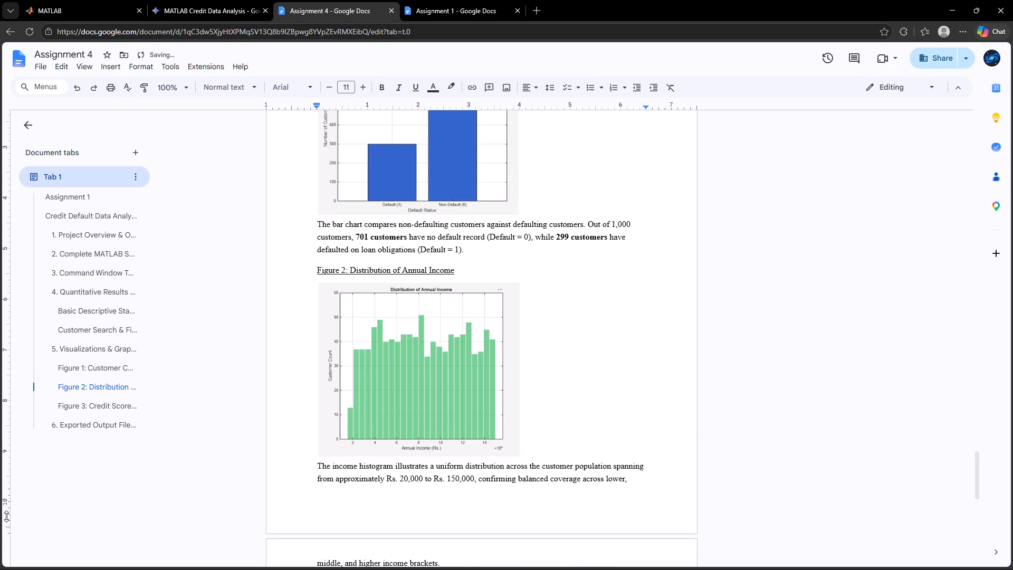
pyautogui.moveTo(8, 513); pyautogui.dragTo(7, 527)
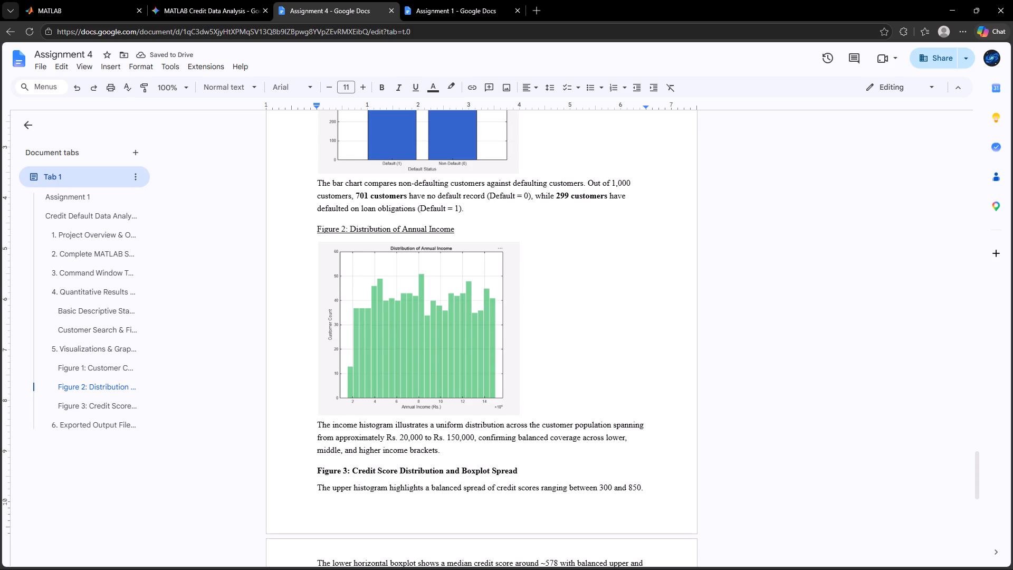
# Review the whole document from the title to the exported files summary, checking the page breaks and layout with the changed margin.
pyautogui.scroll(-8, 270, 515)
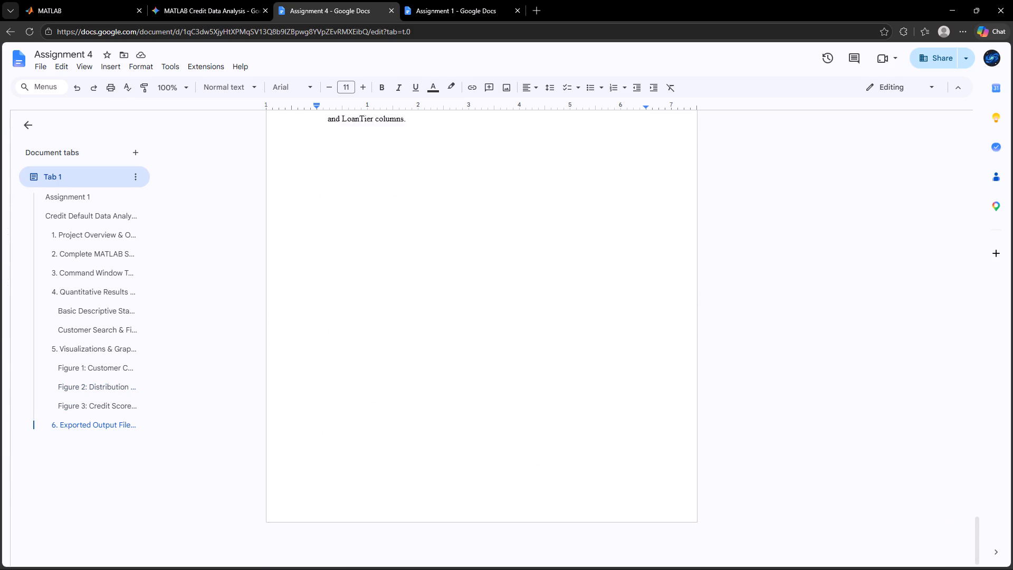
pyautogui.scroll(-3, 270, 515)
pyautogui.scroll(10, 270, 515)
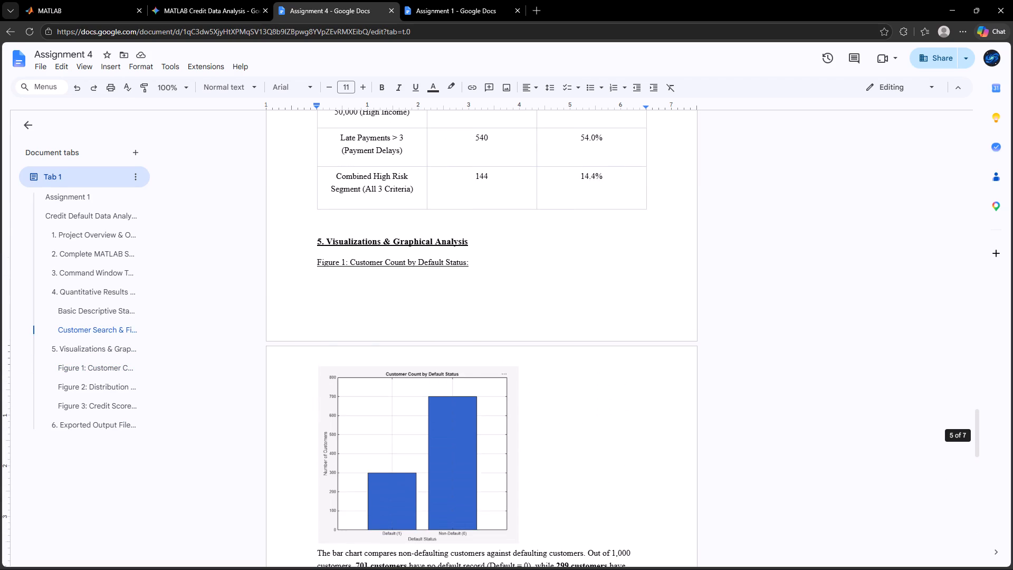
pyautogui.scroll(7, 270, 515)
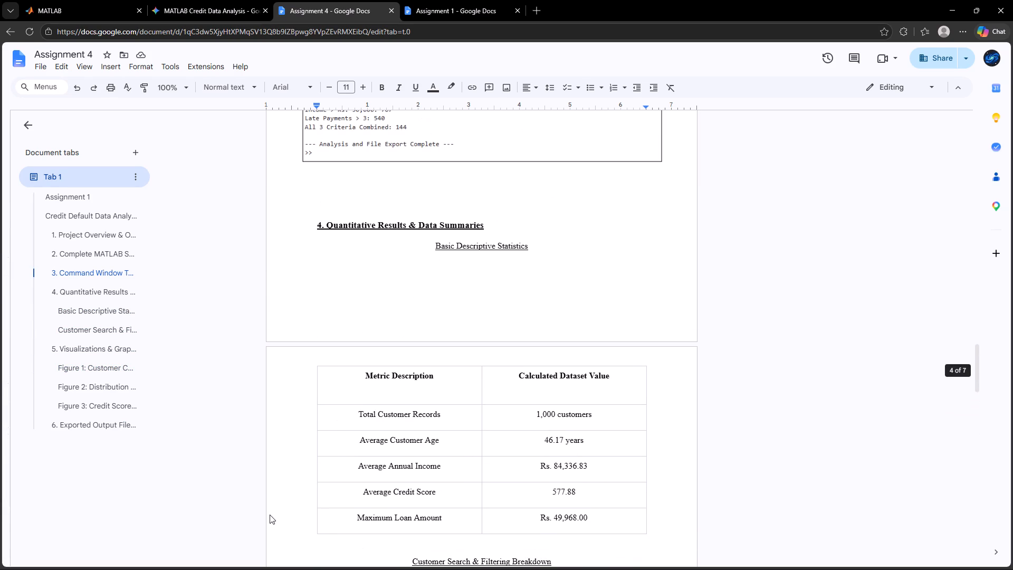
pyautogui.scroll(5, 371, 226)
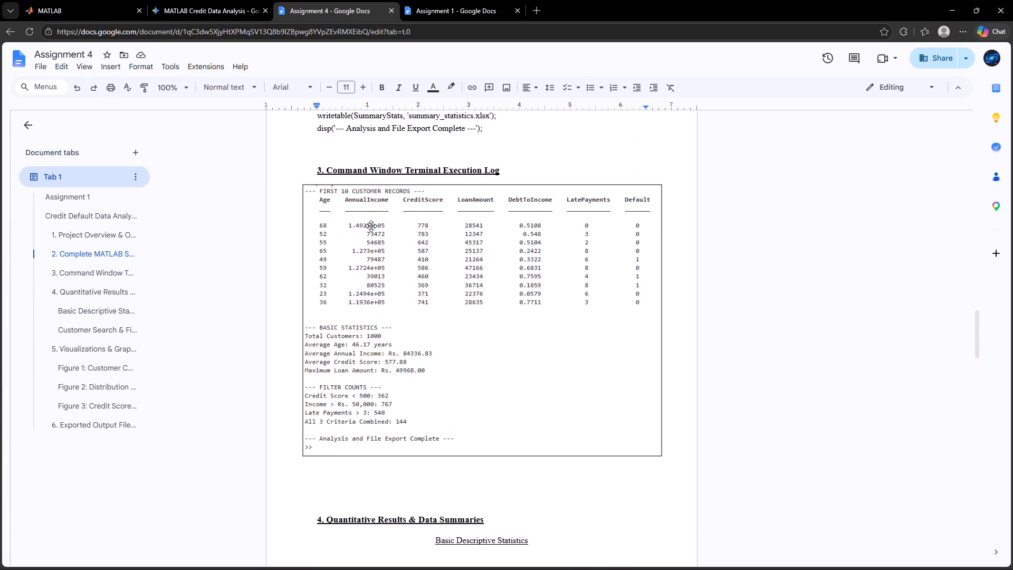
pyautogui.scroll(12, 371, 226)
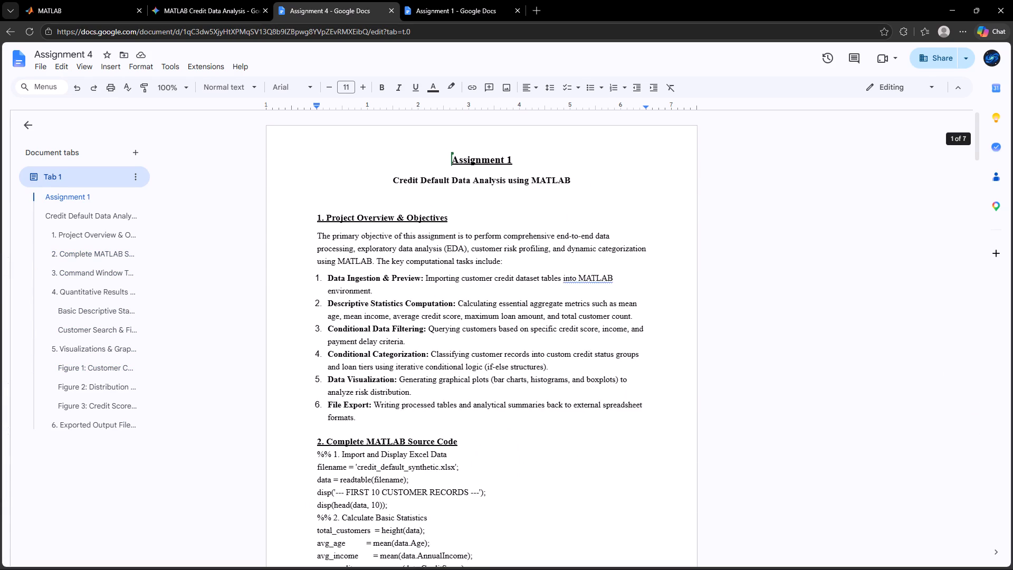
pyautogui.scroll(-4, 371, 226)
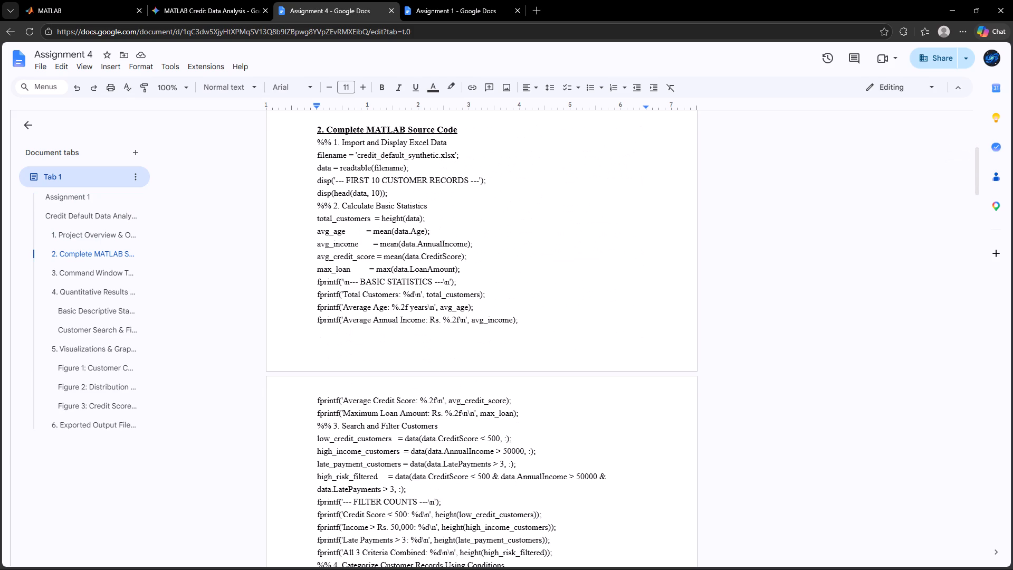
pyautogui.scroll(4, 301, 344)
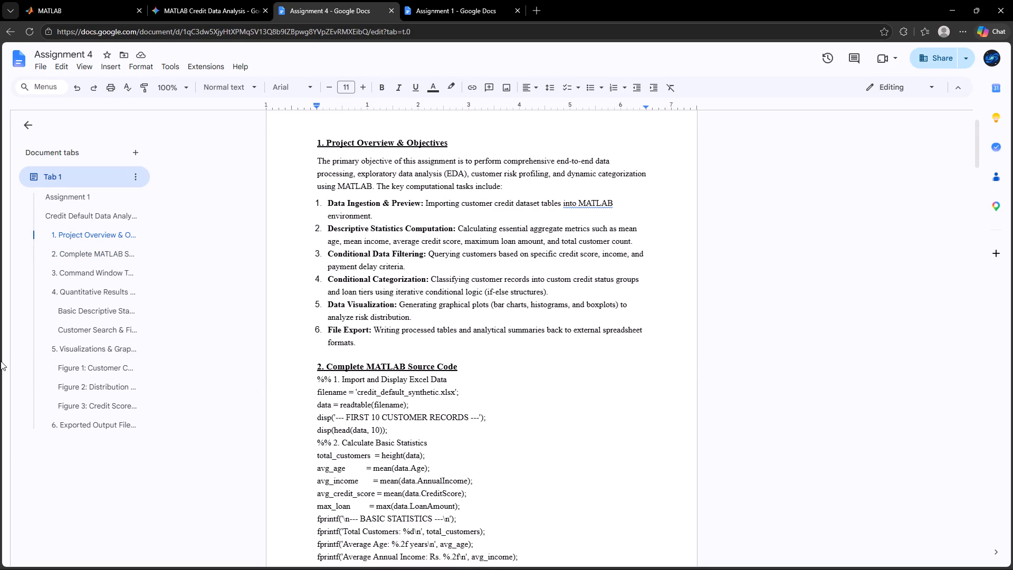
pyautogui.click(1, 361)
pyautogui.scroll(7, 343, 419)
pyautogui.scroll(-16, 343, 419)
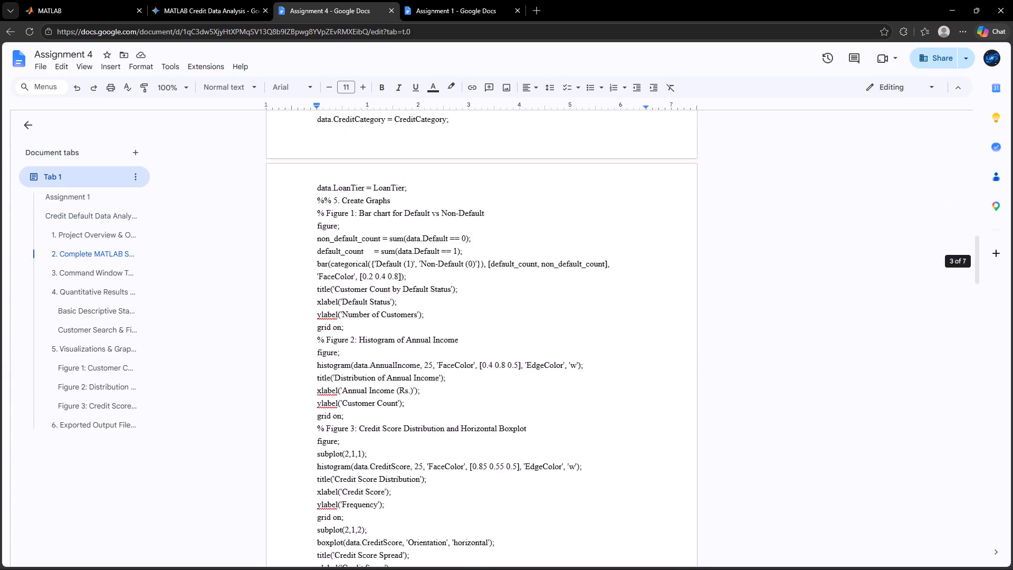
pyautogui.scroll(-13, 343, 419)
pyautogui.scroll(8, 343, 419)
pyautogui.scroll(-1, 343, 419)
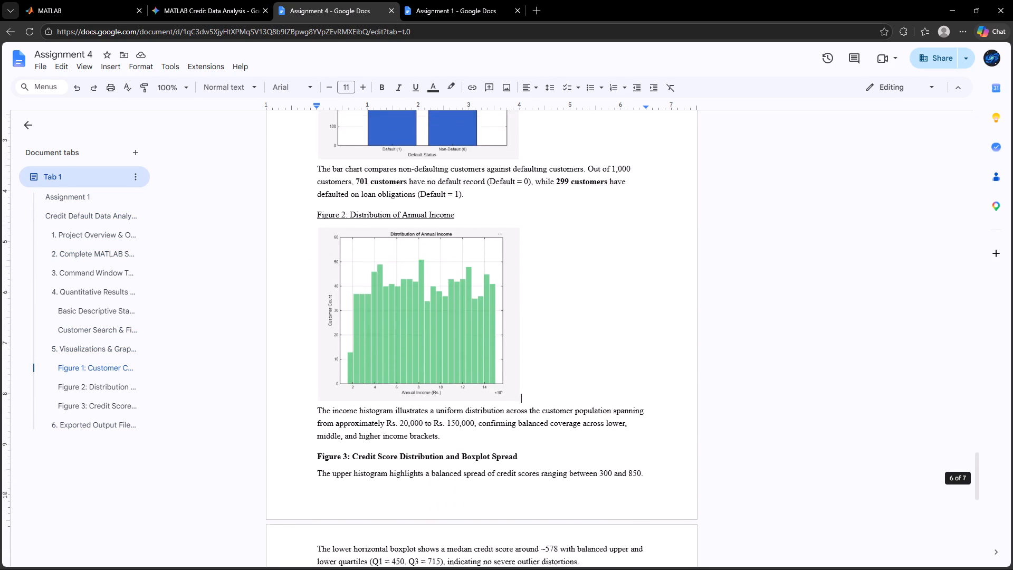
pyautogui.scroll(-1, 343, 419)
pyautogui.scroll(3, 343, 419)
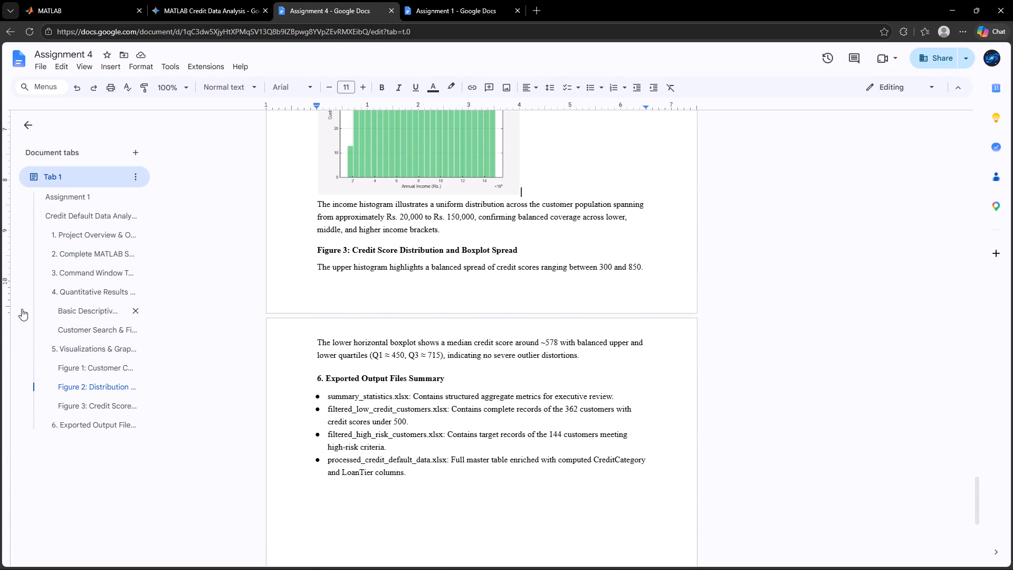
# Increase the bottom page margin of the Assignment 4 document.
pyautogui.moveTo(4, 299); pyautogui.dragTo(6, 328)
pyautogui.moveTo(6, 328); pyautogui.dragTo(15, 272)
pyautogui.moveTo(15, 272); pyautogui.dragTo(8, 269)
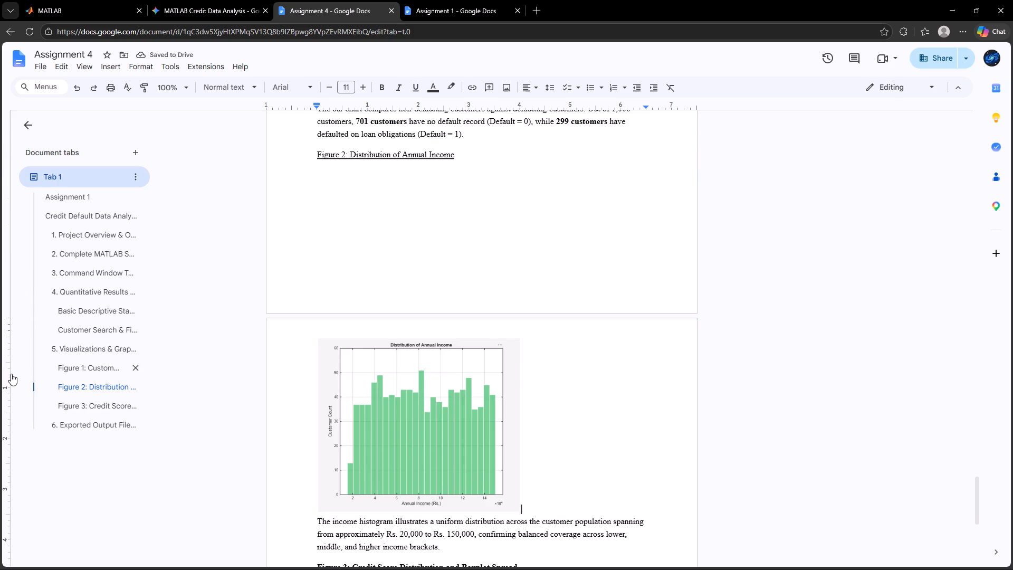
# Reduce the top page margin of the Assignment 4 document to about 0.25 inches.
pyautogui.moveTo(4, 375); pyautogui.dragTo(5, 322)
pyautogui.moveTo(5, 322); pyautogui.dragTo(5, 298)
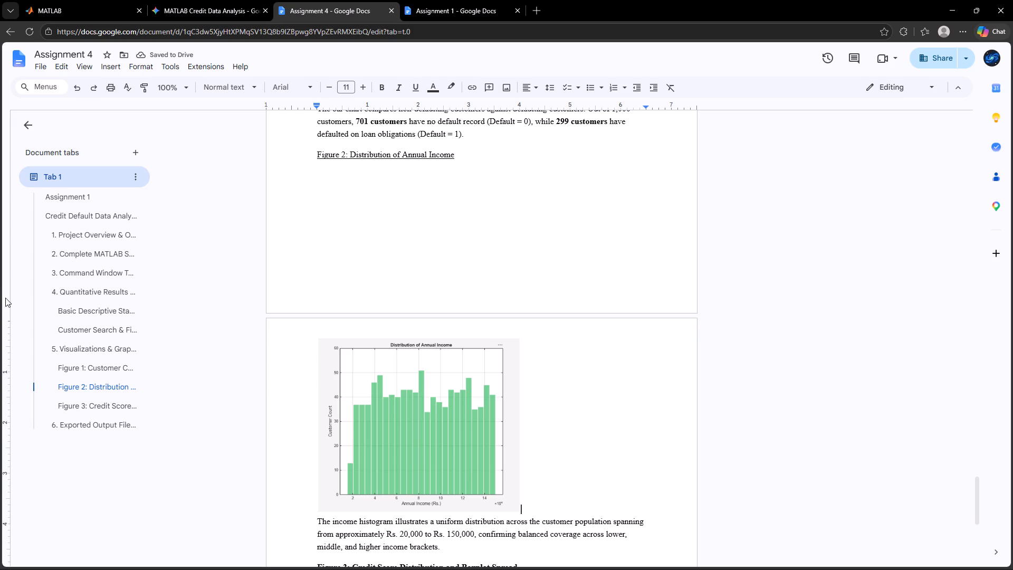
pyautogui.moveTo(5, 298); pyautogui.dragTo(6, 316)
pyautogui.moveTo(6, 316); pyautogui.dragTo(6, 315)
# Review the code pages and the end of the document to check the page breaks with the changed margins.
pyautogui.scroll(9, 432, 365)
pyautogui.scroll(12, 432, 365)
pyautogui.scroll(12, 432, 365)
pyautogui.scroll(-3, 432, 365)
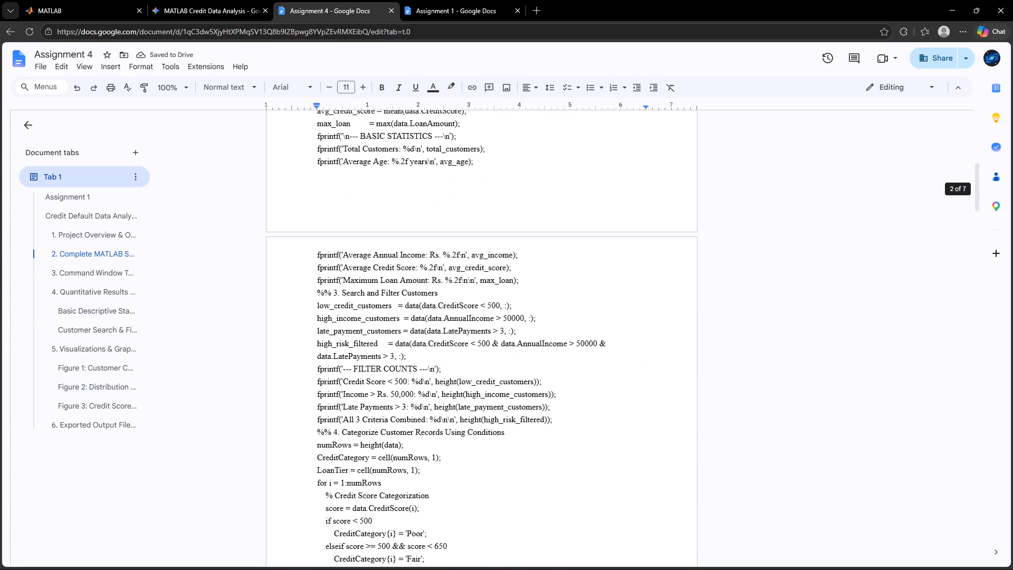
pyautogui.scroll(-2, 432, 365)
pyautogui.scroll(-7, 363, 357)
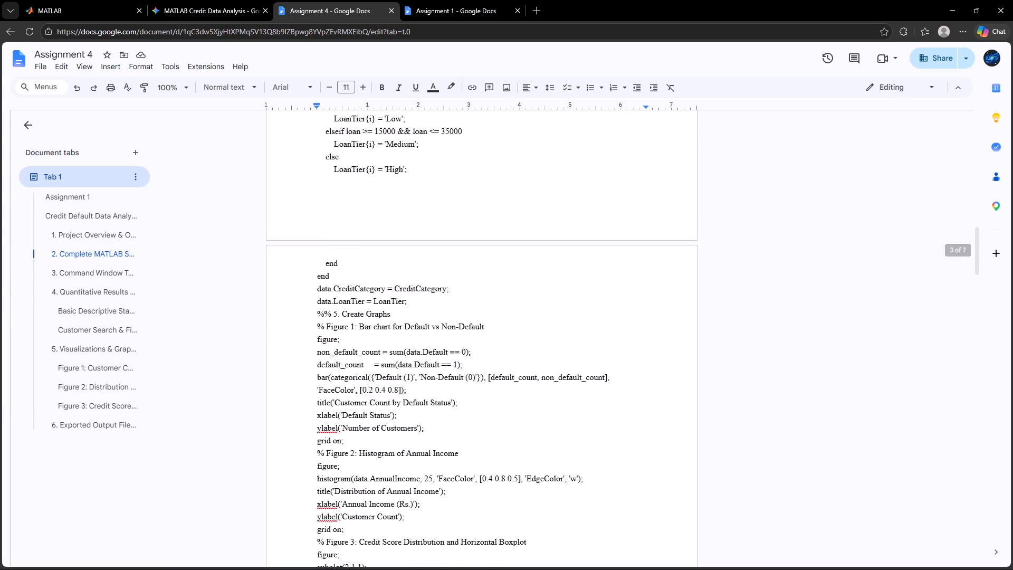
pyautogui.scroll(-20, 363, 357)
pyautogui.scroll(5, 403, 238)
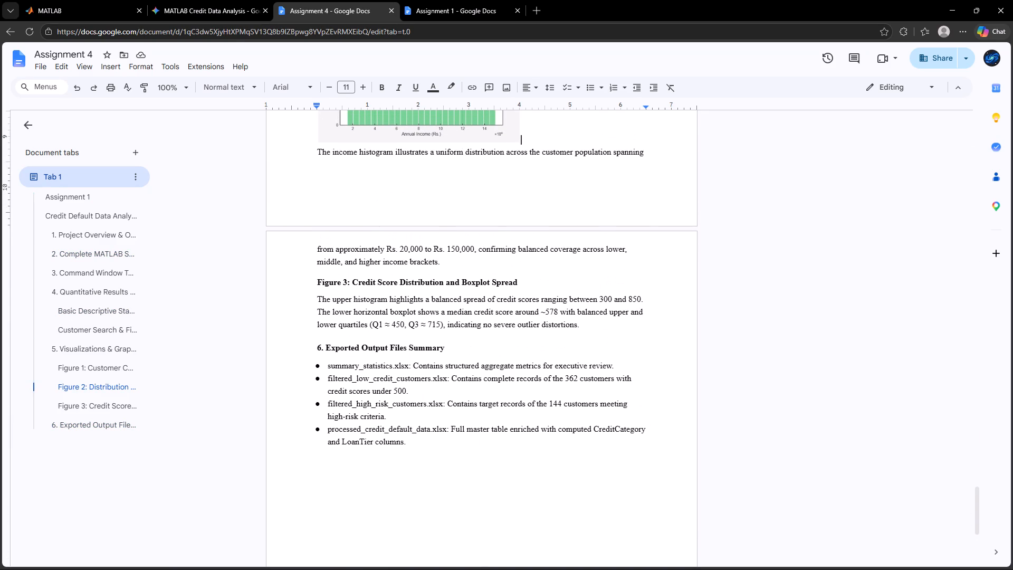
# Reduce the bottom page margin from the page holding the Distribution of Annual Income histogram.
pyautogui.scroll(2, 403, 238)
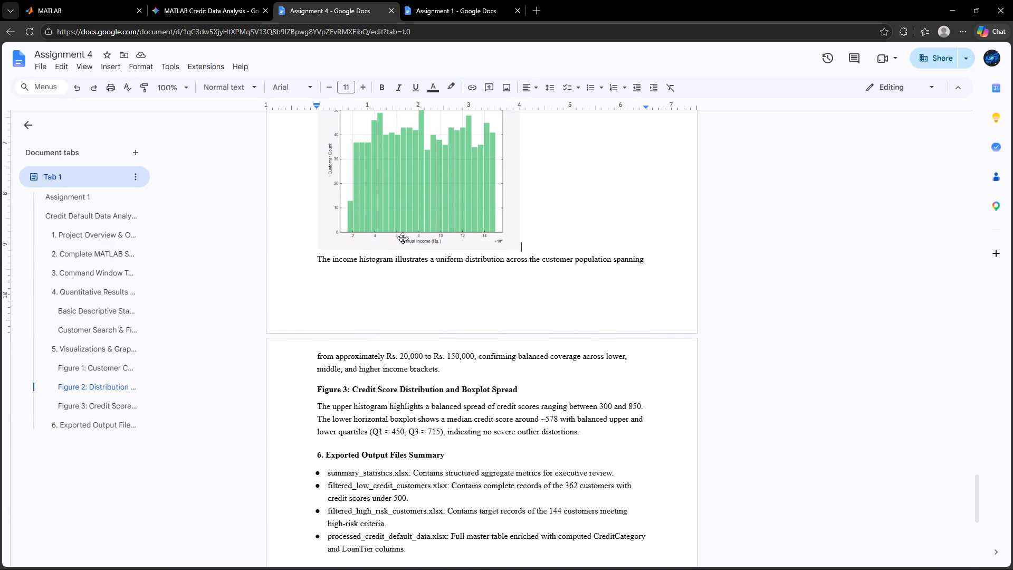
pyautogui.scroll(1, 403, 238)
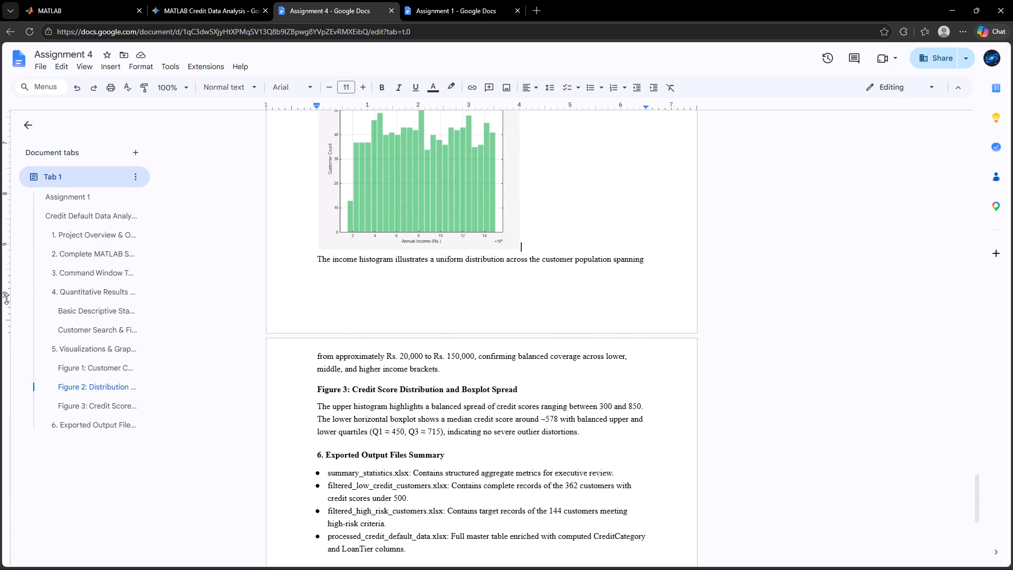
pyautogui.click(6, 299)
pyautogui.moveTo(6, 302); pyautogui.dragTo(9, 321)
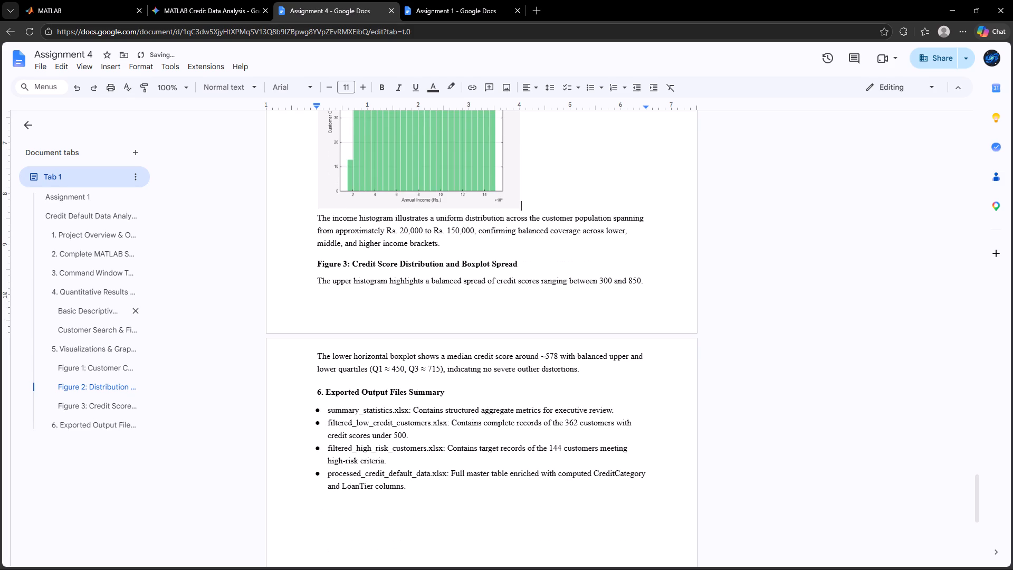
# Review the document from the title to the last page, checking page breaks around the source code, the tables and the figures.
pyautogui.scroll(20, 514, 367)
pyautogui.scroll(12, 514, 367)
pyautogui.scroll(-6, 514, 367)
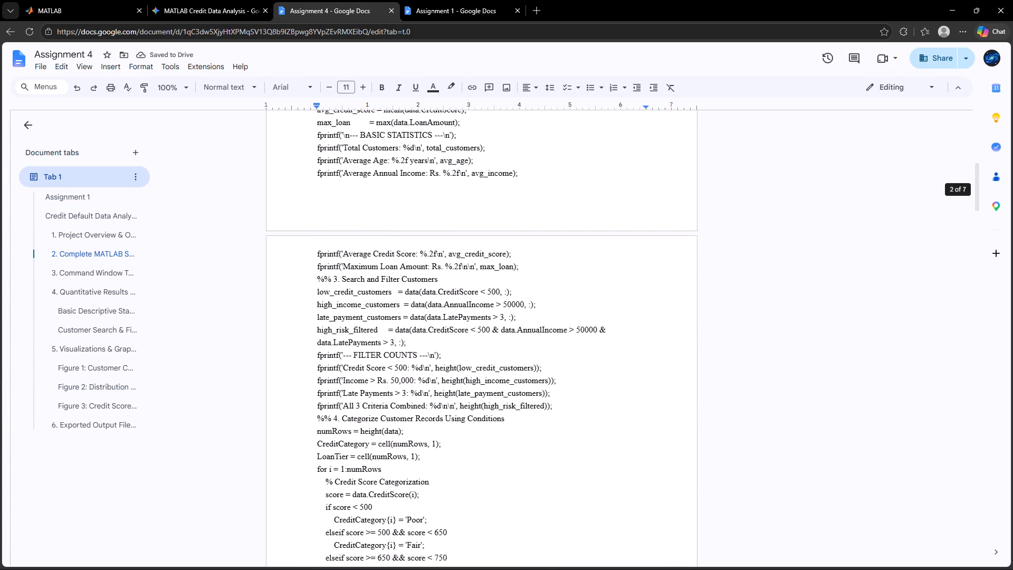
pyautogui.scroll(1, 514, 367)
pyautogui.scroll(-4, 514, 367)
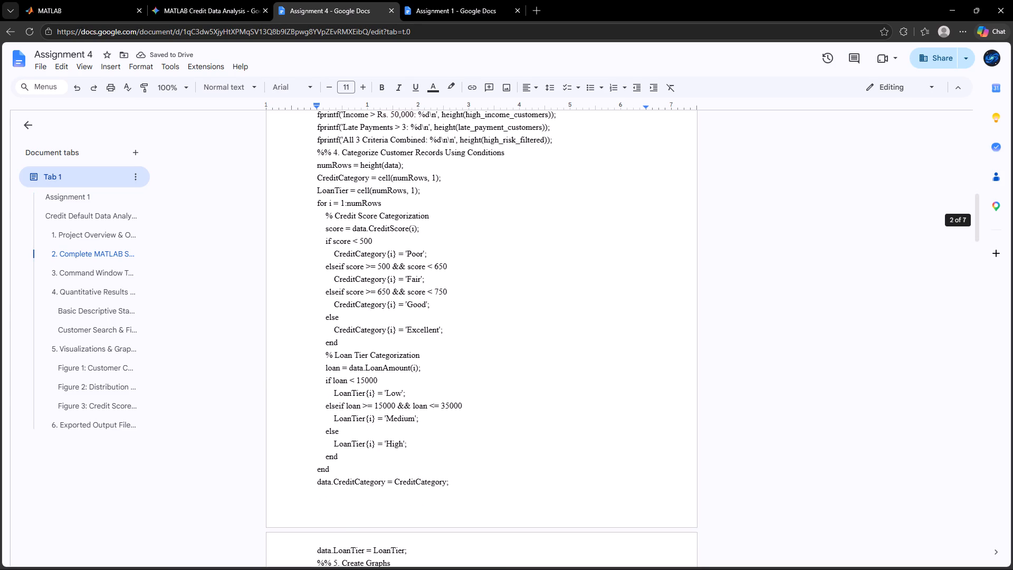
pyautogui.scroll(14, 514, 367)
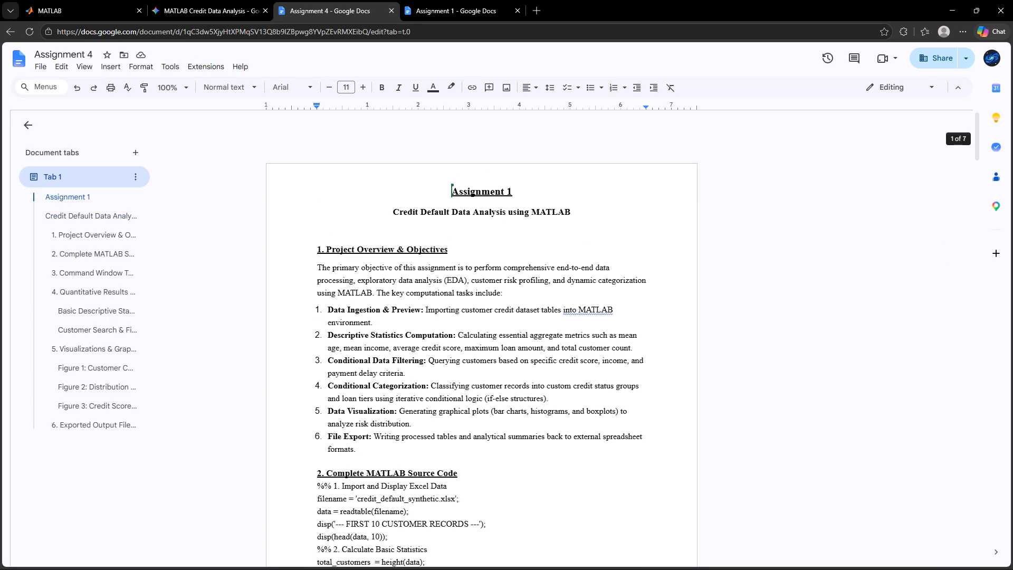
pyautogui.scroll(-5, 514, 367)
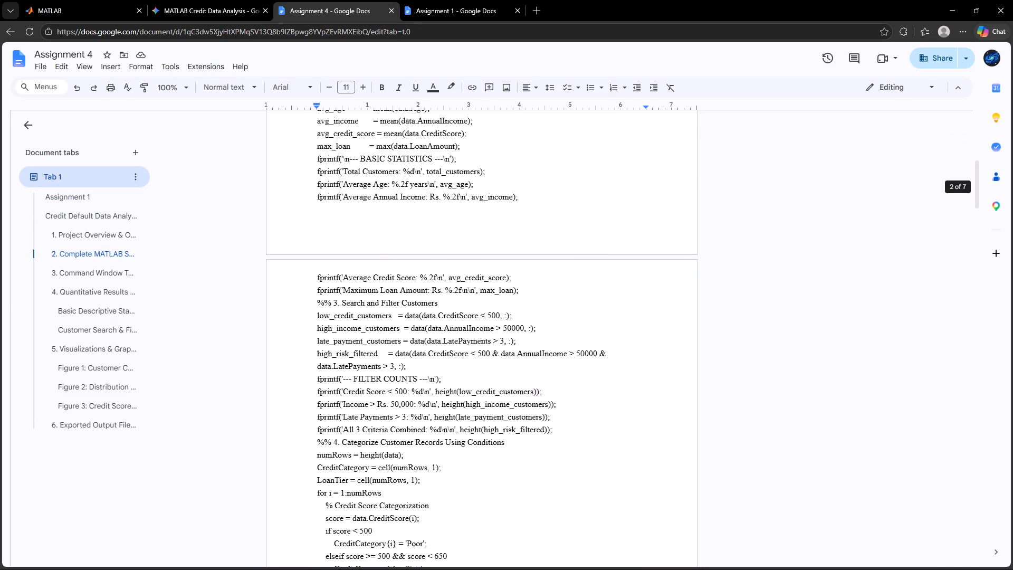
pyautogui.scroll(-3, 6, 317)
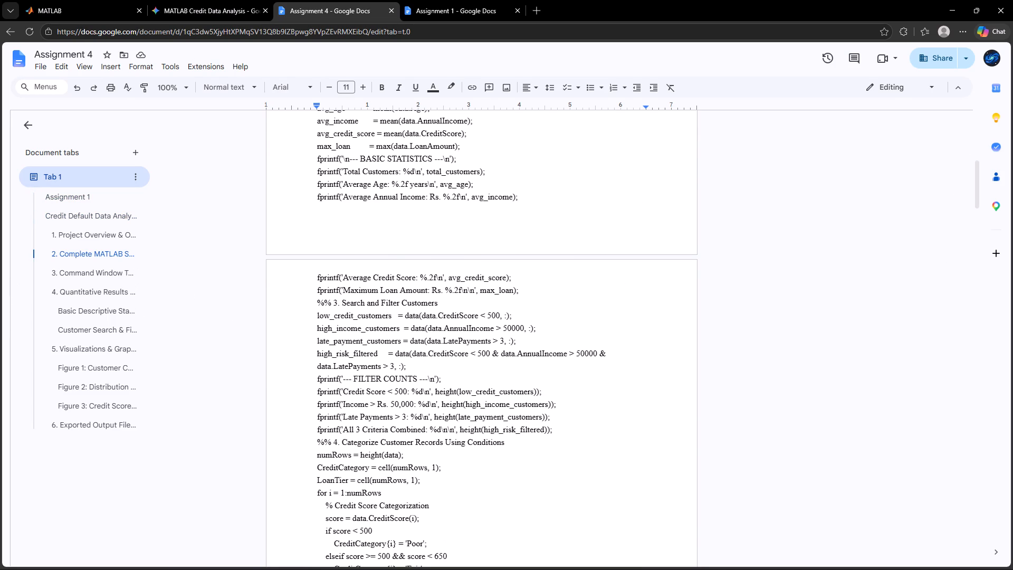
pyautogui.scroll(-18, 335, 383)
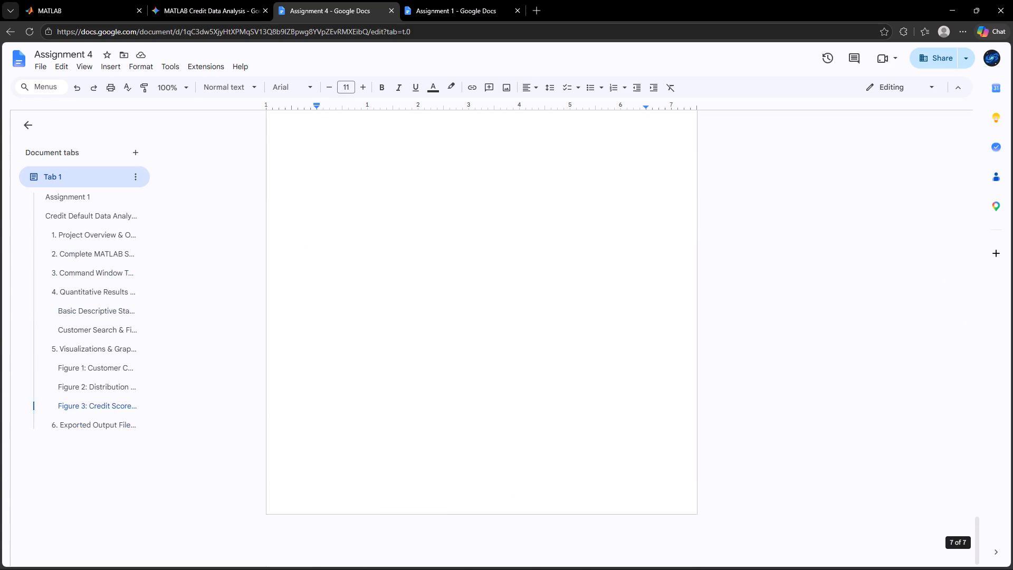
pyautogui.scroll(9, 335, 383)
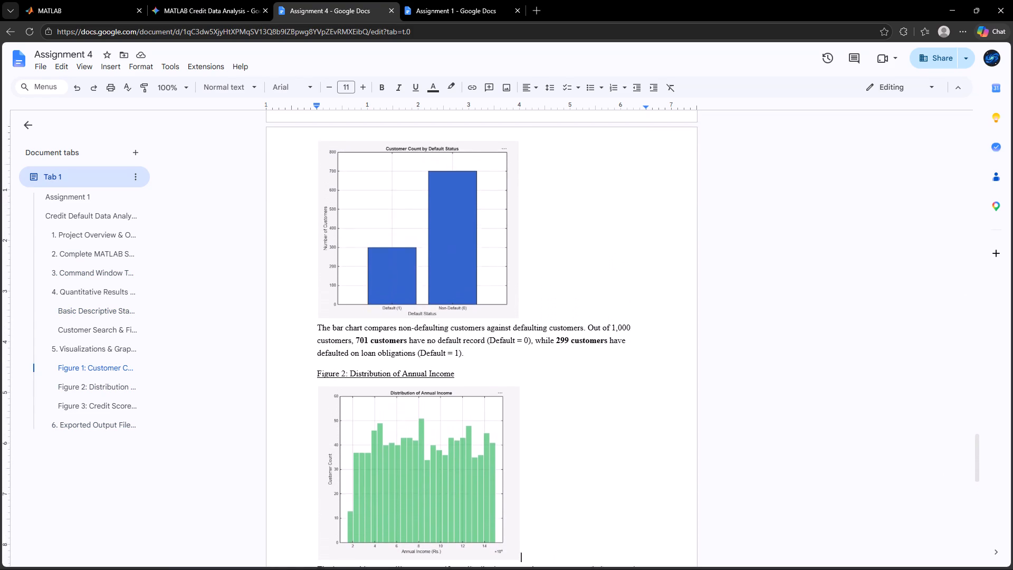
pyautogui.scroll(2, 335, 383)
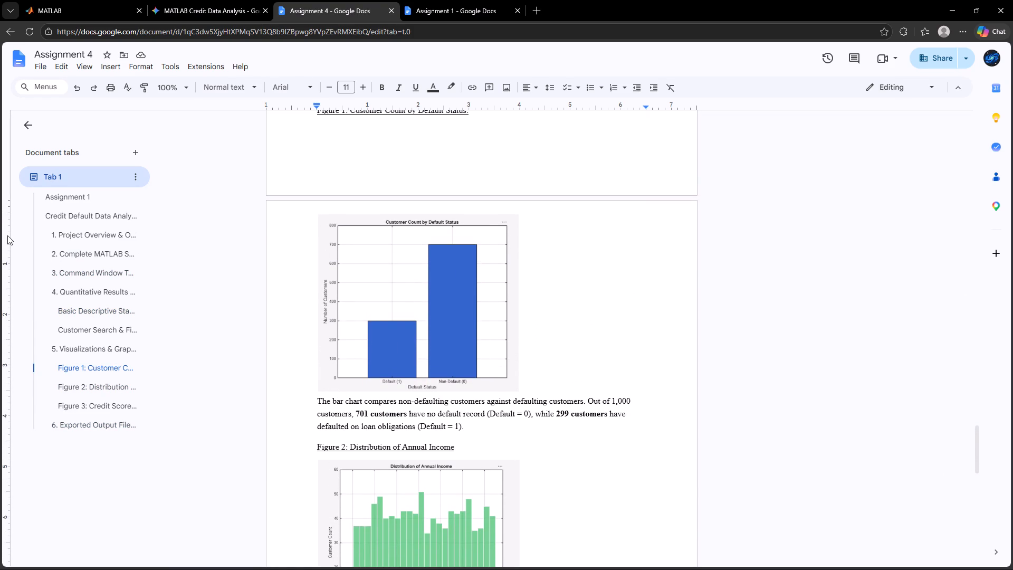
# Reduce the bottom page margin a little further from the page ending with the Figure 3 description.
pyautogui.doubleClick(6, 276)
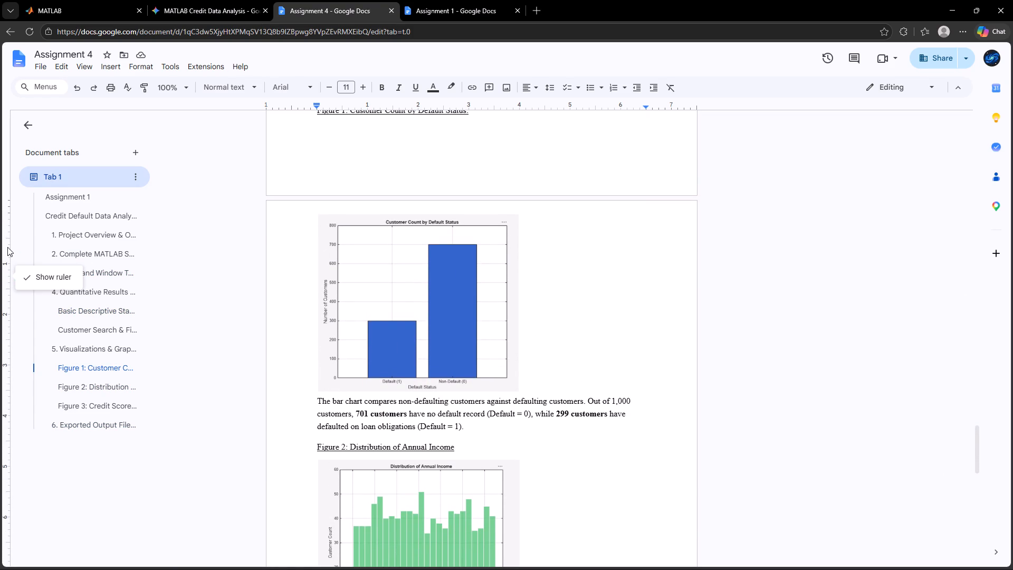
pyautogui.click(7, 248)
pyautogui.scroll(7, 310, 347)
pyautogui.scroll(-2, 310, 347)
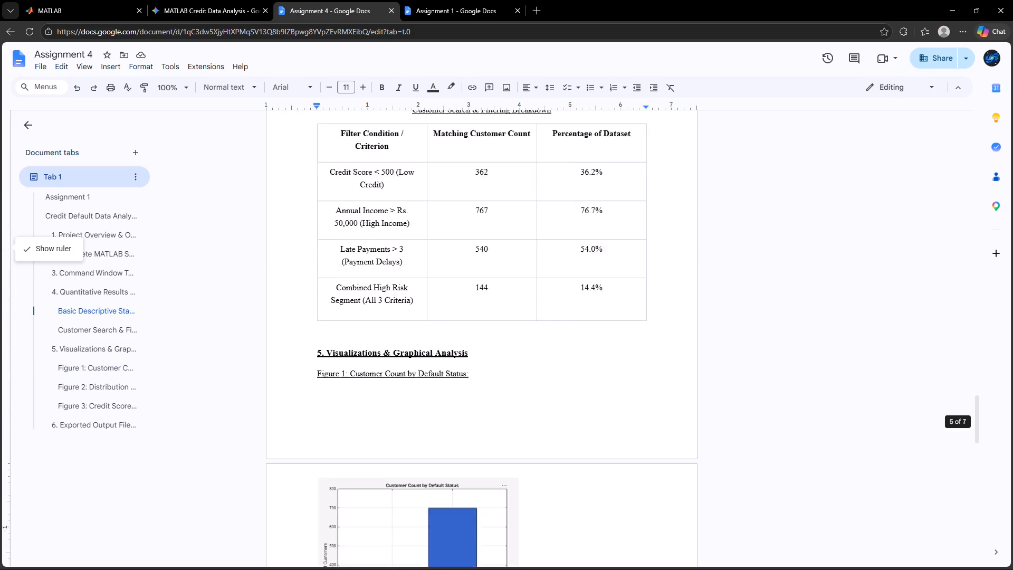
pyautogui.scroll(-9, 310, 347)
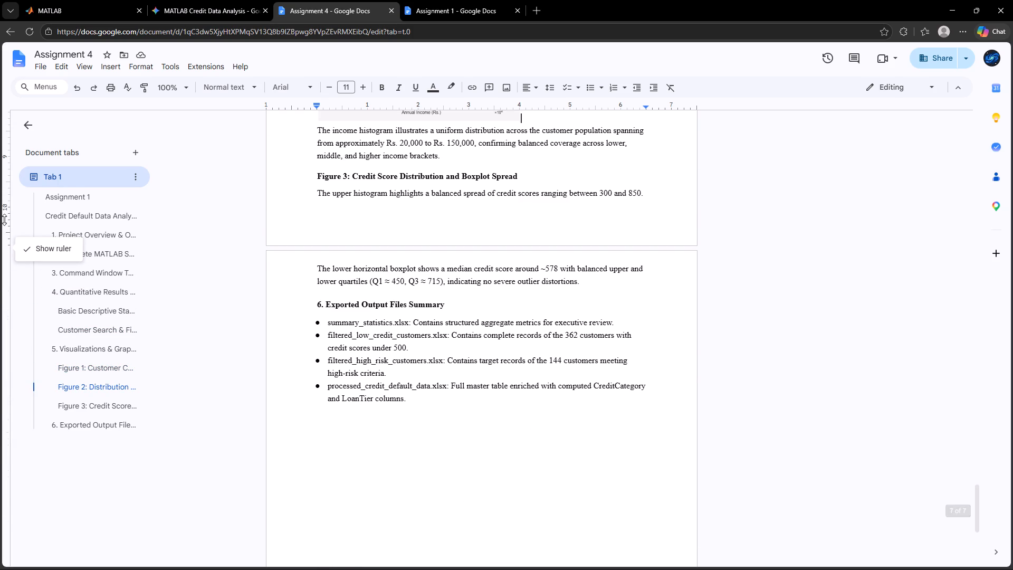
pyautogui.moveTo(4, 220); pyautogui.dragTo(5, 230)
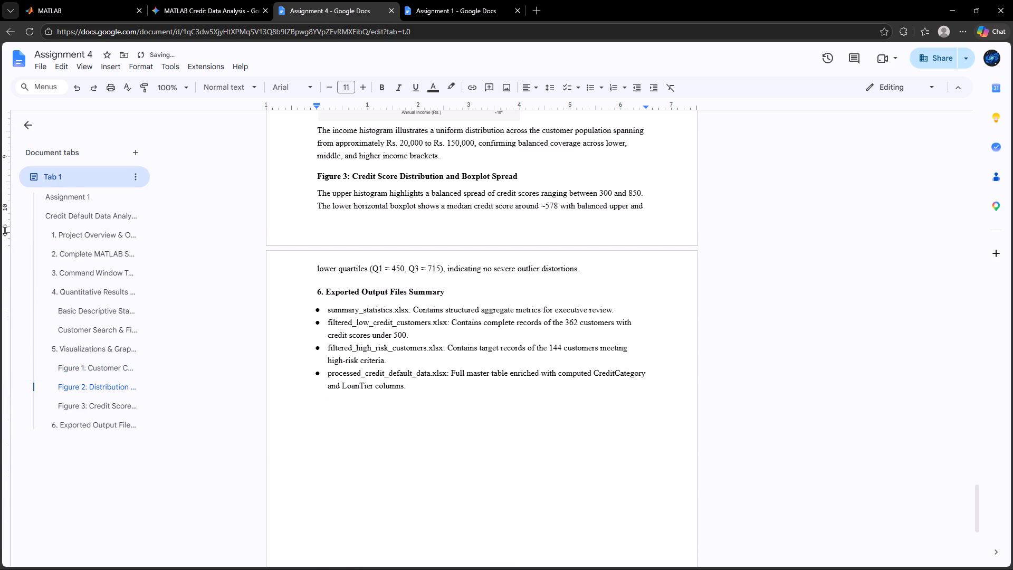
# Increase the top page margin to about 0.5 inches from the document's title page.
pyautogui.scroll(20, 431, 311)
pyautogui.scroll(4, 431, 311)
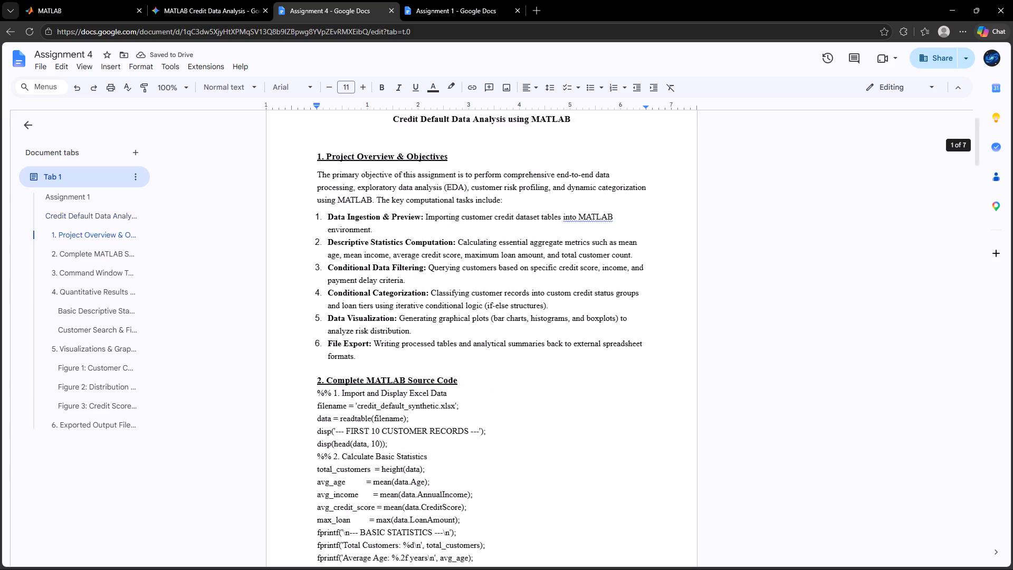
pyautogui.scroll(9, 431, 311)
pyautogui.scroll(-8, 431, 311)
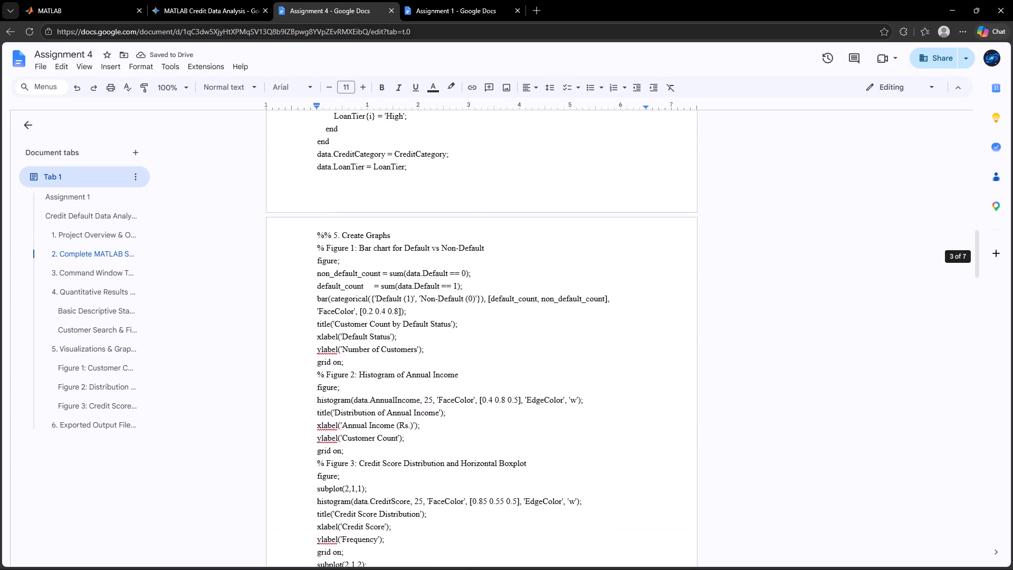
pyautogui.scroll(-5, 431, 311)
pyautogui.scroll(9, 431, 311)
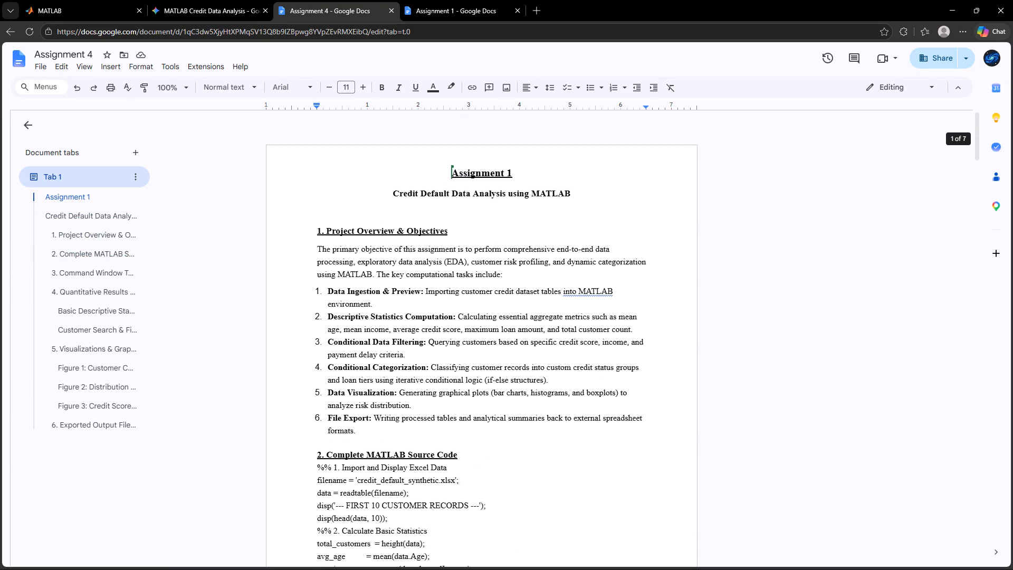
pyautogui.scroll(8, 431, 311)
pyautogui.click(477, 178)
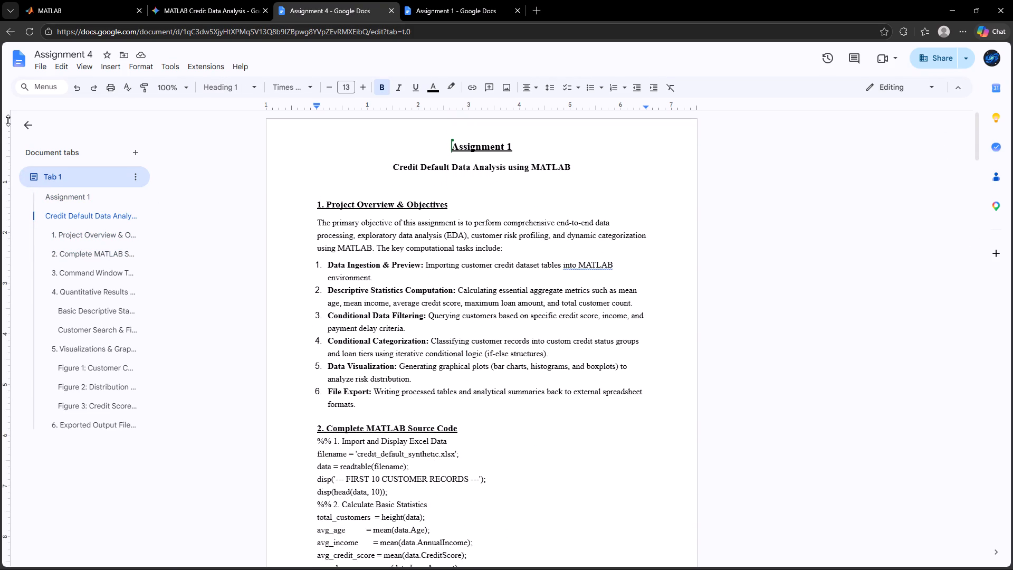
pyautogui.moveTo(6, 127); pyautogui.dragTo(6, 131)
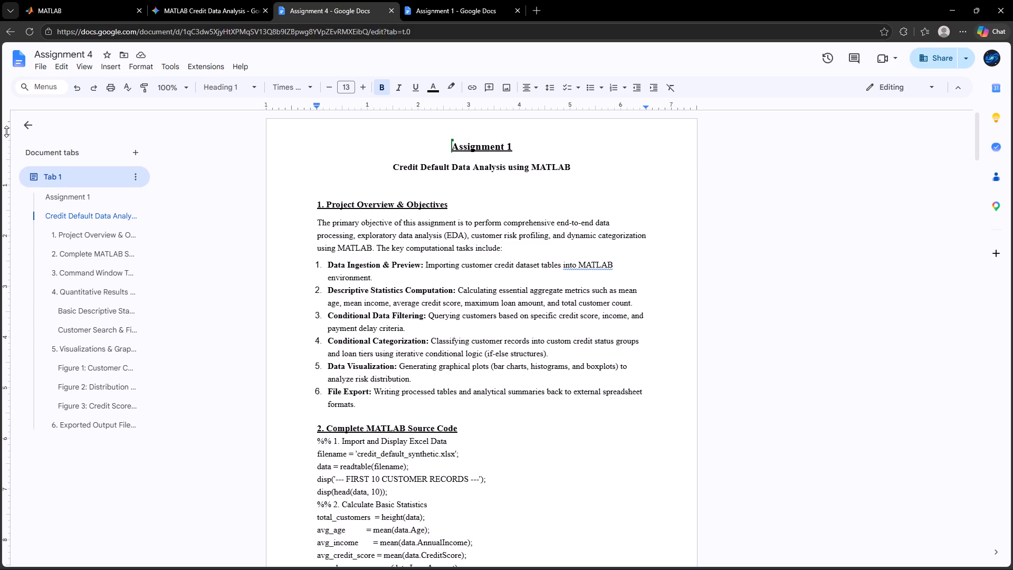
pyautogui.moveTo(6, 131); pyautogui.dragTo(6, 135)
pyautogui.moveTo(6, 135); pyautogui.dragTo(6, 140)
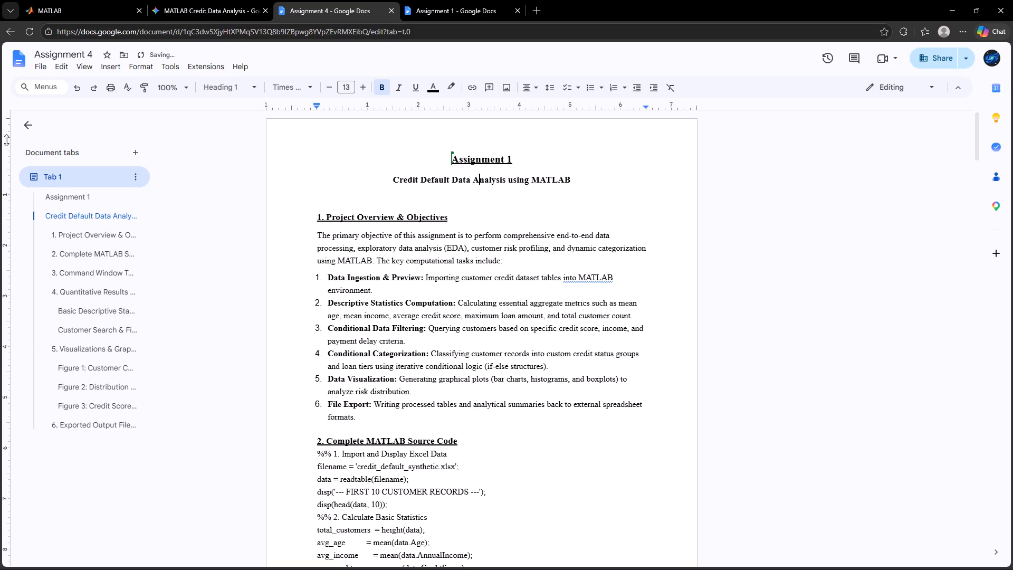
# Increase the bottom page margin from the page holding the Figure 3 heading.
pyautogui.scroll(-20, 450, 382)
pyautogui.scroll(-8, 450, 382)
pyautogui.scroll(2, 450, 382)
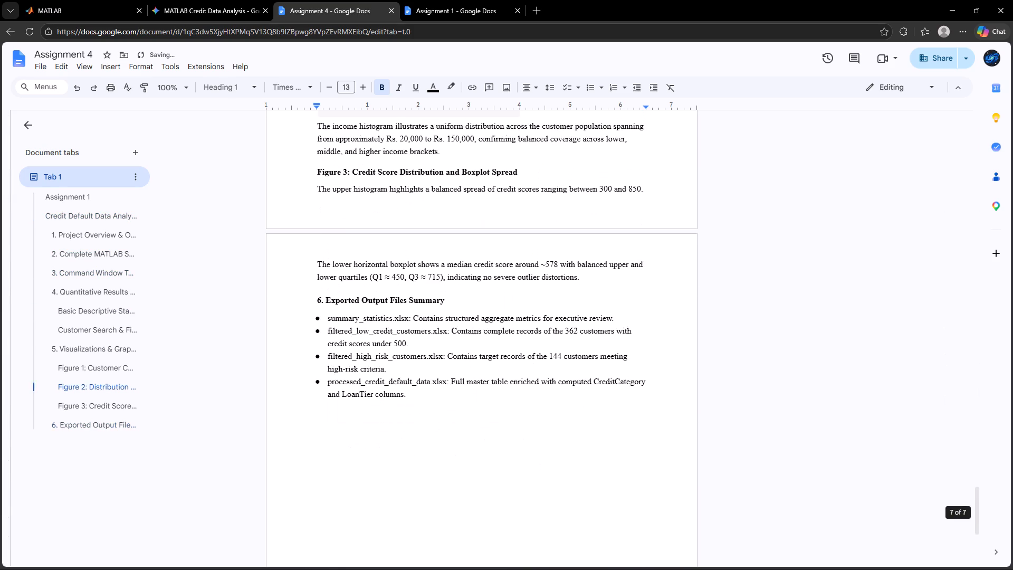
pyautogui.scroll(1, 450, 382)
pyautogui.click(450, 382)
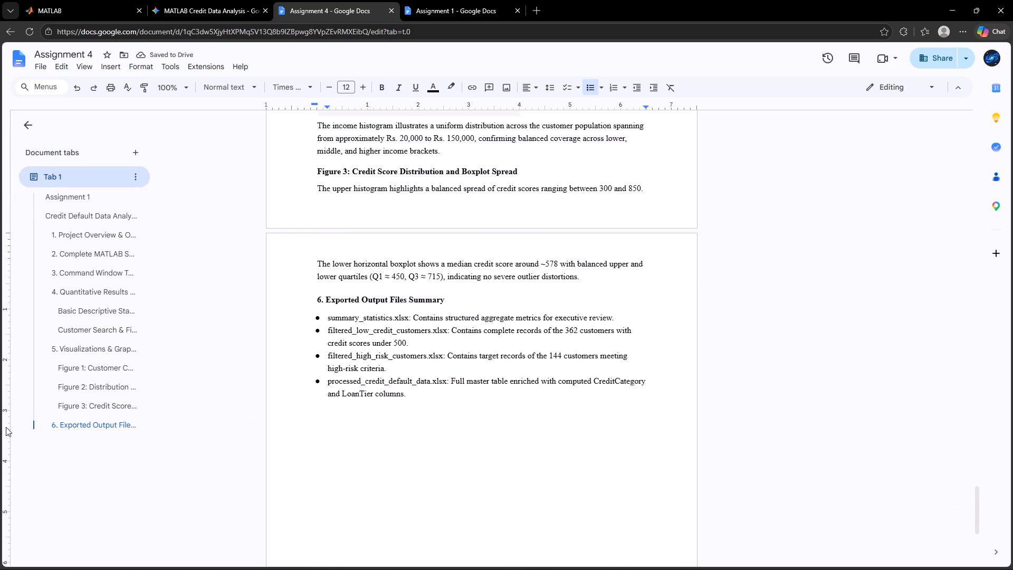
pyautogui.click(6, 420)
pyautogui.click(4, 415)
pyautogui.scroll(-3, 4, 415)
pyautogui.scroll(-5, 385, 436)
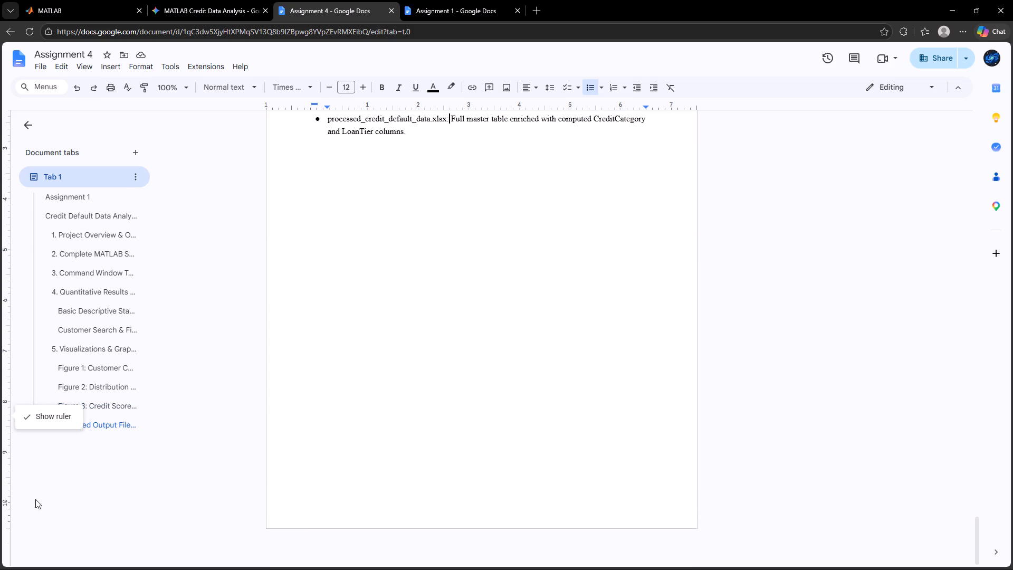
pyautogui.click(5, 511)
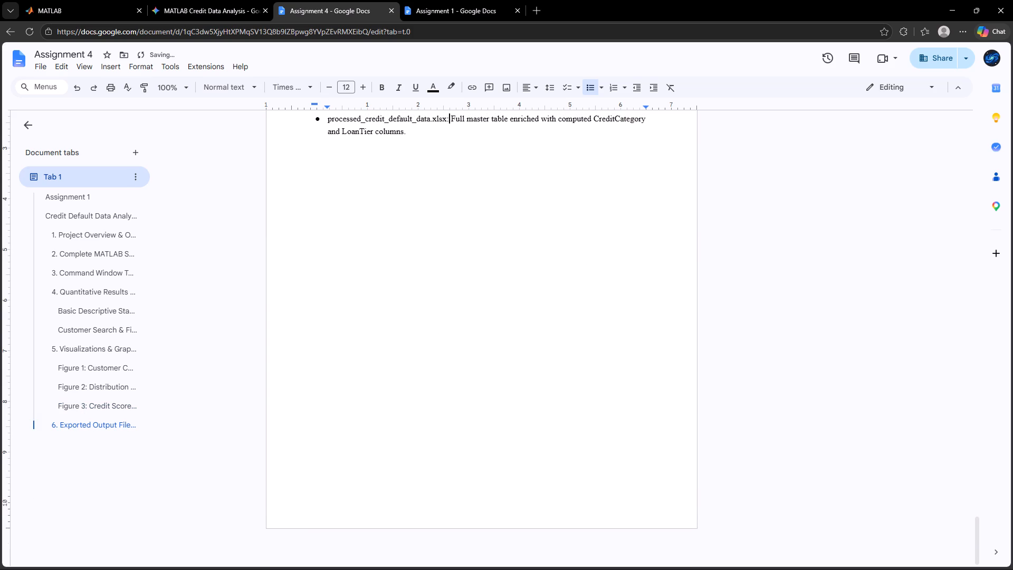
pyautogui.scroll(6, 451, 296)
pyautogui.click(451, 296)
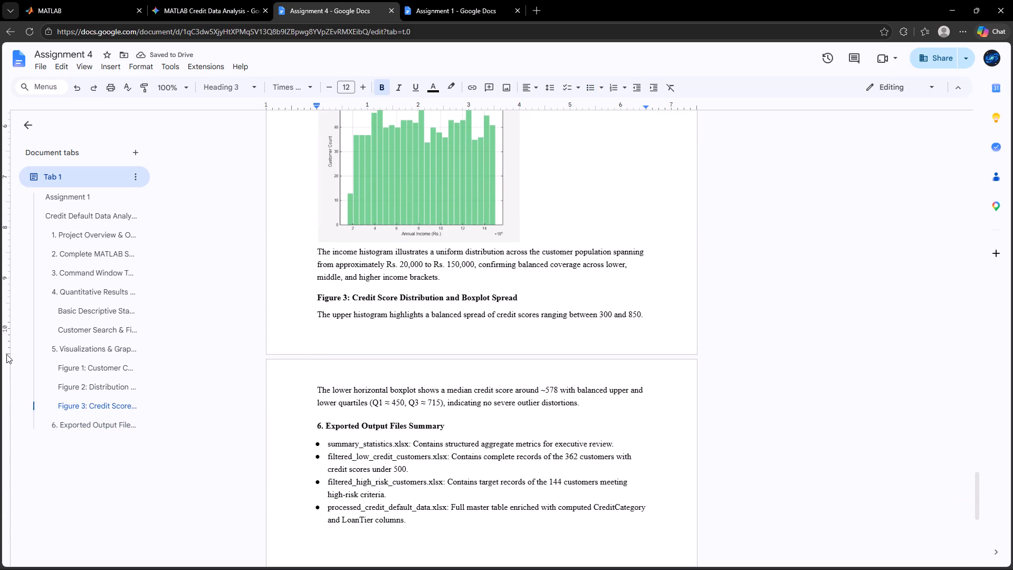
pyautogui.moveTo(3, 344); pyautogui.dragTo(6, 348)
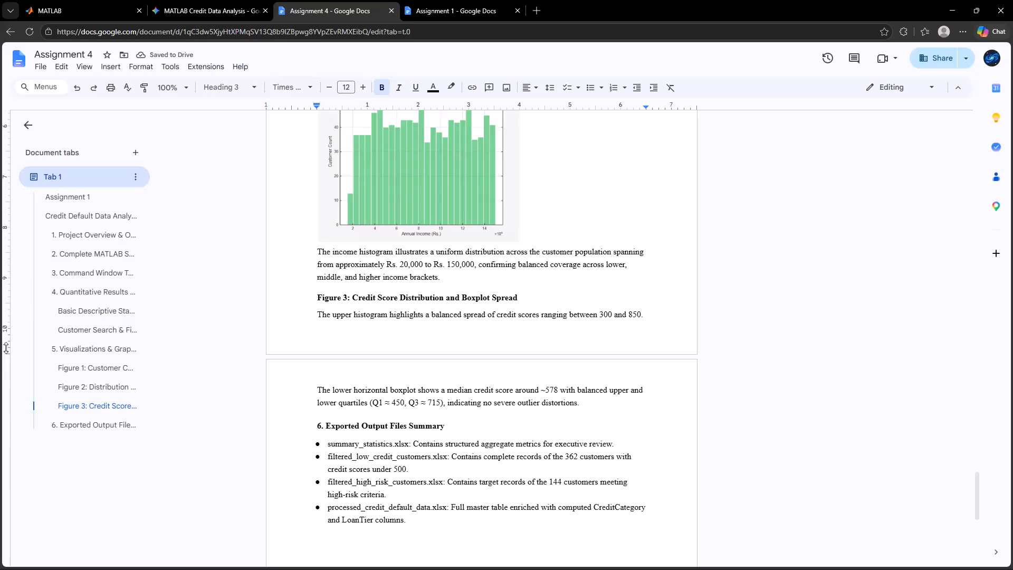
pyautogui.moveTo(6, 348); pyautogui.dragTo(6, 325)
pyautogui.moveTo(6, 325); pyautogui.dragTo(6, 326)
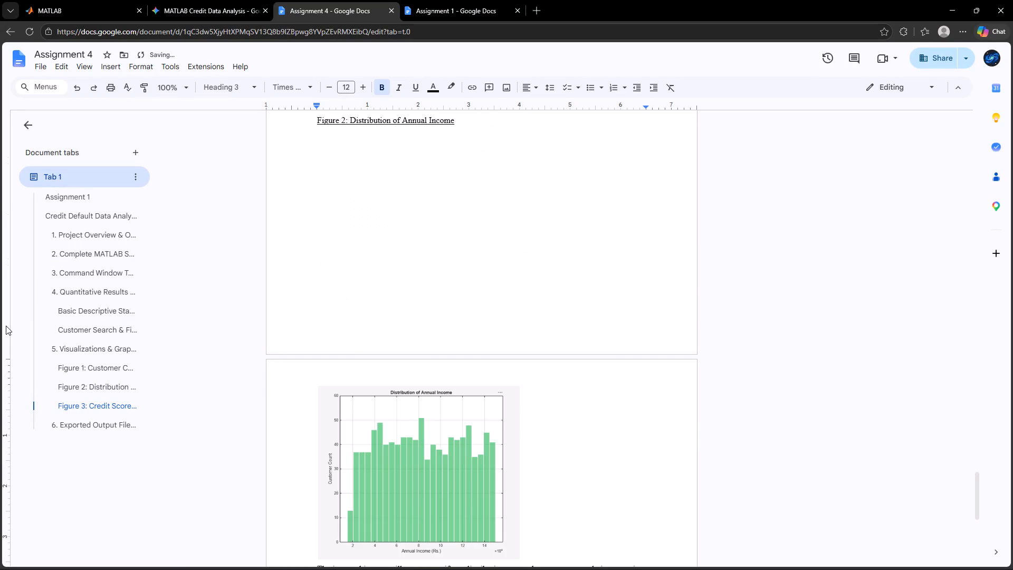
# Delete the blank line above the "4. Quantitative Results & Data Summaries" heading.
pyautogui.scroll(6, 474, 502)
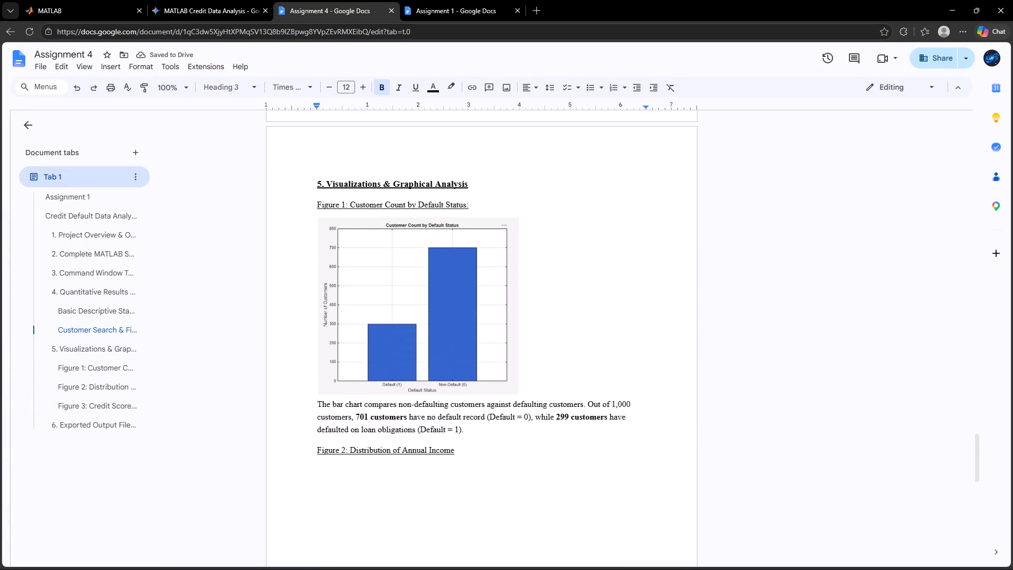
pyautogui.scroll(2, 396, 285)
pyautogui.click(365, 260)
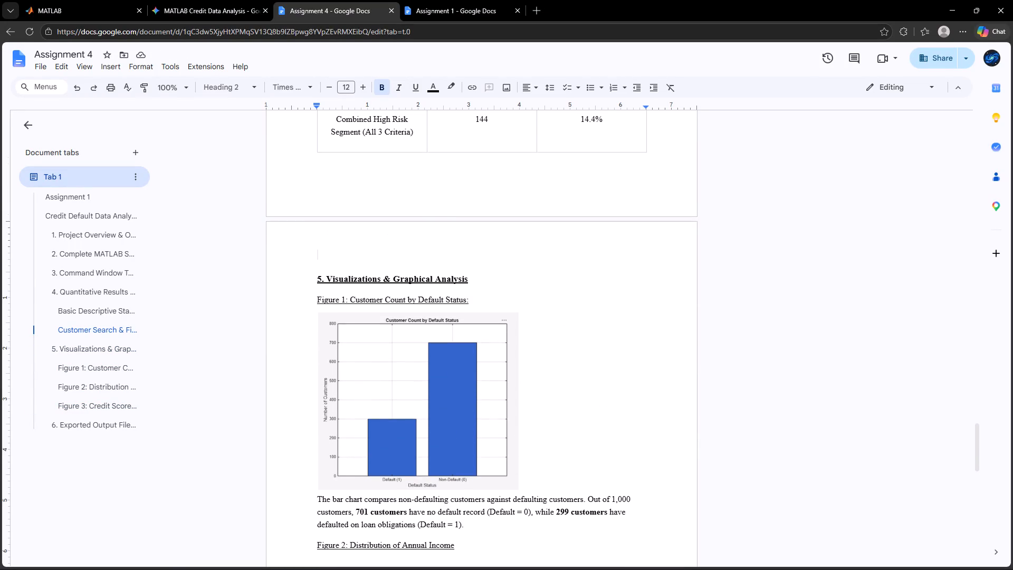
pyautogui.scroll(8, 365, 260)
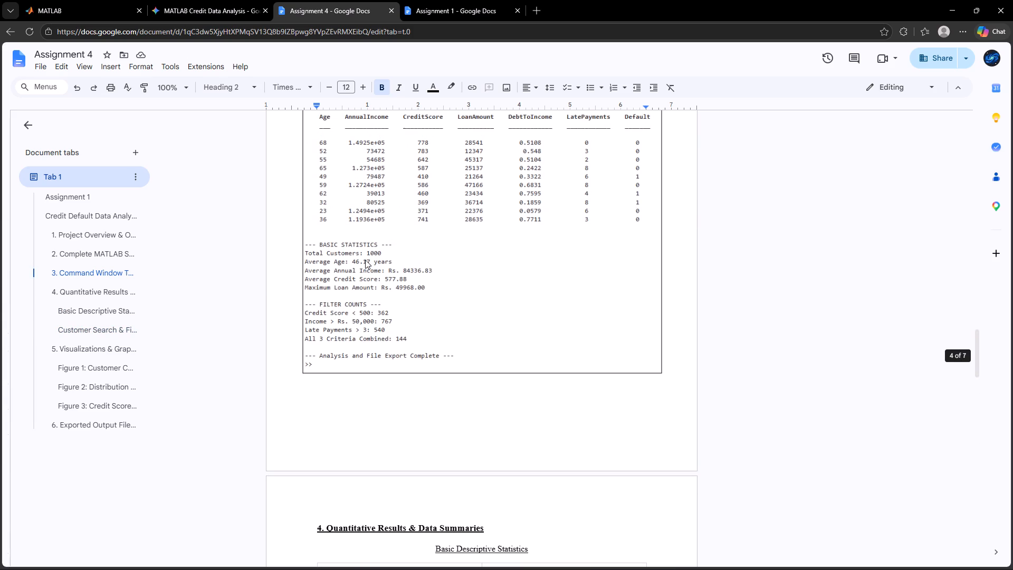
pyautogui.scroll(-3, 365, 260)
pyautogui.scroll(2, 365, 260)
pyautogui.click(357, 404)
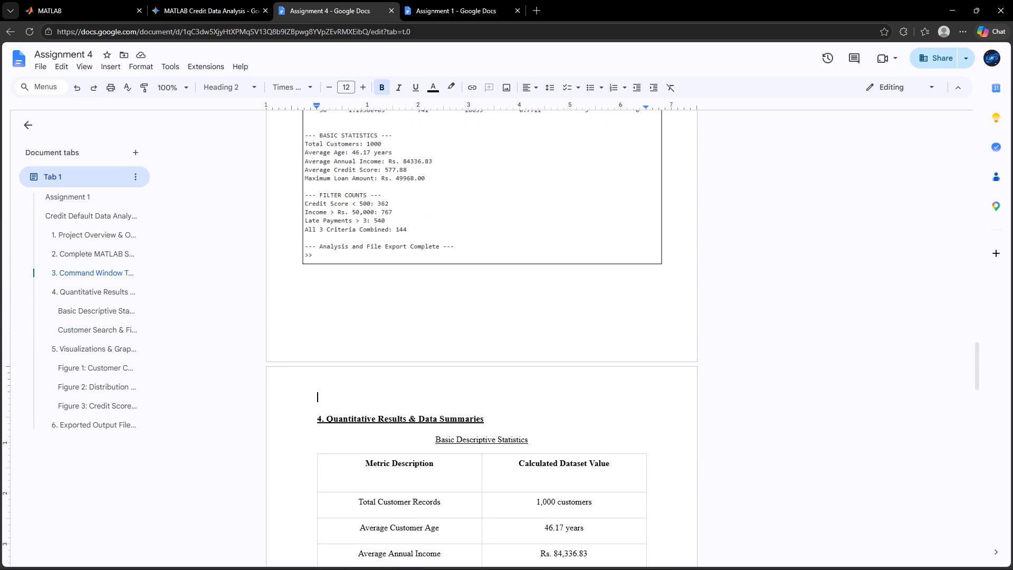
pyautogui.press('BackSpace')
# Review the pages from the quantitative results tables to the Figure 3 section, checking the page breaks around headings and figures.
pyautogui.scroll(-1, 357, 404)
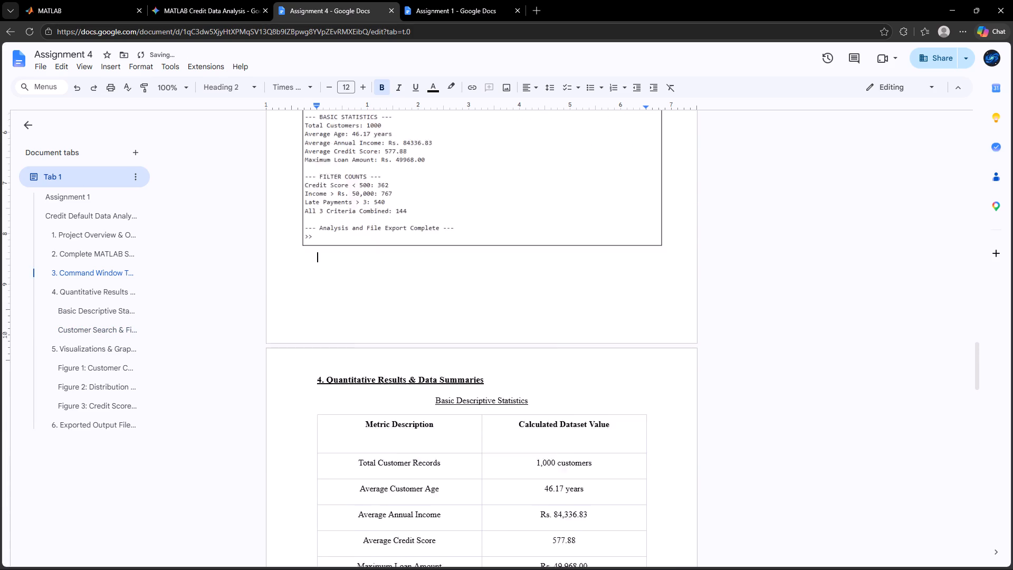
pyautogui.scroll(-7, 357, 404)
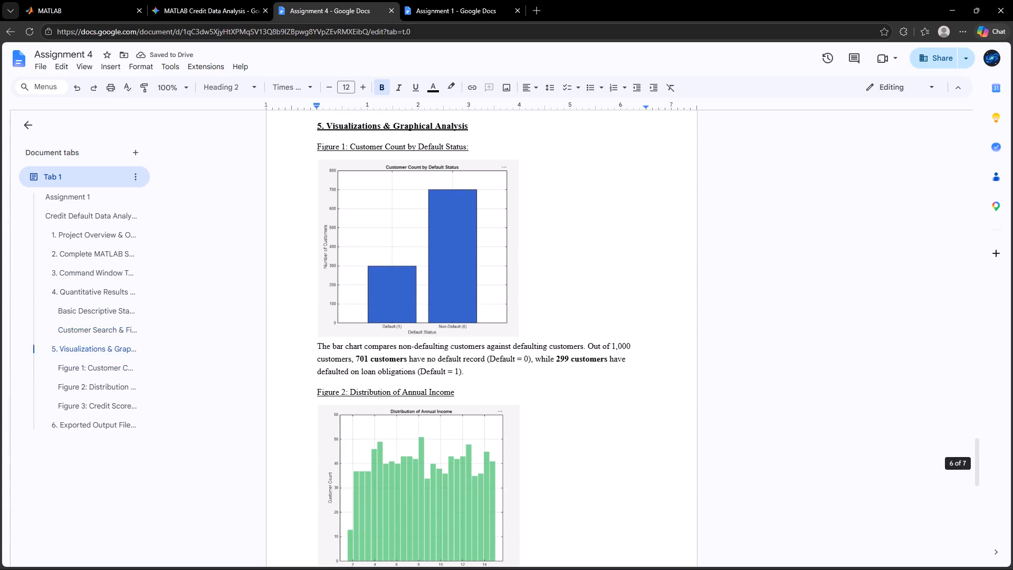
pyautogui.scroll(-4, 356, 398)
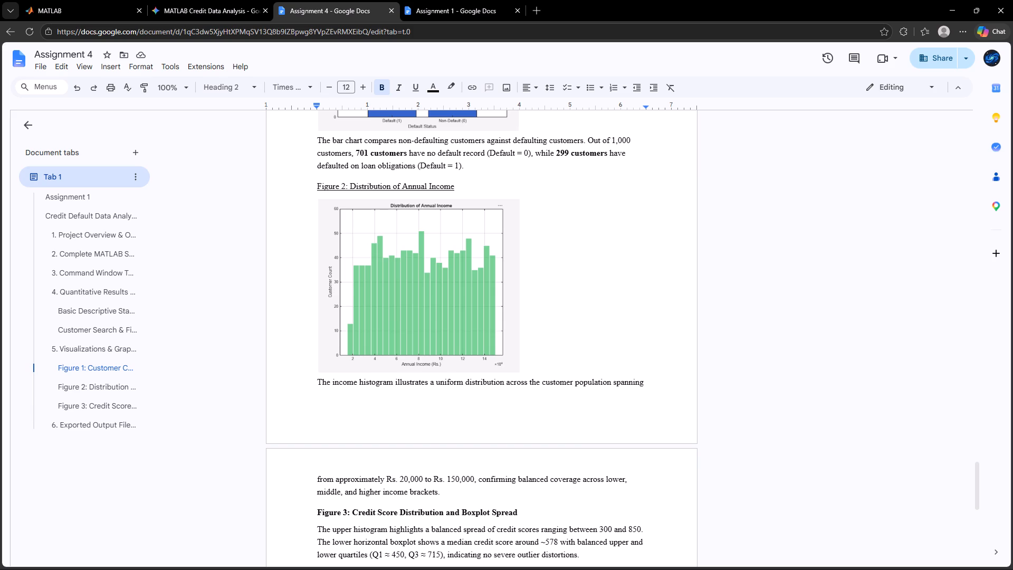
pyautogui.scroll(4, 667, 294)
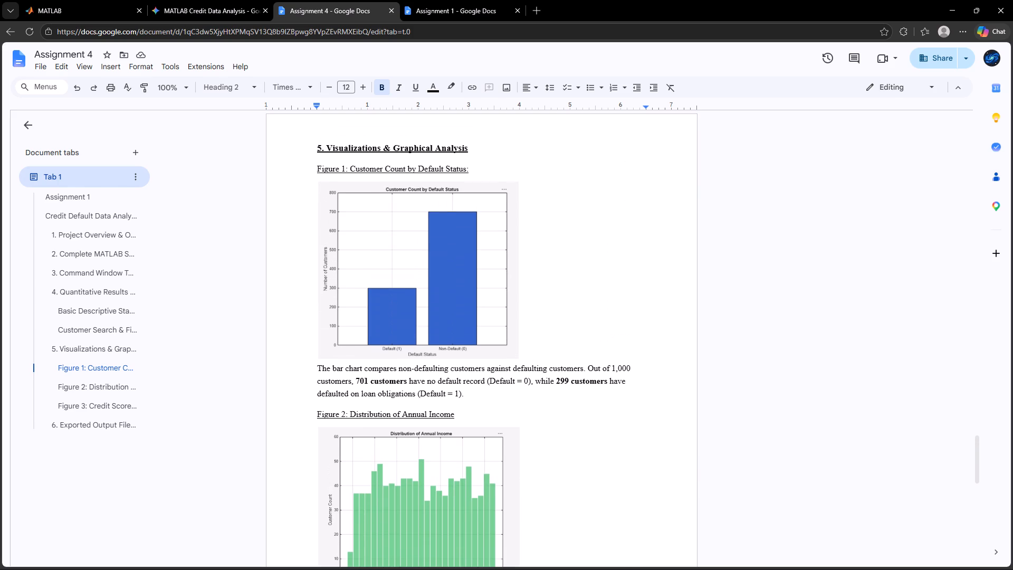
pyautogui.scroll(1, 667, 294)
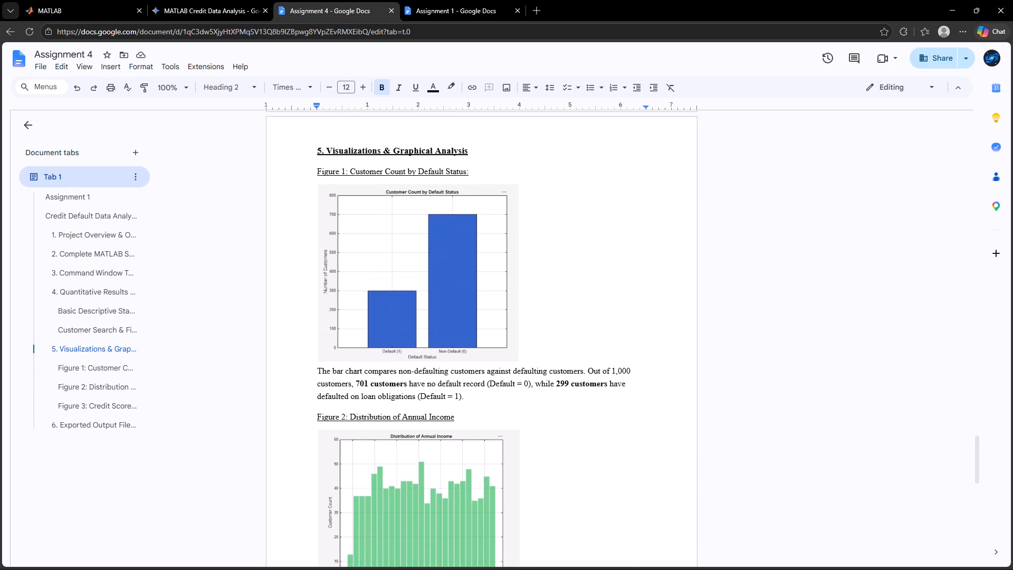
# Apply Wrap text to the Figure 1 bar chart and insert five line breaks after its description to push the Figure 2 heading below it.
pyautogui.click(492, 291)
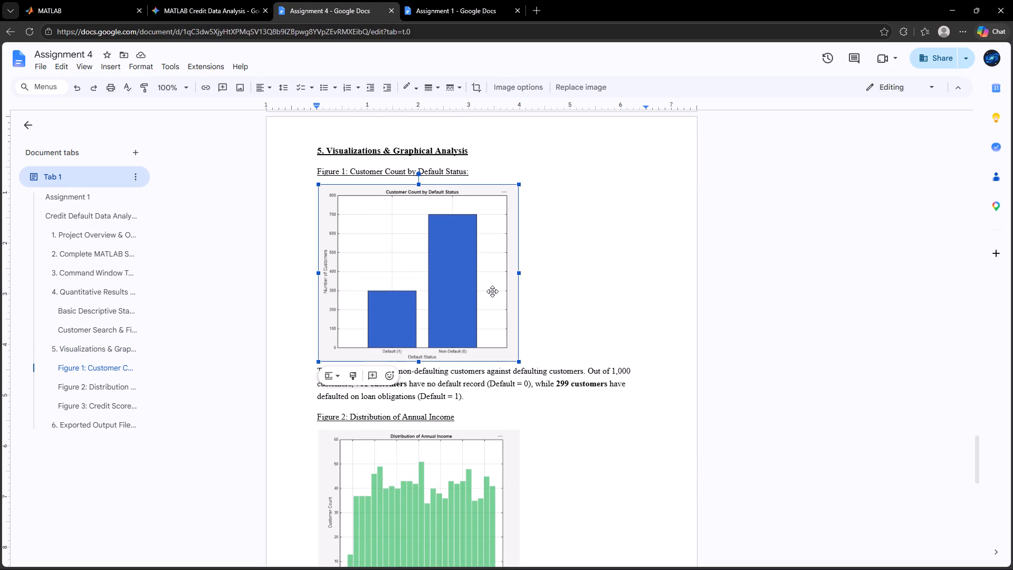
pyautogui.click(340, 374)
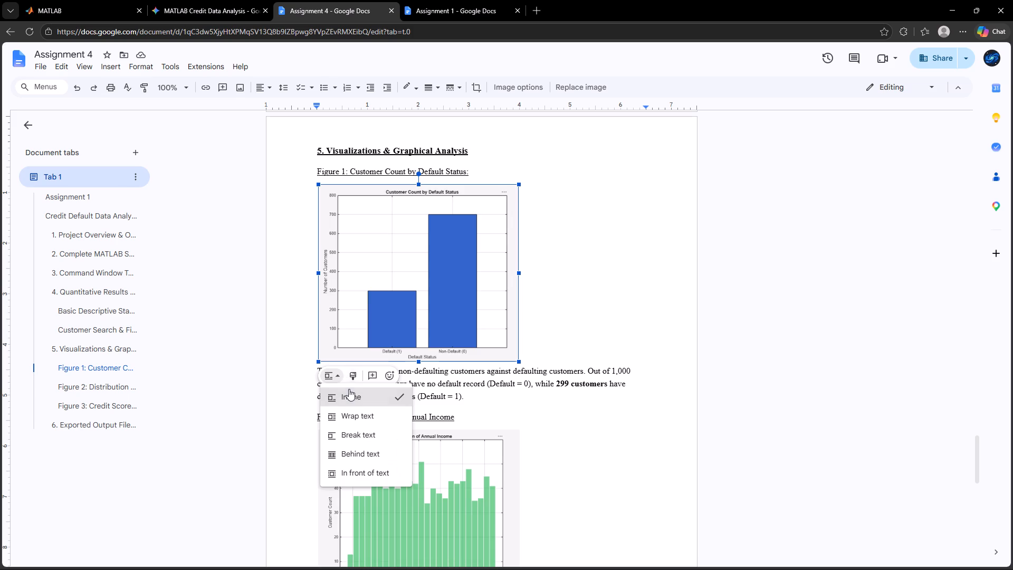
pyautogui.click(359, 411)
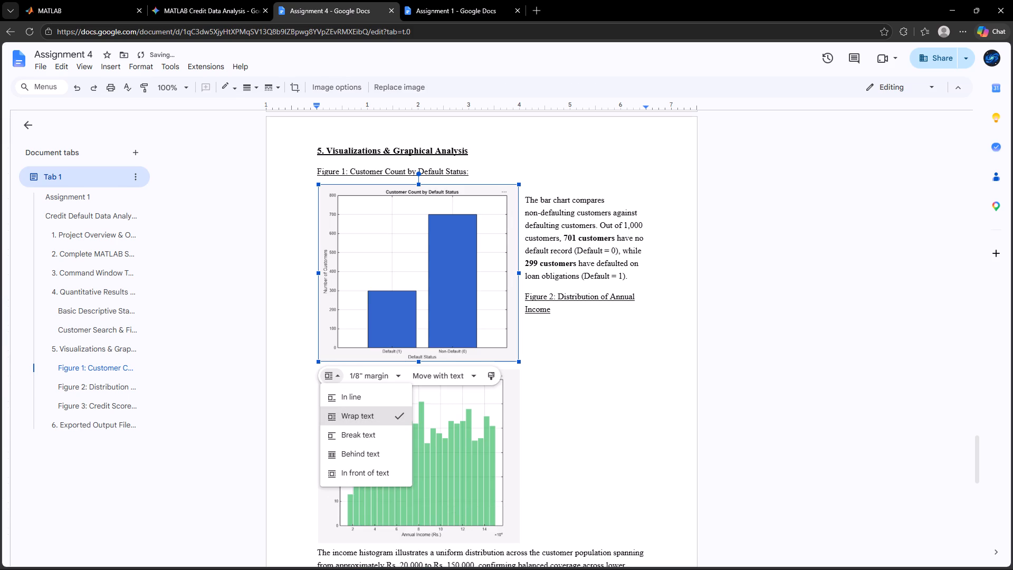
pyautogui.click(640, 284)
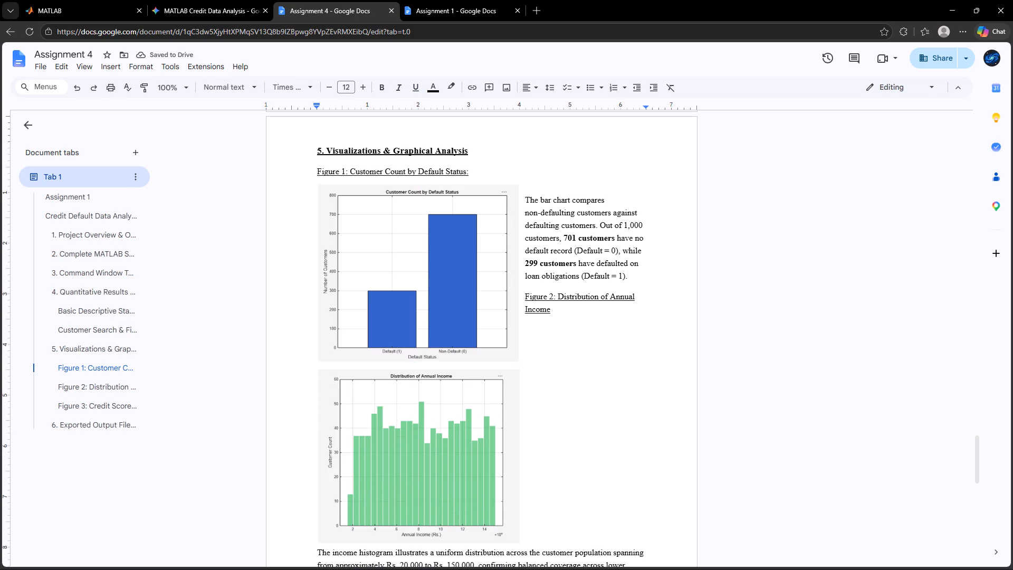
pyautogui.press('Return')
pyautogui.press('Return')
pyautogui.press('Return')
pyautogui.press('Return')
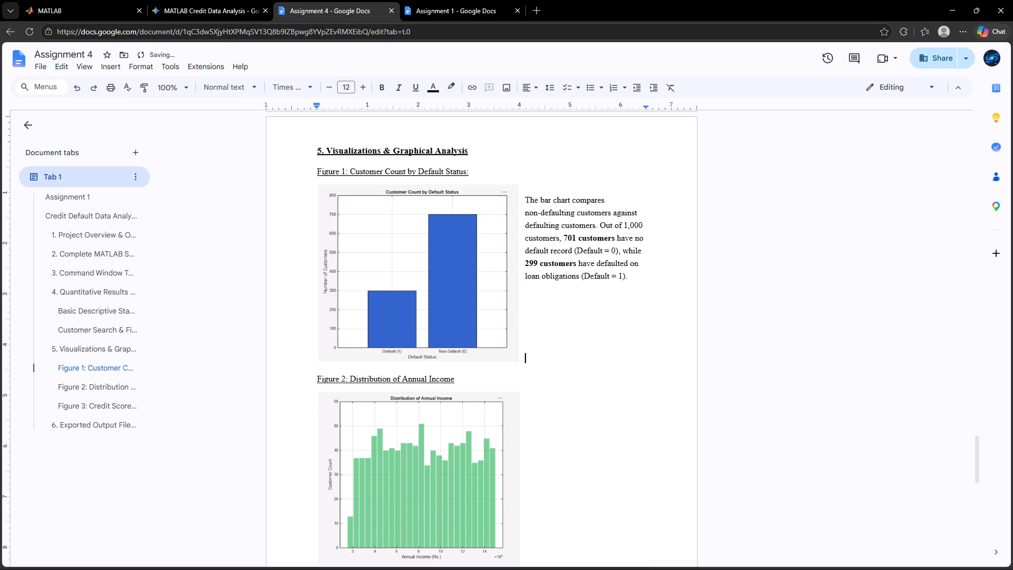
pyautogui.press('Return')
# Apply Wrap text to the Figure 2 histogram and insert five line breaks after its description to push the Figure 3 heading below it.
pyautogui.scroll(-3, 640, 284)
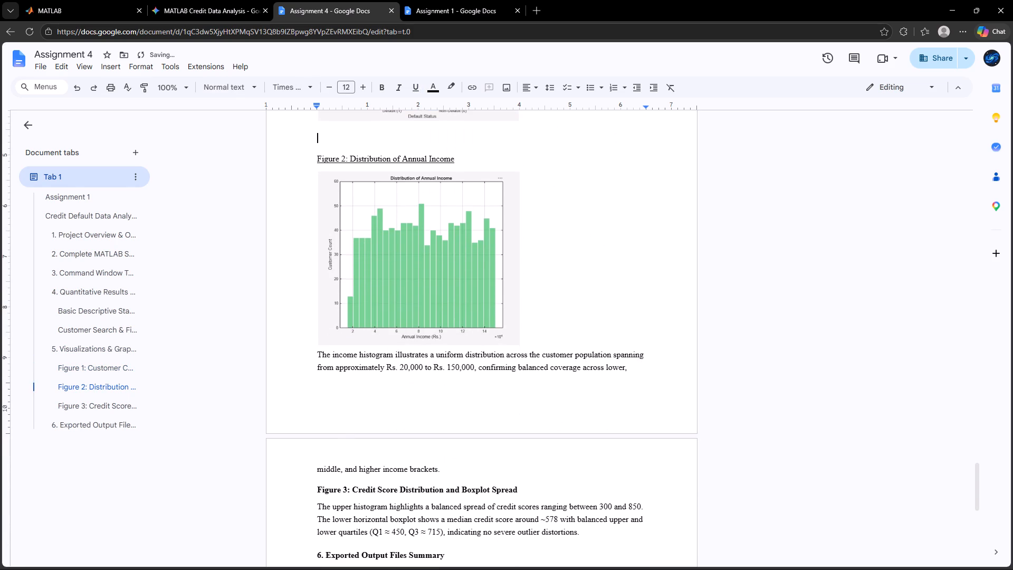
pyautogui.click(490, 267)
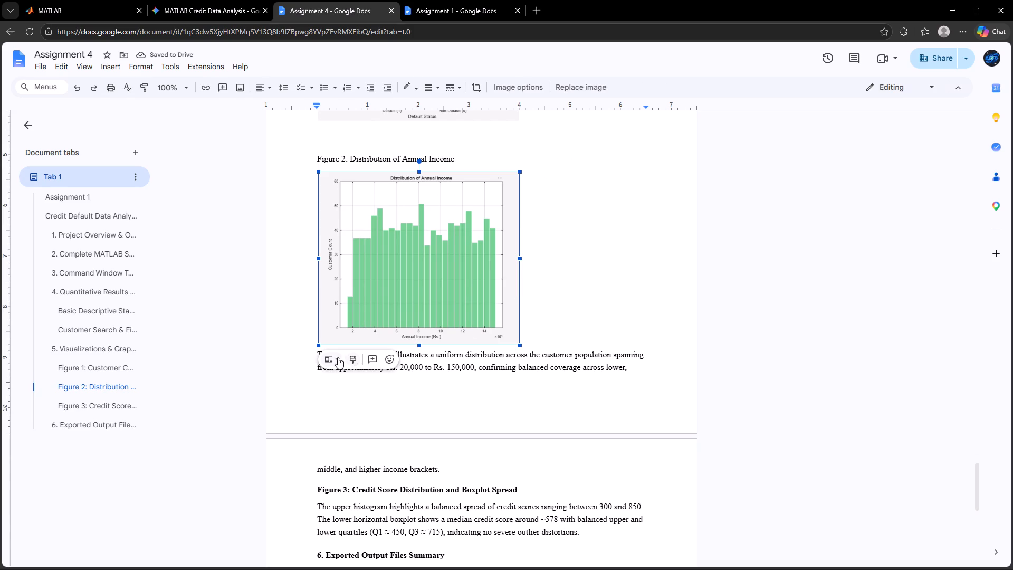
pyautogui.click(336, 358)
pyautogui.click(368, 396)
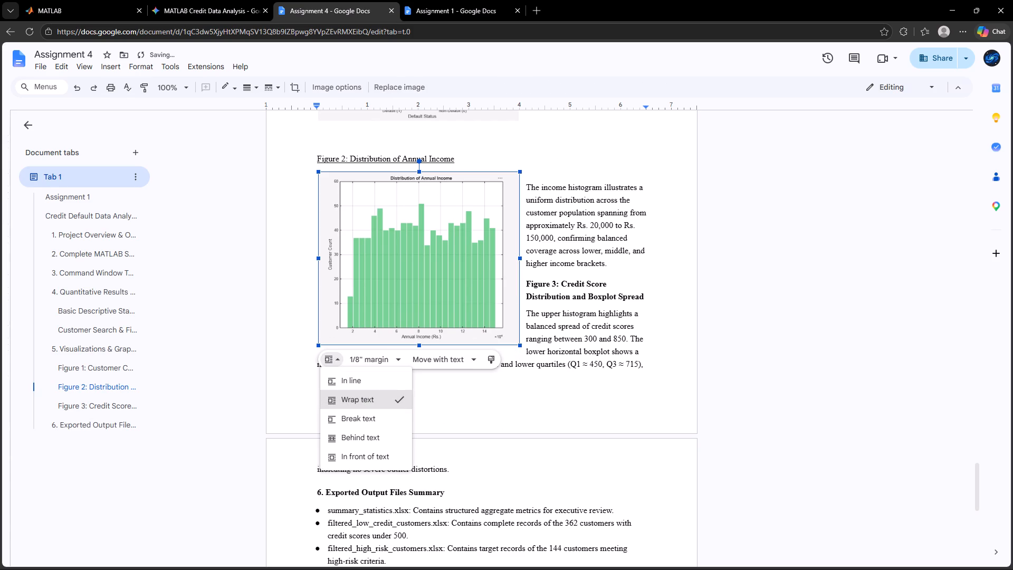
pyautogui.click(626, 255)
pyautogui.click(616, 267)
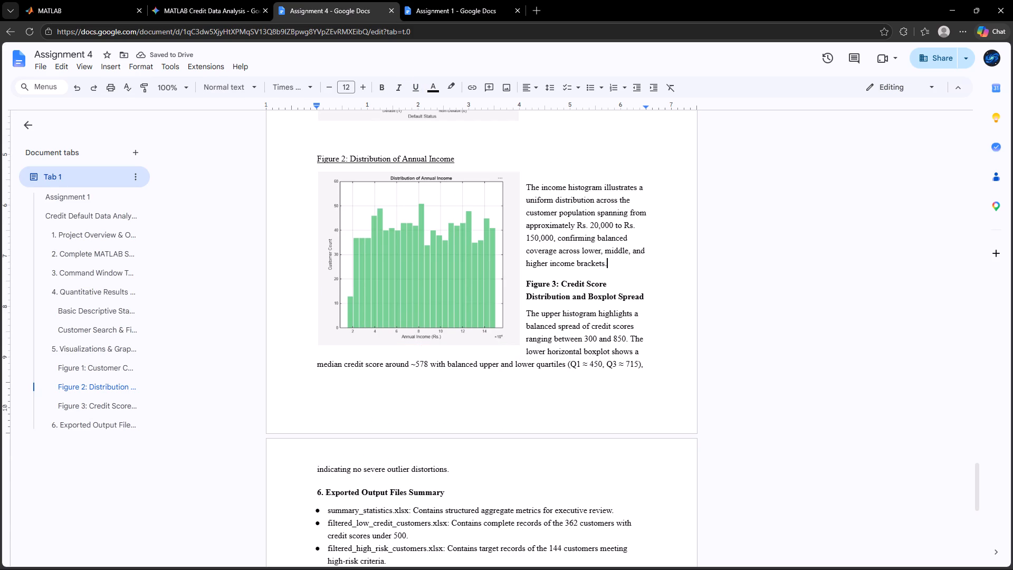
pyautogui.press('Return')
pyautogui.press('Return')
pyautogui.press('Return')
pyautogui.press('Return')
pyautogui.press('Return')
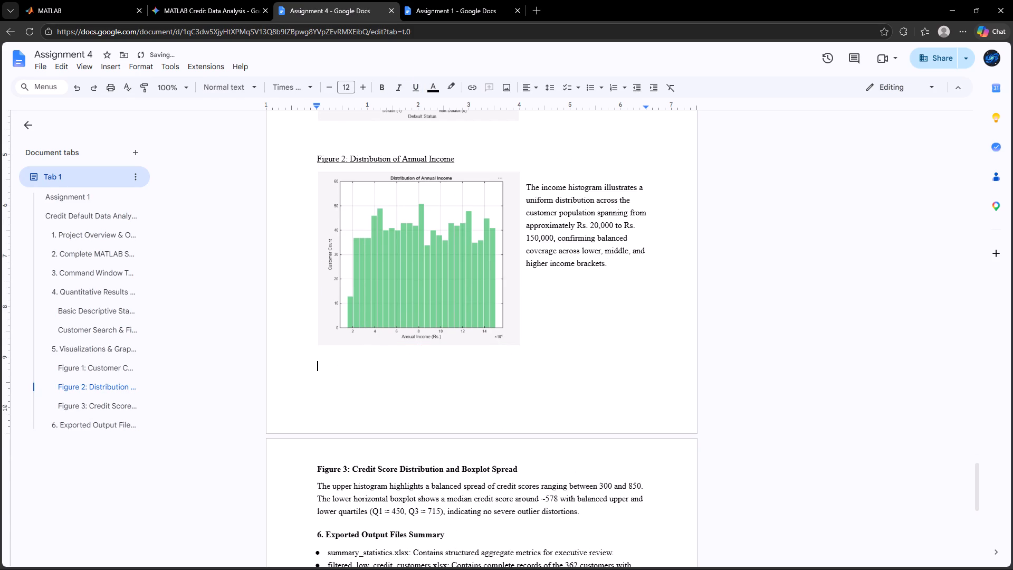
# Insert two line breaks before the income histogram description to lower it beside the Figure 2 chart.
pyautogui.scroll(2, 616, 267)
pyautogui.click(528, 340)
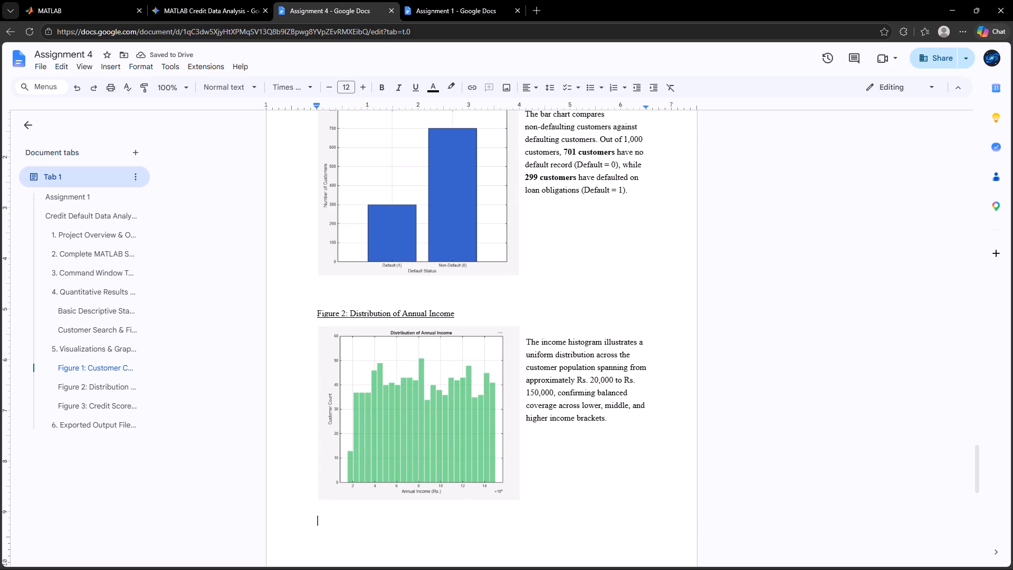
pyautogui.press('Return')
pyautogui.press('Return')
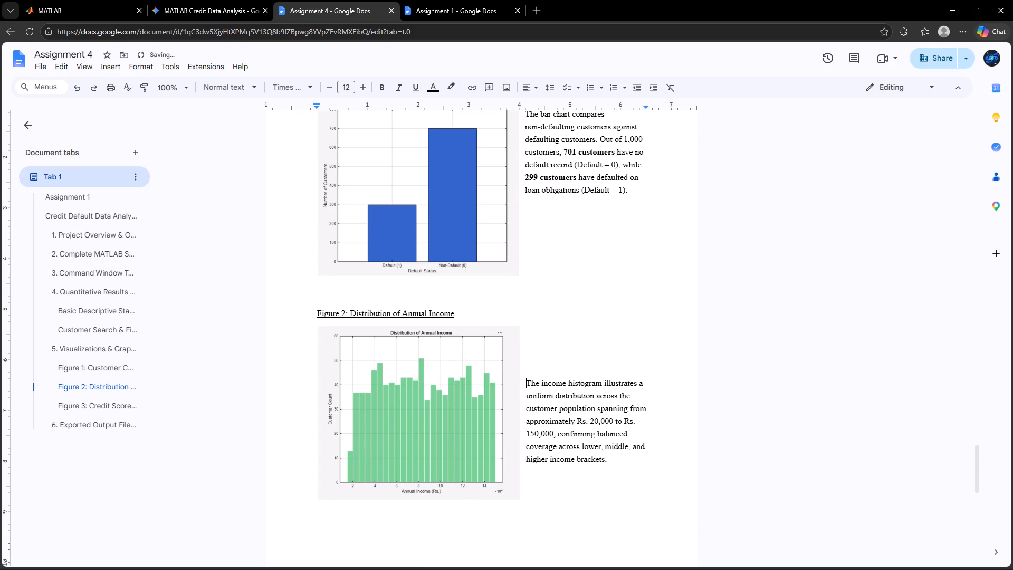
# Enlarge the Figure 2 Distribution of Annual Income histogram slightly, keeping its proportions.
pyautogui.click(483, 400)
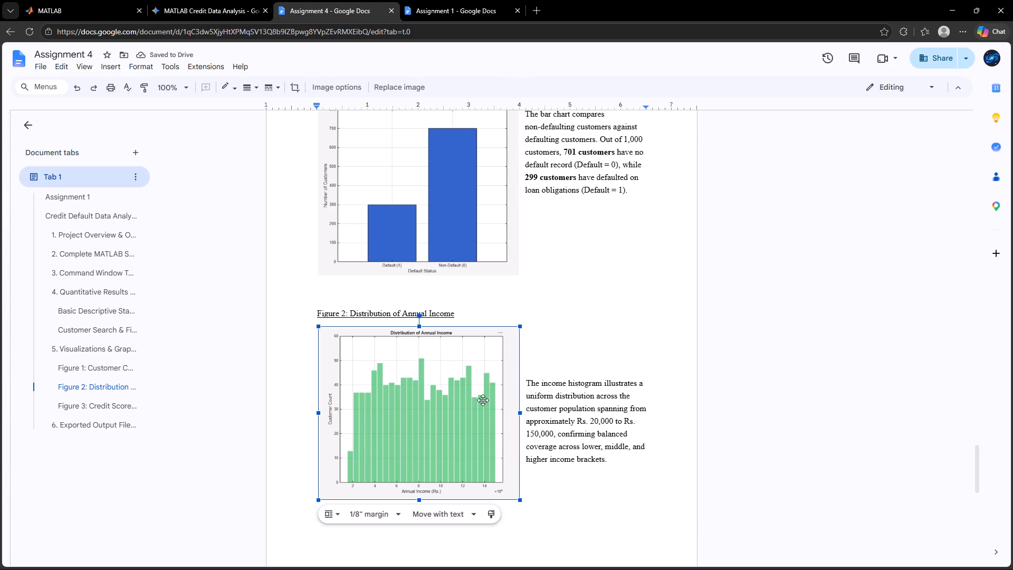
pyautogui.moveTo(520, 501); pyautogui.dragTo(524, 505)
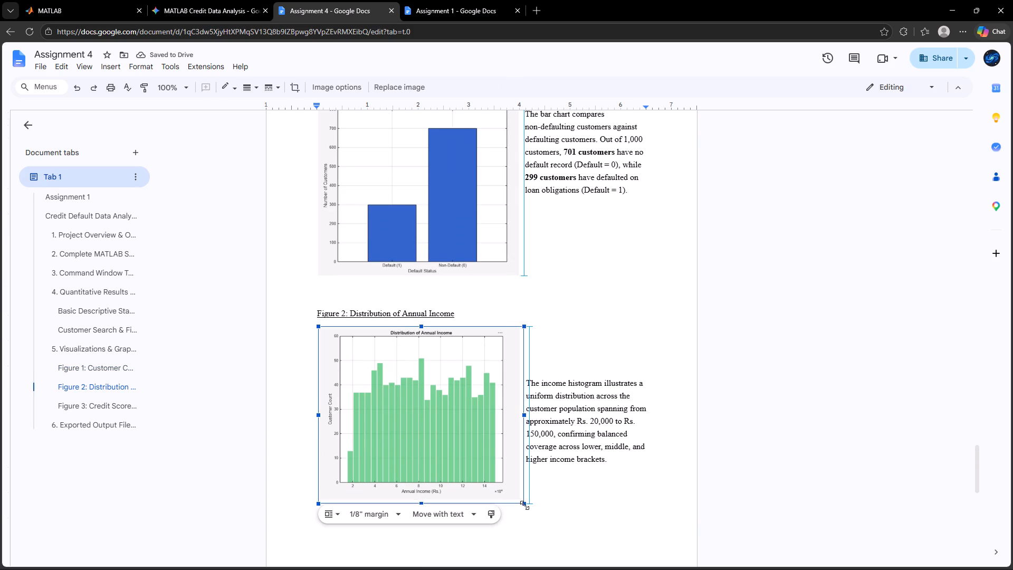
pyautogui.moveTo(524, 505); pyautogui.dragTo(519, 509)
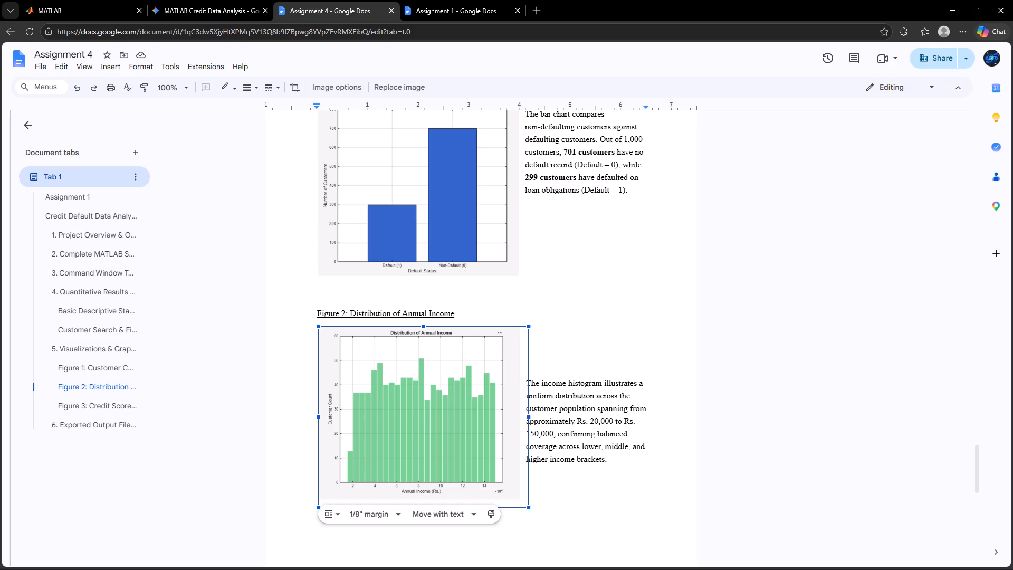
pyautogui.moveTo(519, 509); pyautogui.dragTo(515, 507)
pyautogui.click(703, 472)
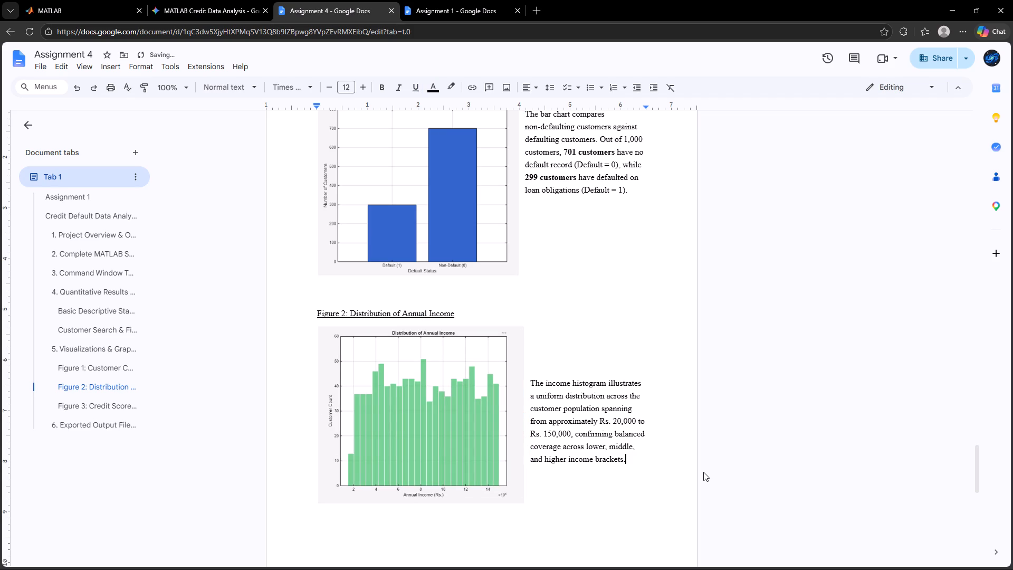
# Add a 1 pt border around the Figure 1 customer count bar chart.
pyautogui.scroll(1, 703, 472)
pyautogui.click(390, 243)
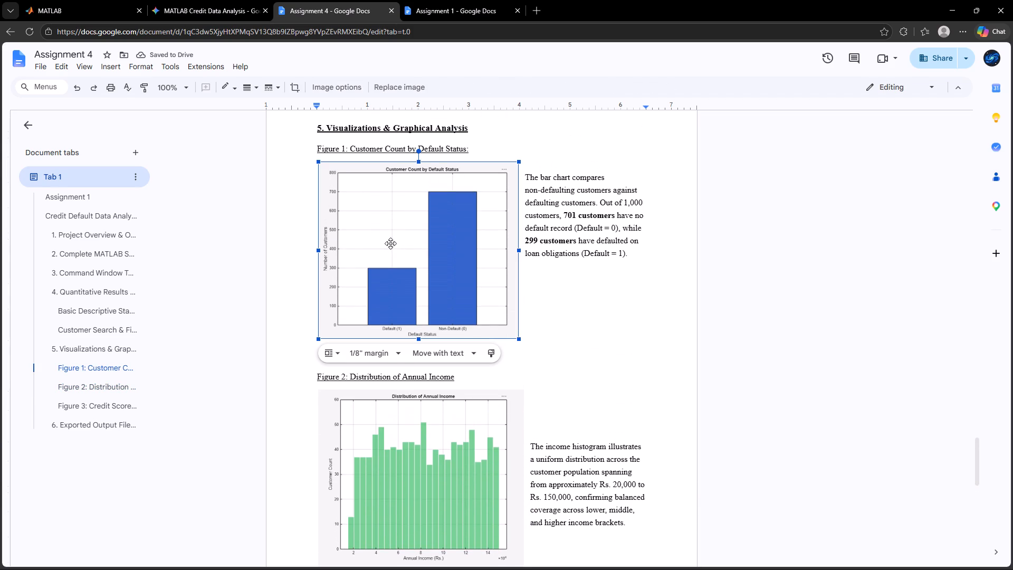
pyautogui.click(266, 86)
pyautogui.click(227, 90)
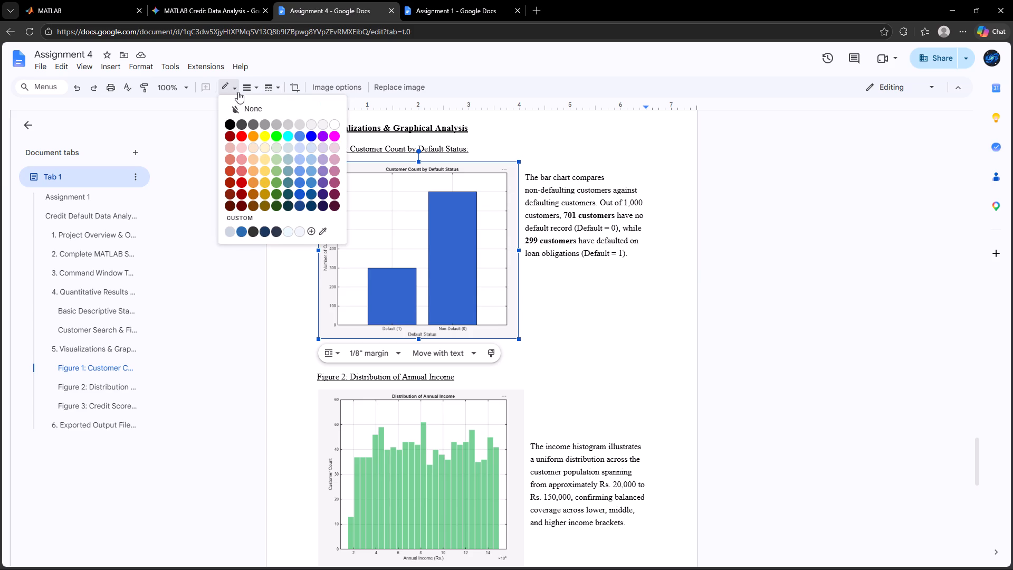
pyautogui.click(251, 89)
pyautogui.click(263, 106)
# Add a 1 pt border around the Figure 2 Distribution of Annual Income histogram.
pyautogui.scroll(-2, 439, 262)
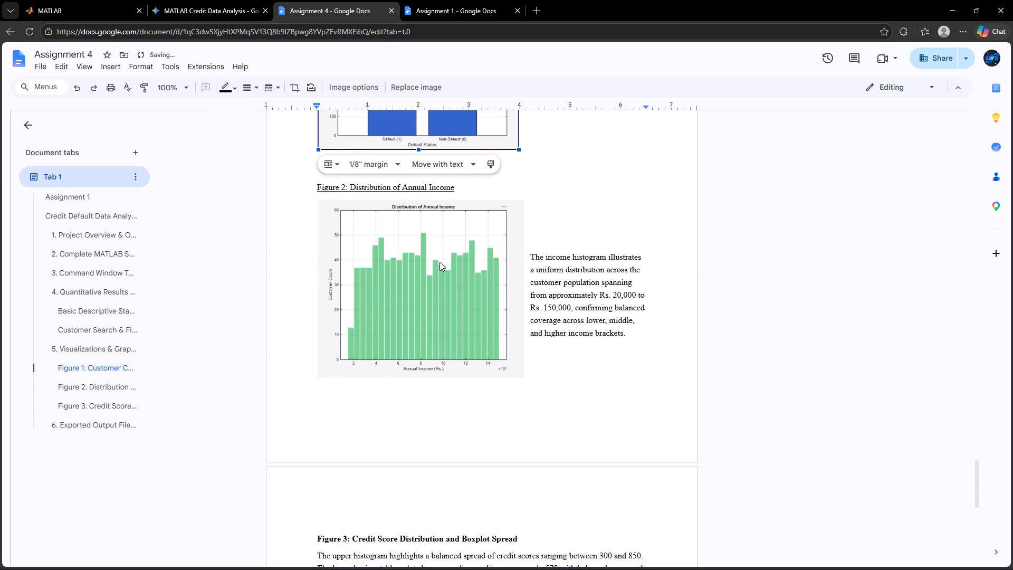
pyautogui.click(439, 262)
pyautogui.click(256, 82)
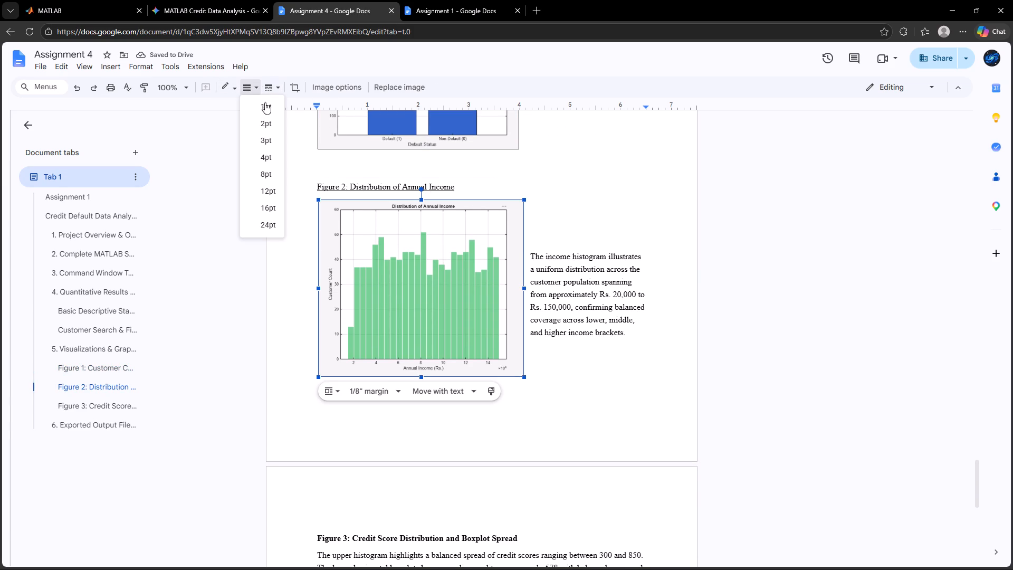
pyautogui.click(267, 109)
pyautogui.click(747, 314)
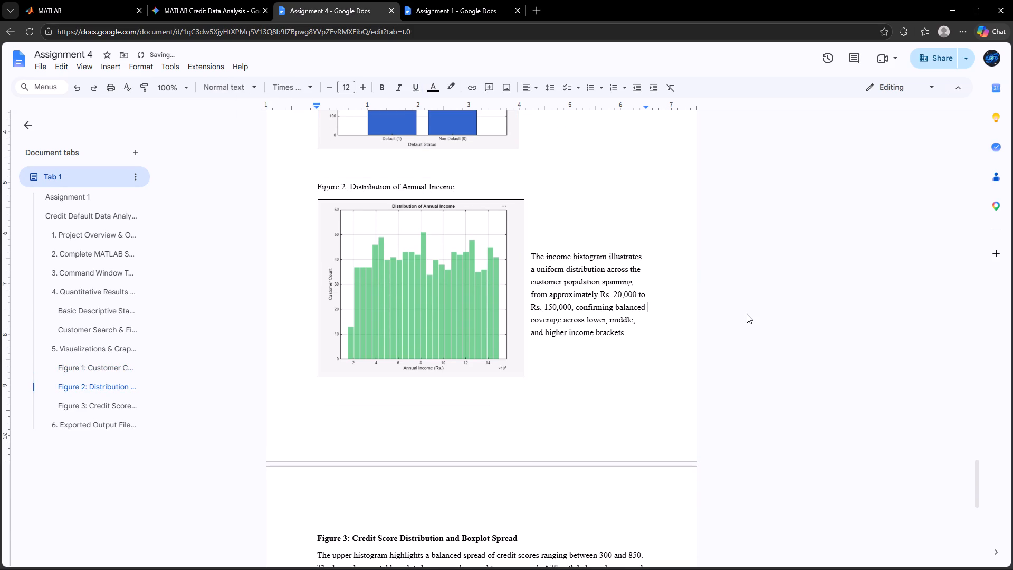
# Delete the blank lines above the Figure 3 heading so it starts at the top of its page.
pyautogui.scroll(-3, 747, 314)
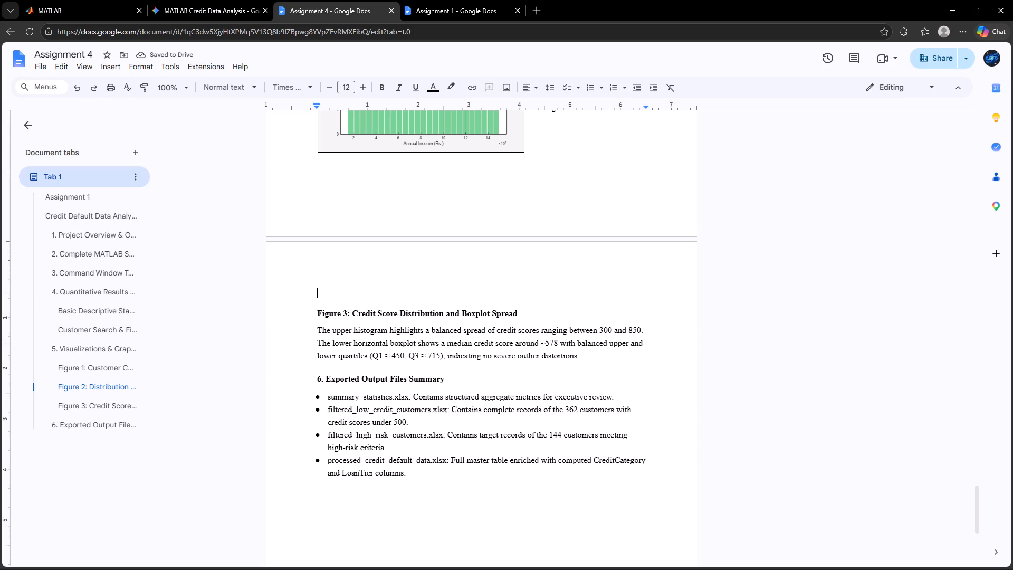
pyautogui.click(544, 307)
pyautogui.hotkey('ctrl', 'shift', 'Down')
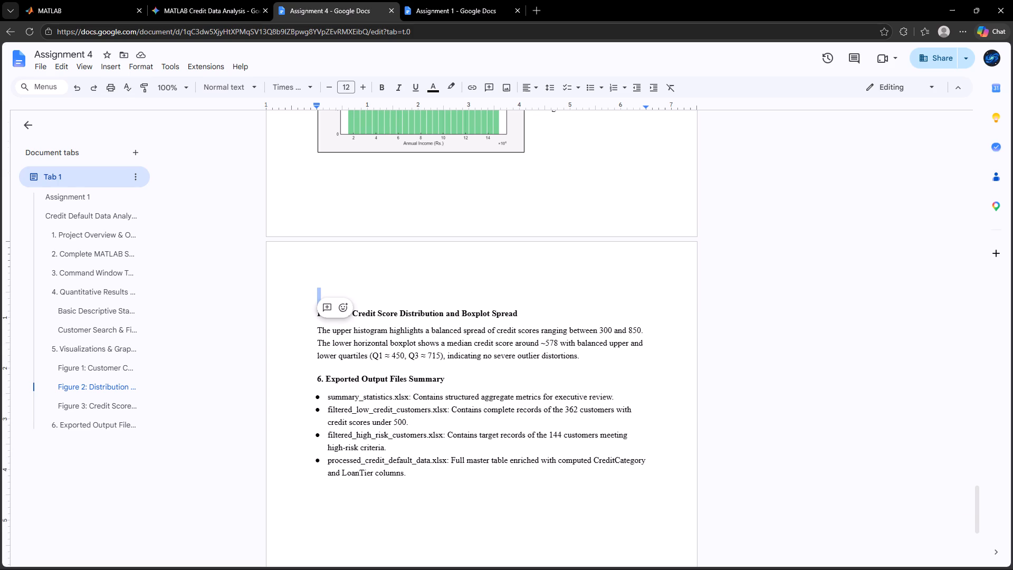
pyautogui.press('Down')
pyautogui.press('Up')
pyautogui.hotkey('ctrl', 'shift', 'Up')
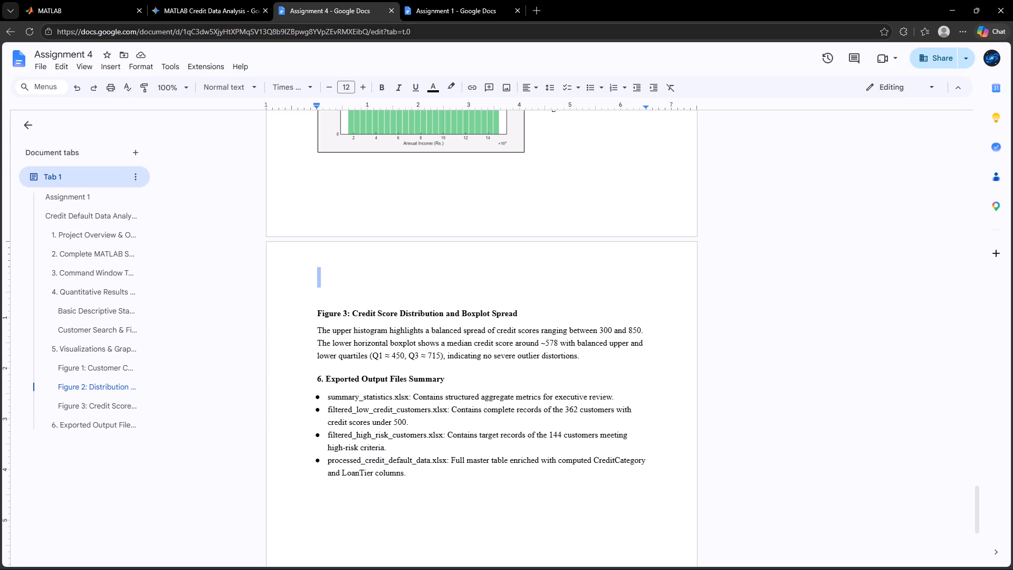
pyautogui.hotkey('ctrl', 'shift', 'Up')
pyautogui.hotkey('ctrl', 'shift', 'Down')
pyautogui.press('BackSpace')
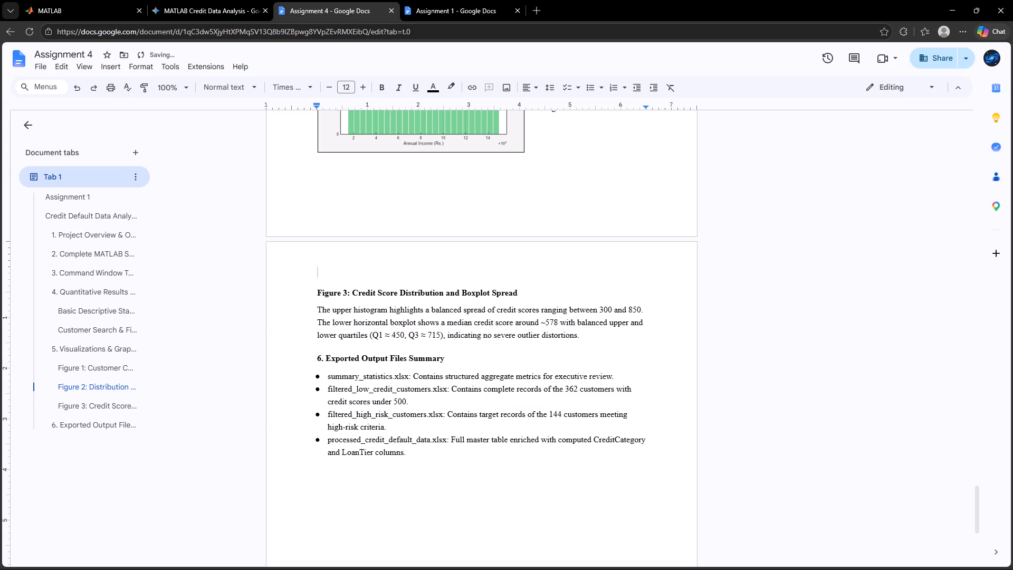
pyautogui.press('BackSpace')
# Remove bold from the Figure 3: Credit Score Distribution and Boxplot Spread heading, underline it, and add a colon at its end.
pyautogui.press('Down')
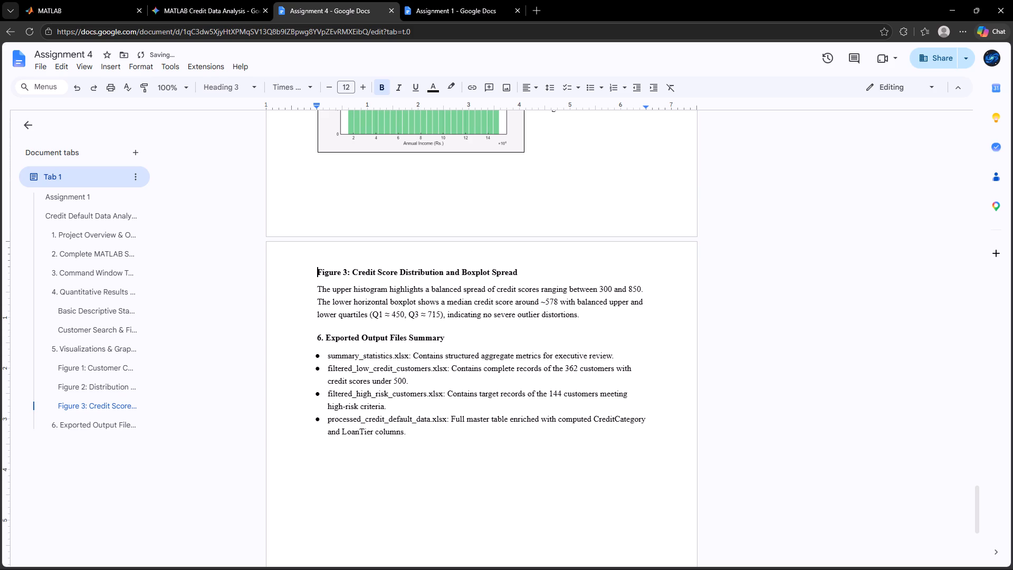
pyautogui.hotkey('ctrl', 'shift', 'Down')
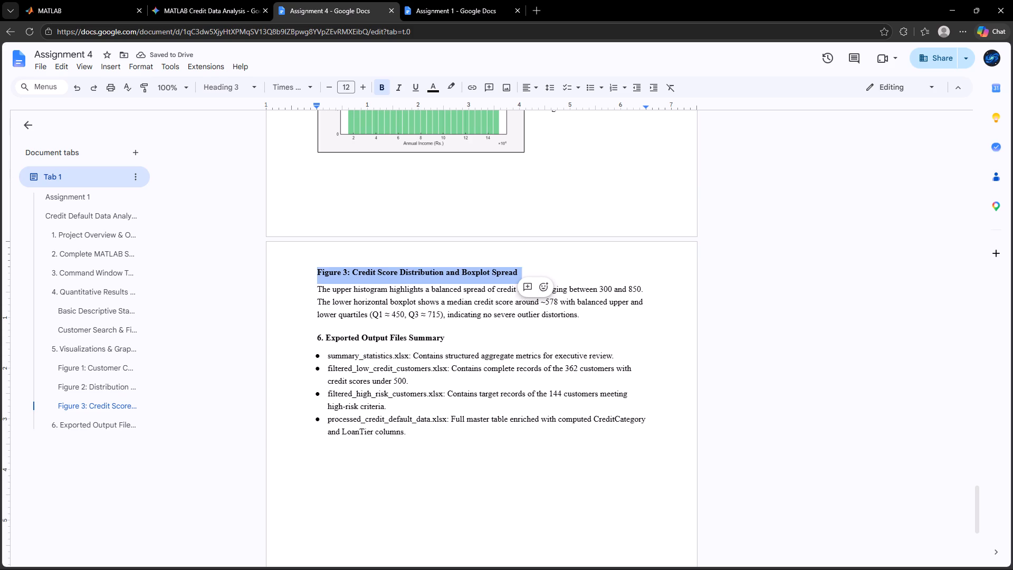
pyautogui.hotkey('ctrl', 'b')
pyautogui.hotkey('ctrl', 'u')
pyautogui.press('Down')
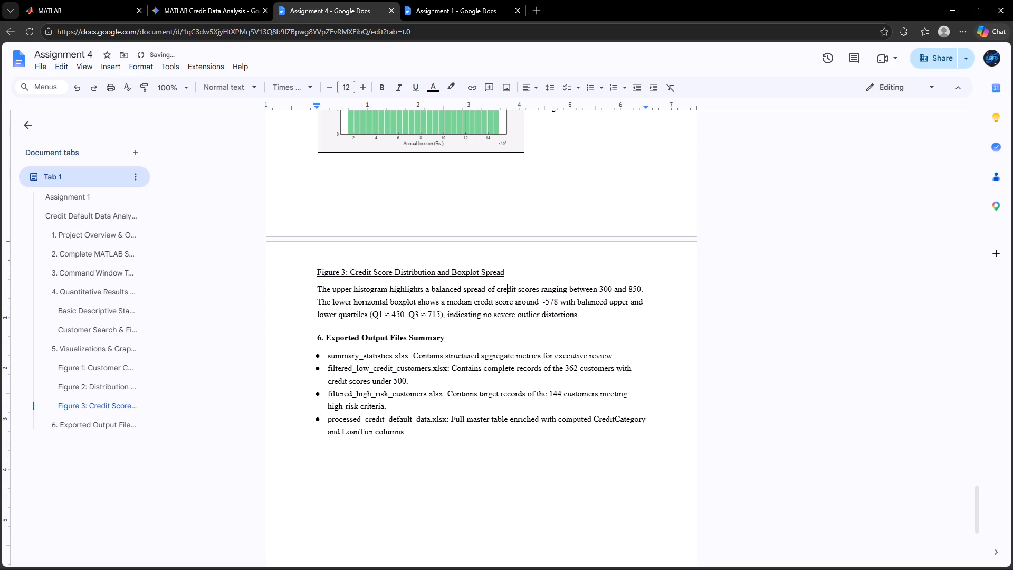
pyautogui.press('Up')
pyautogui.hotkey('shift', ':')
pyautogui.press('Return')
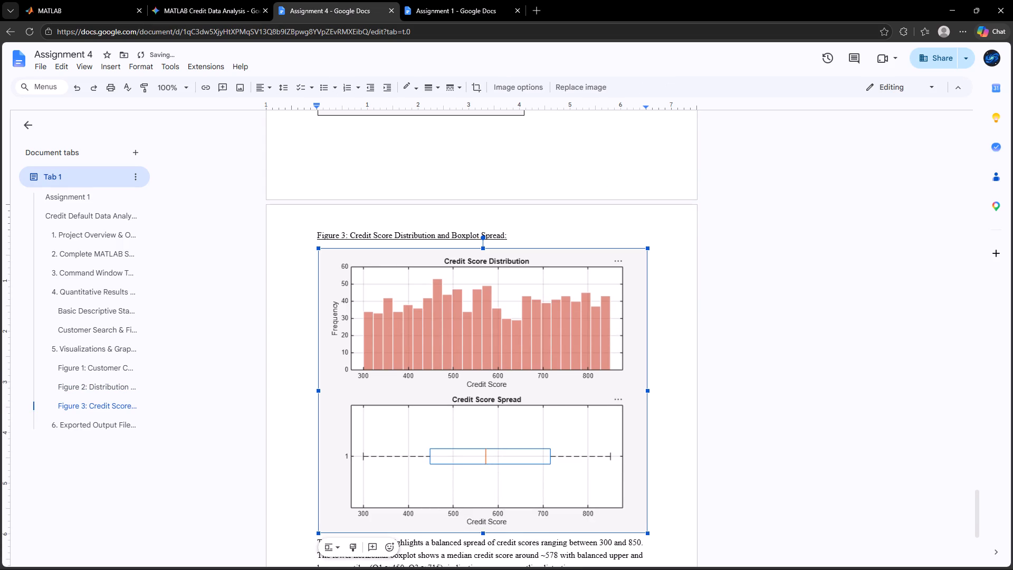
pyautogui.moveTo(645, 533); pyautogui.dragTo(504, 442)
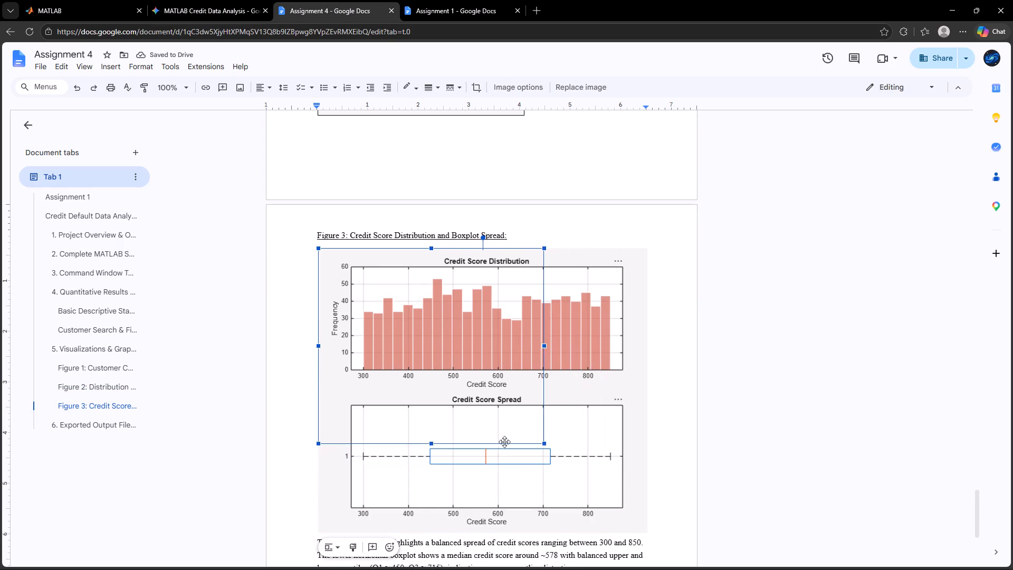
pyautogui.moveTo(504, 442); pyautogui.dragTo(475, 424)
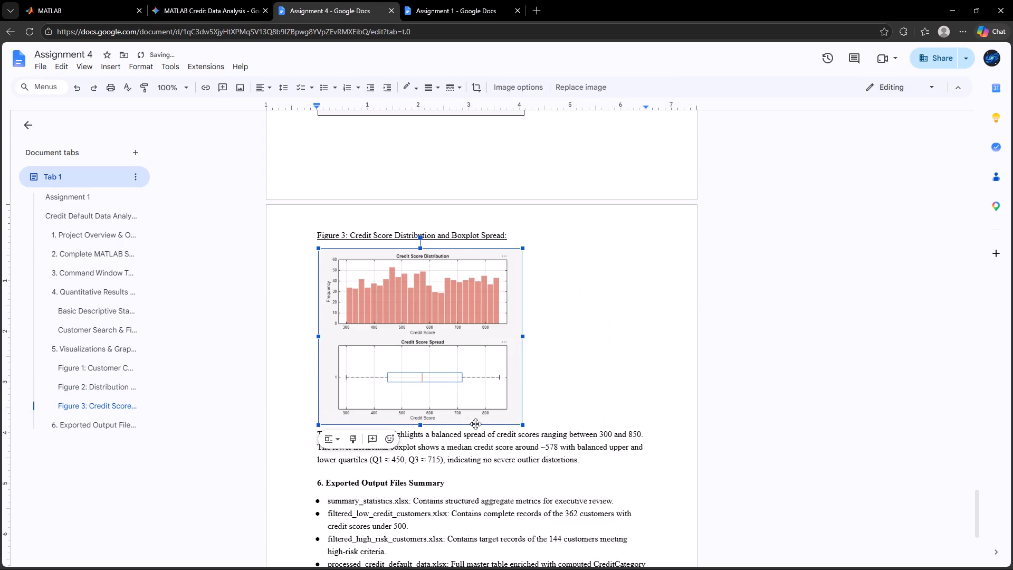
pyautogui.scroll(1, 578, 436)
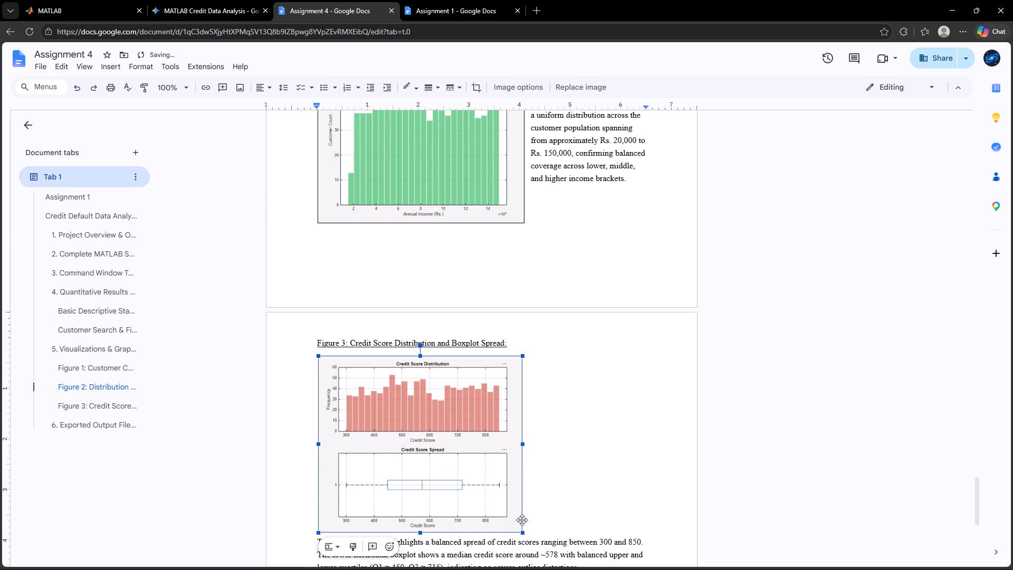
pyautogui.moveTo(523, 535); pyautogui.dragTo(499, 516)
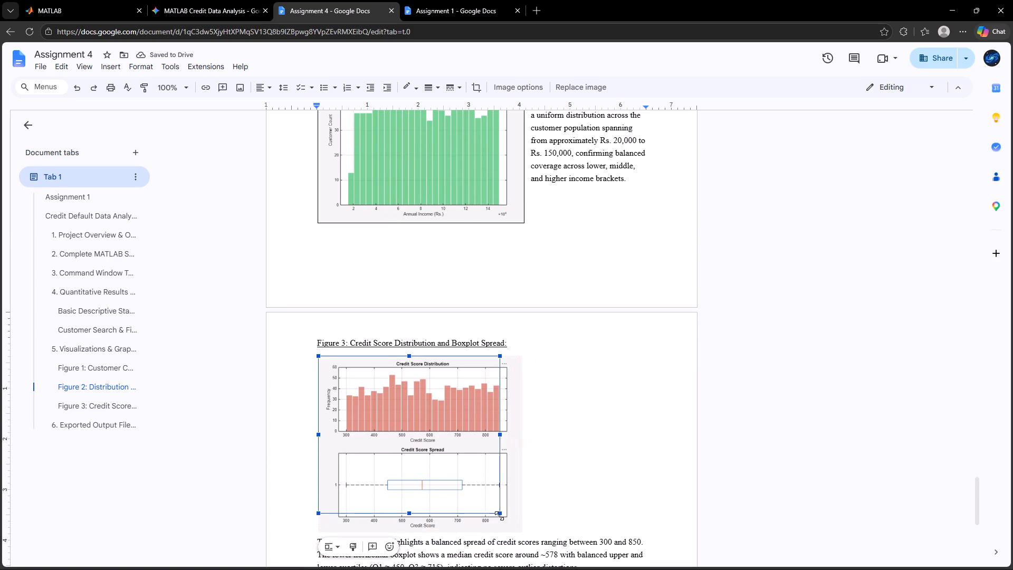
pyautogui.moveTo(499, 516); pyautogui.dragTo(525, 528)
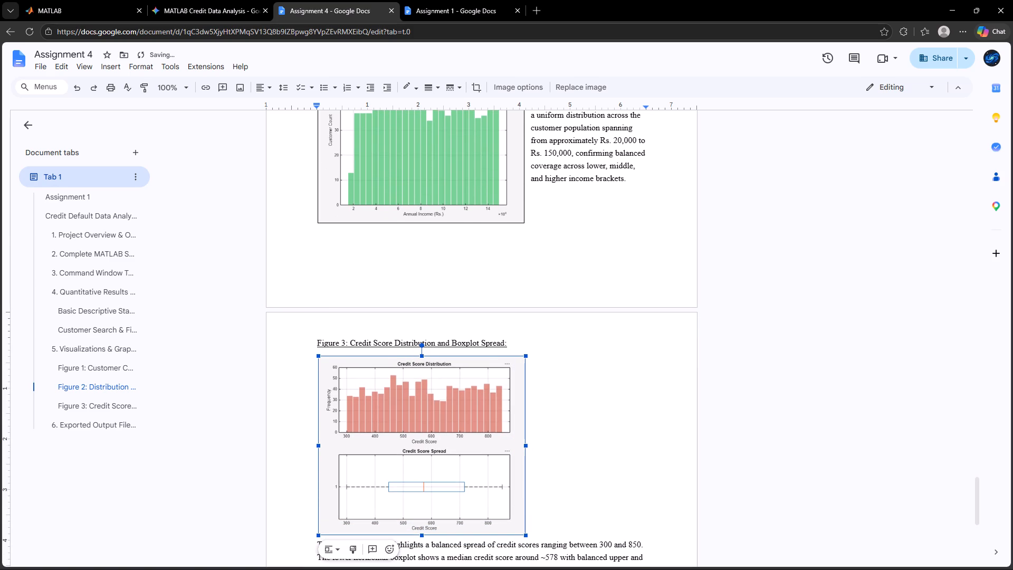
# Add a 1 pt border around the Figure 3 credit score image.
pyautogui.click(415, 84)
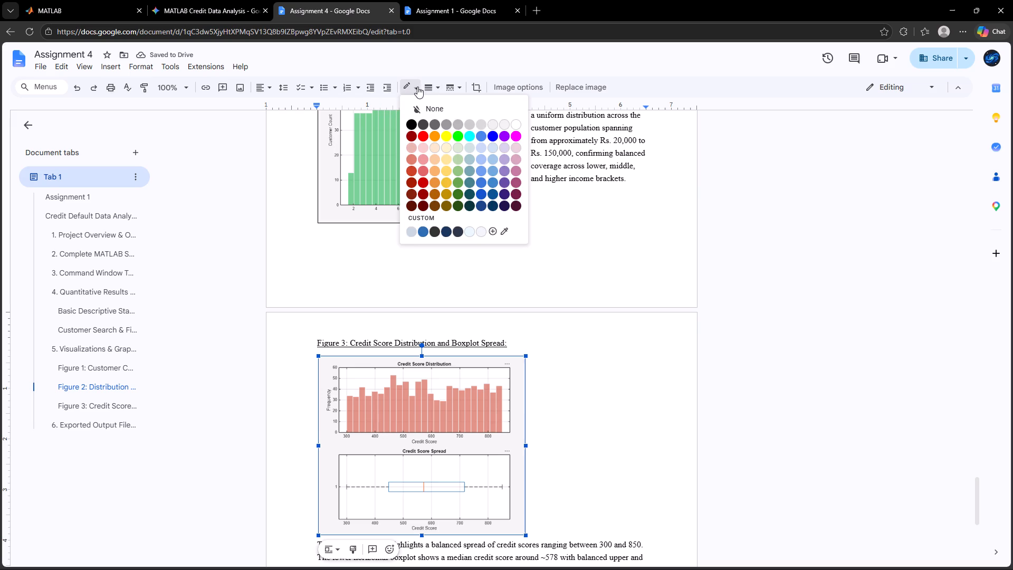
pyautogui.moveTo(421, 87); pyautogui.dragTo(431, 88)
pyautogui.click(431, 88)
pyautogui.click(444, 102)
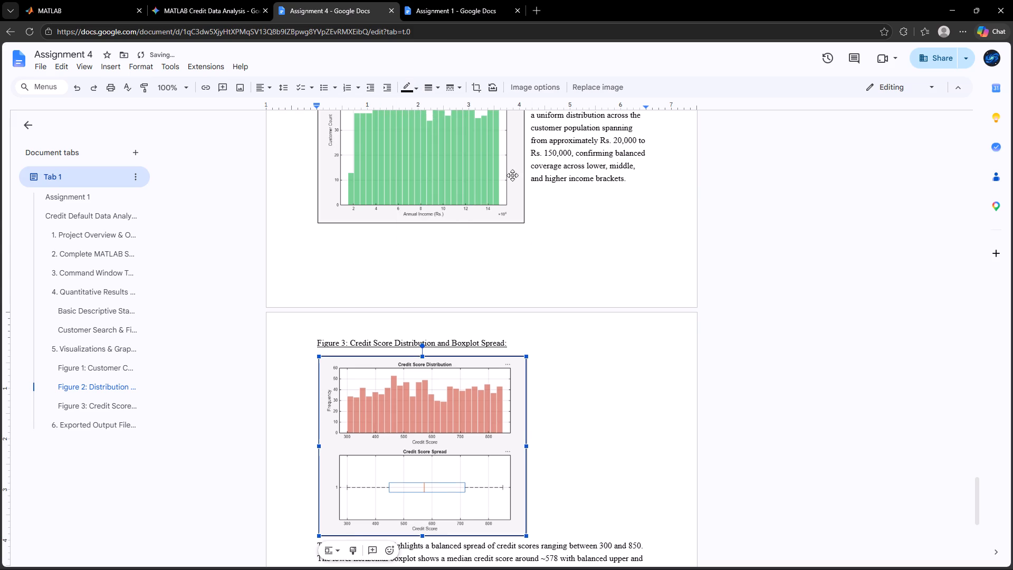
pyautogui.scroll(-3, 637, 396)
pyautogui.click(505, 318)
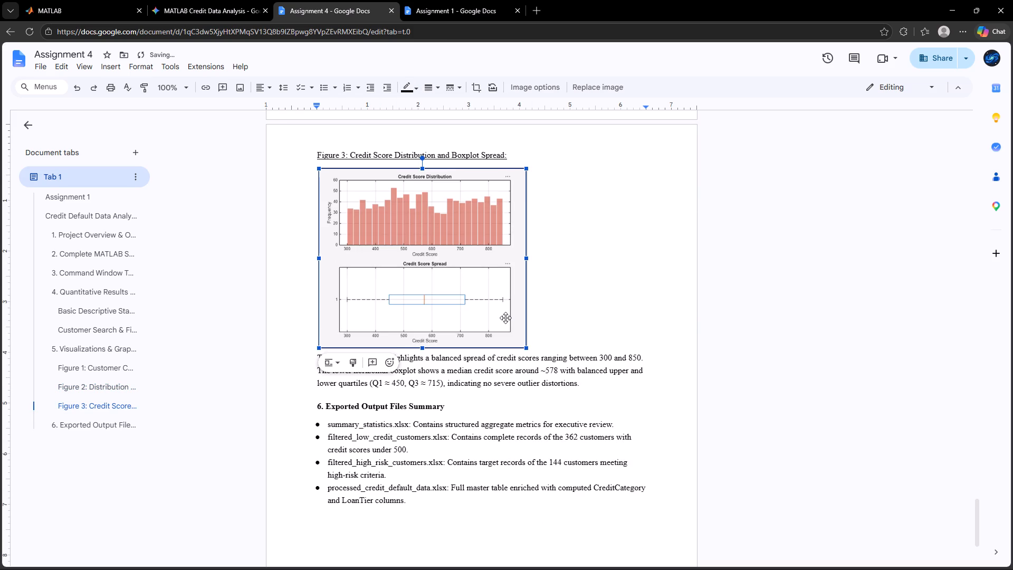
pyautogui.click(804, 339)
# Enlarge the Figure 3 credit score image slightly, keeping its proportions.
pyautogui.scroll(-3, 804, 339)
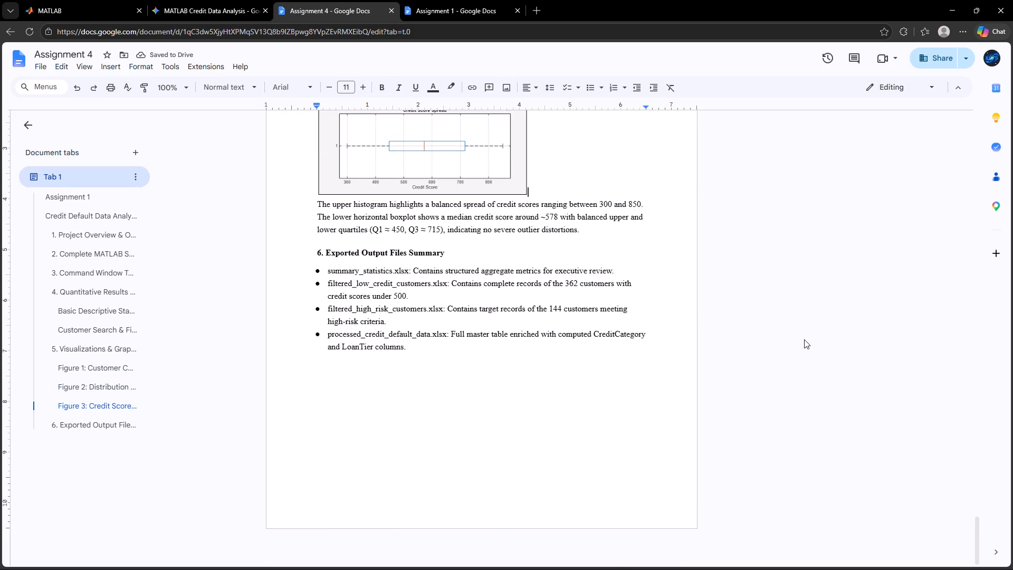
pyautogui.scroll(3, 804, 339)
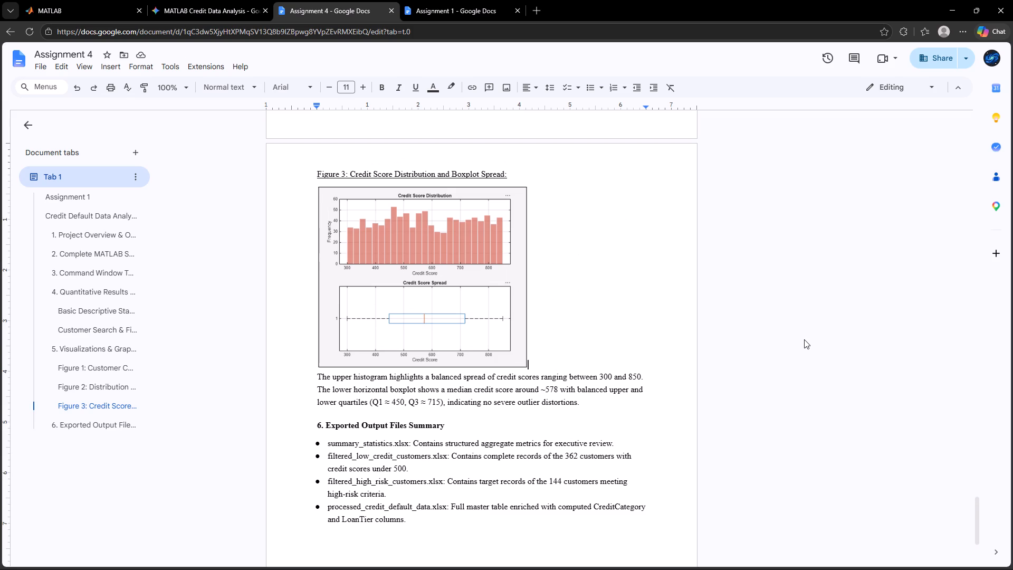
pyautogui.click(495, 326)
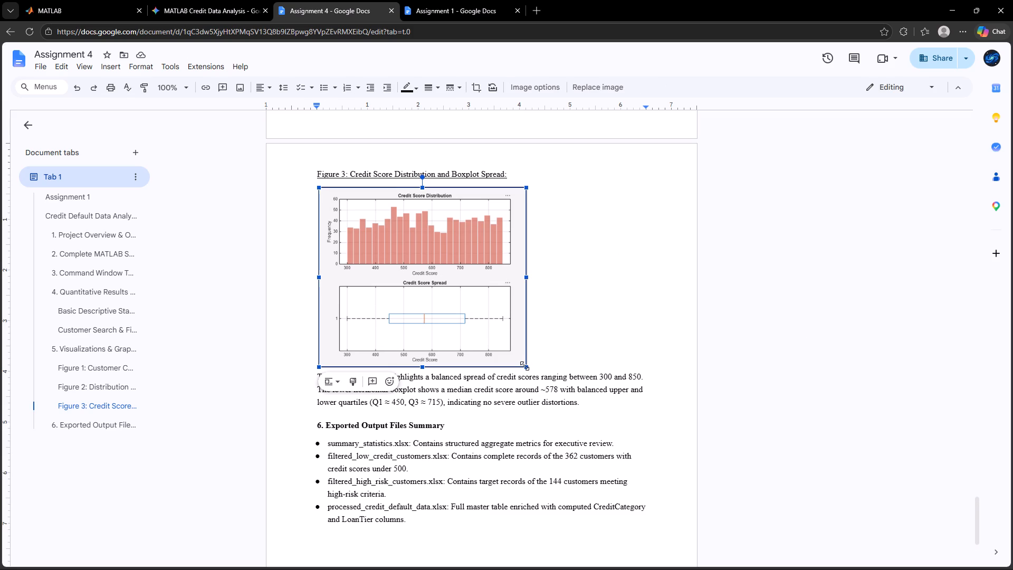
pyautogui.moveTo(524, 366); pyautogui.dragTo(534, 377)
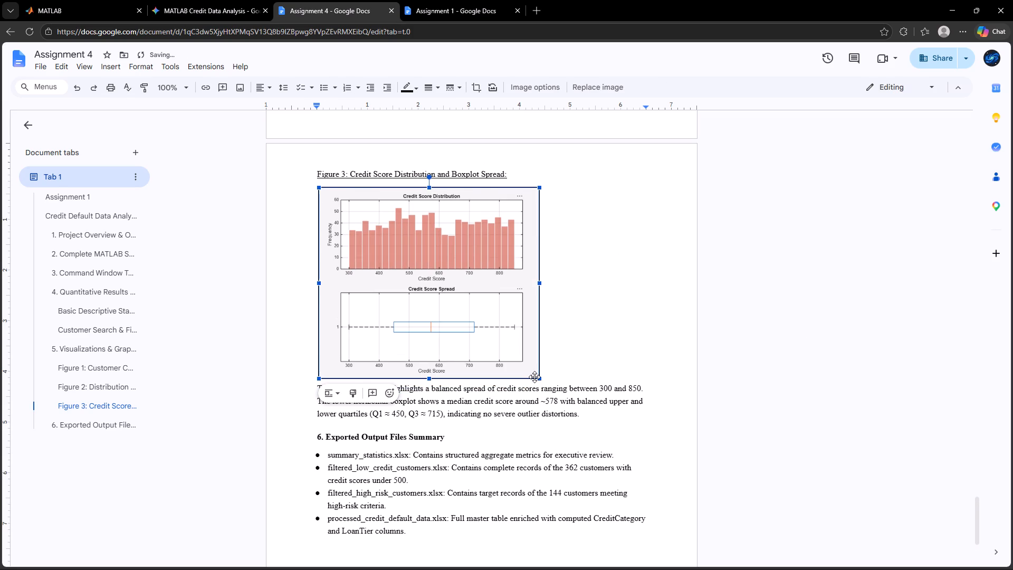
pyautogui.scroll(-2, 855, 365)
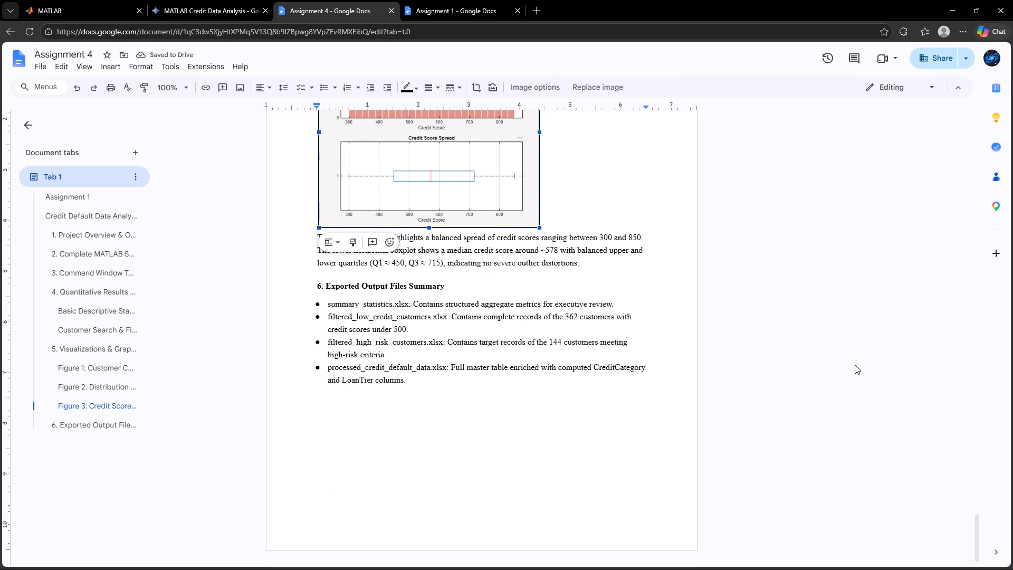
pyautogui.click(855, 365)
# Leave Assignment 1 for the Google Docs home page, open Google Drive from there, and close the Docs page.
pyautogui.click(218, 0)
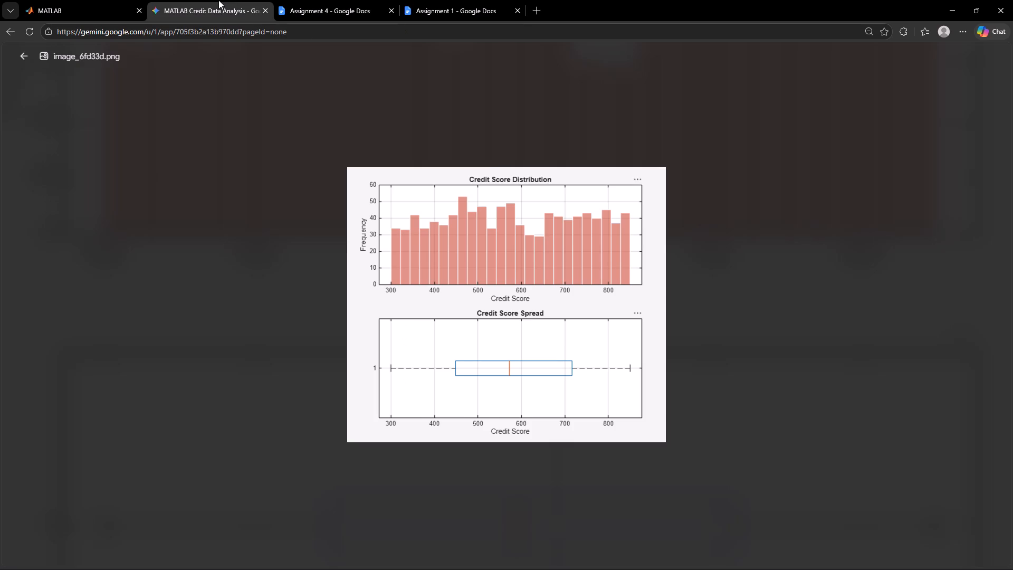
pyautogui.click(438, 0)
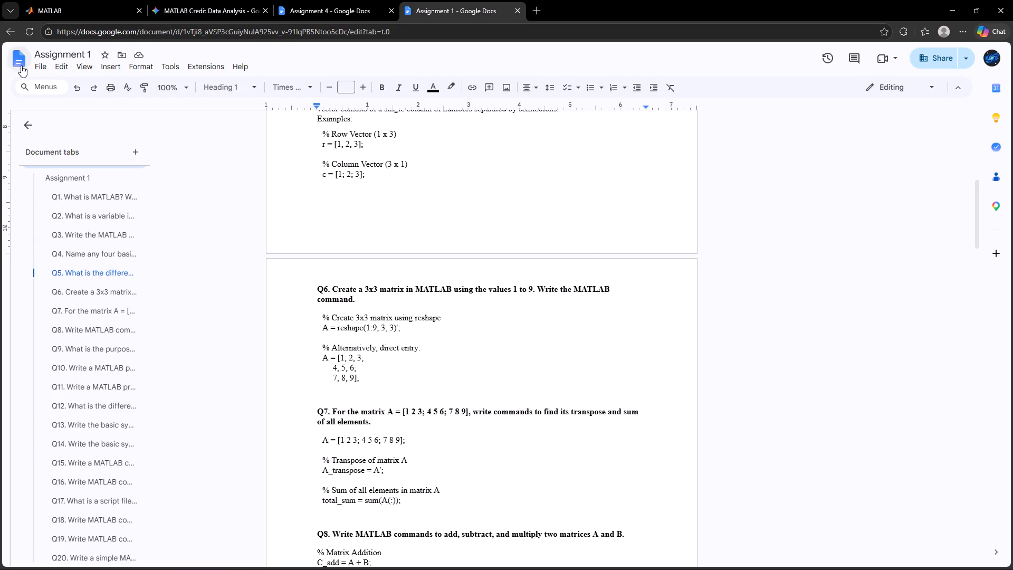
pyautogui.click(13, 66)
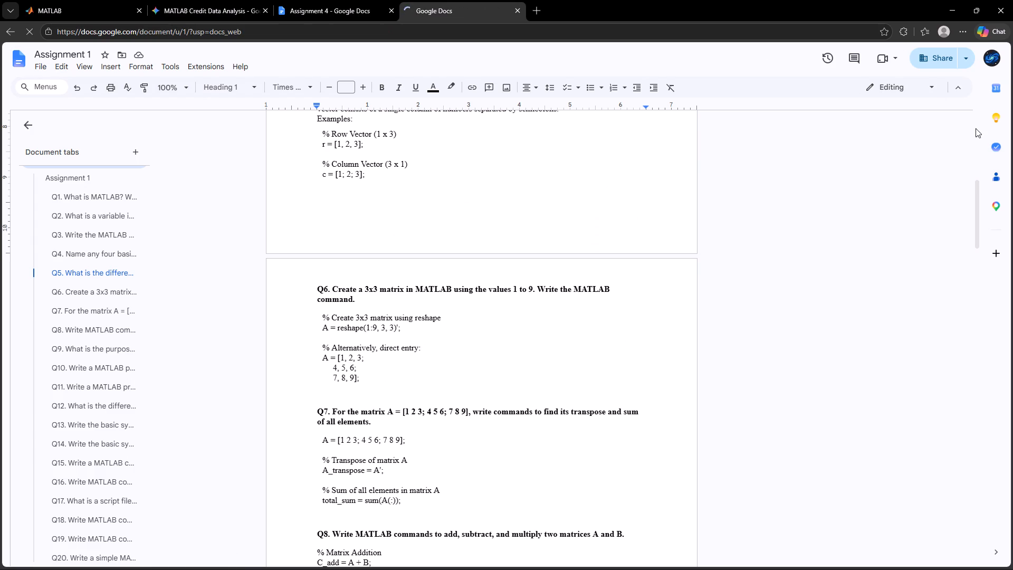
pyautogui.click(898, 62)
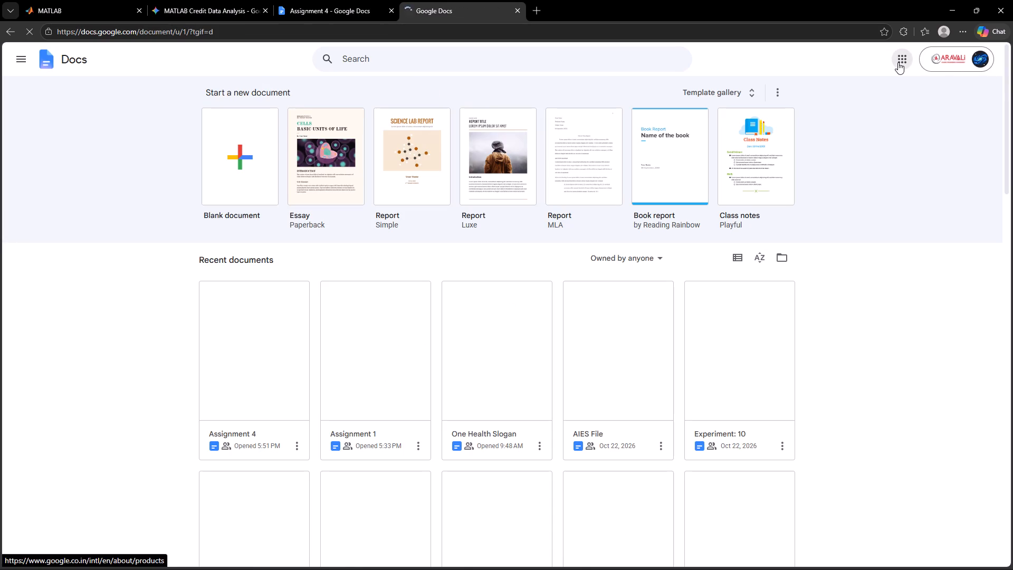
pyautogui.click(898, 62)
pyautogui.click(962, 129)
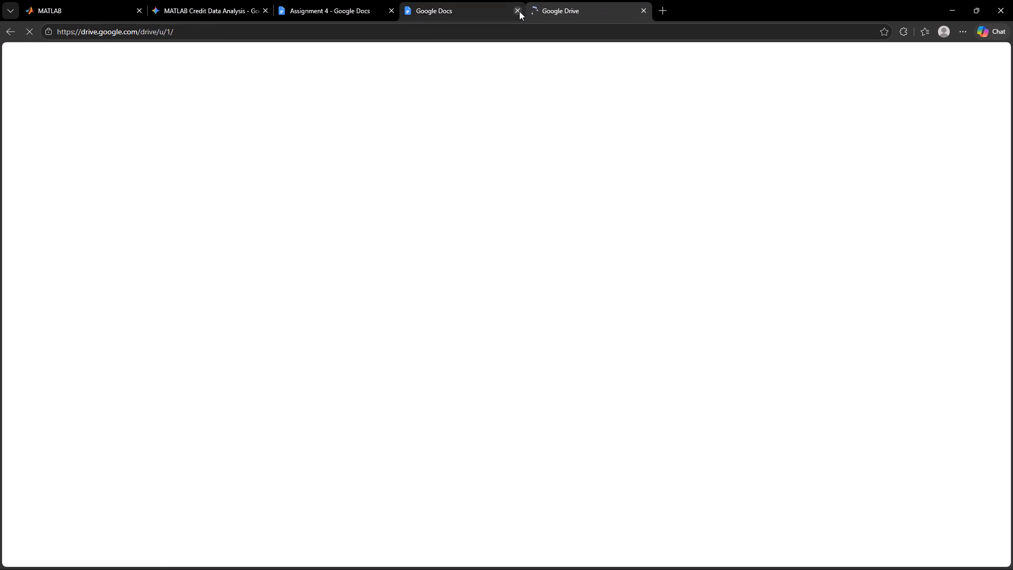
pyautogui.click(519, 11)
# Switch to MATLAB and download processed_credit_default_data.xlsx from the MATLAB Drive files.
pyautogui.click(94, 0)
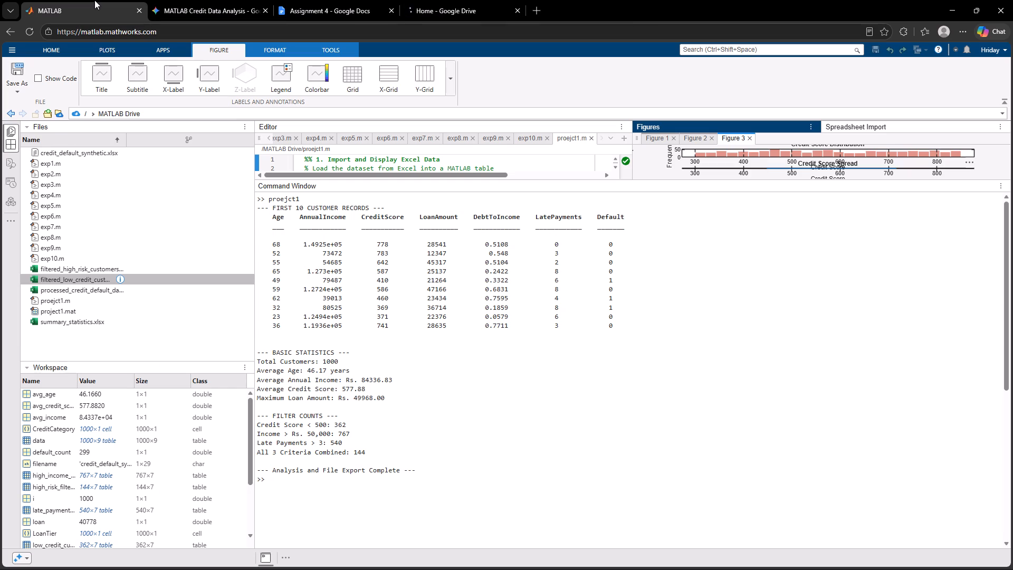
pyautogui.click(73, 286)
pyautogui.rightClick(73, 286)
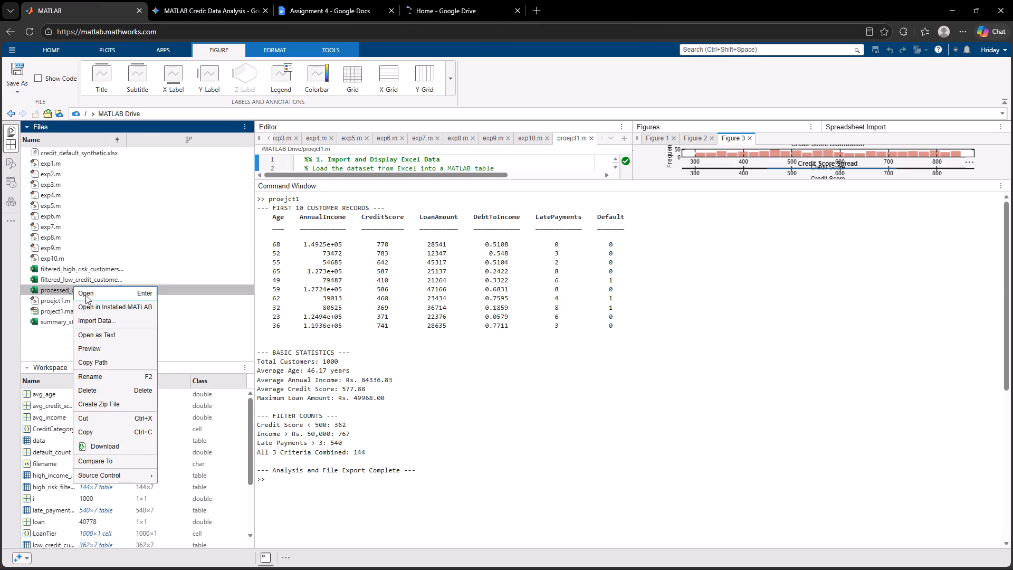
pyautogui.click(98, 441)
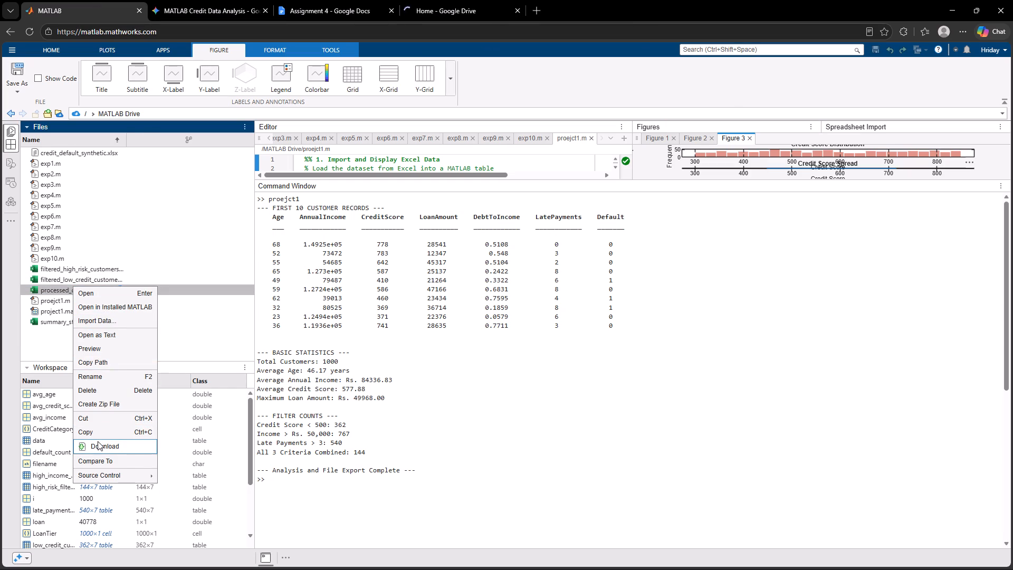
# In Google Drive, create a new folder named "MATLAB Assignment 4 files".
pyautogui.click(442, 0)
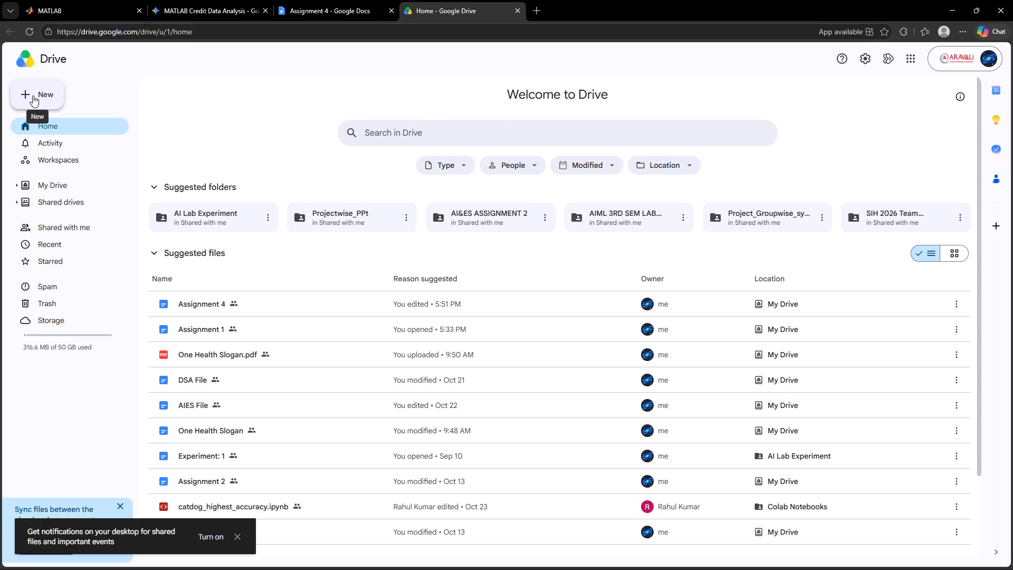
pyautogui.click(34, 96)
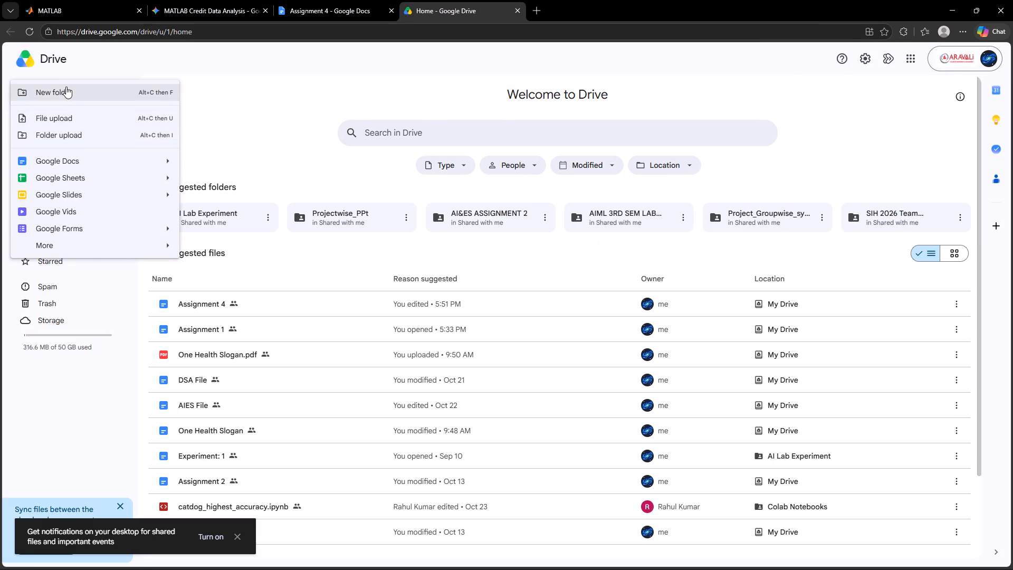
pyautogui.click(66, 87)
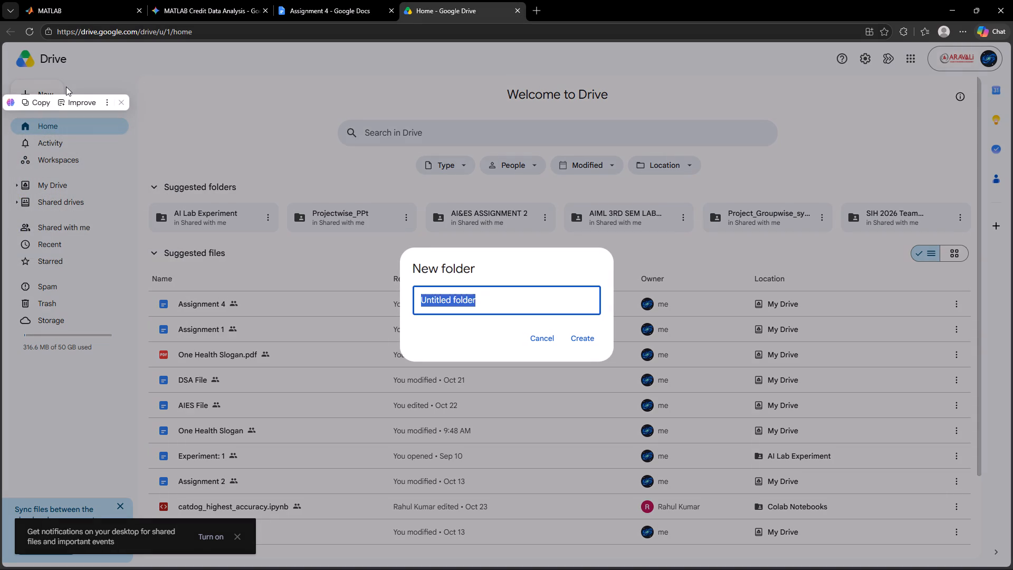
pyautogui.press('BackSpace')
pyautogui.hotkey('shift', 'a')
pyautogui.hotkey('shift', 'BackSpace')
pyautogui.write('MATLAB P')
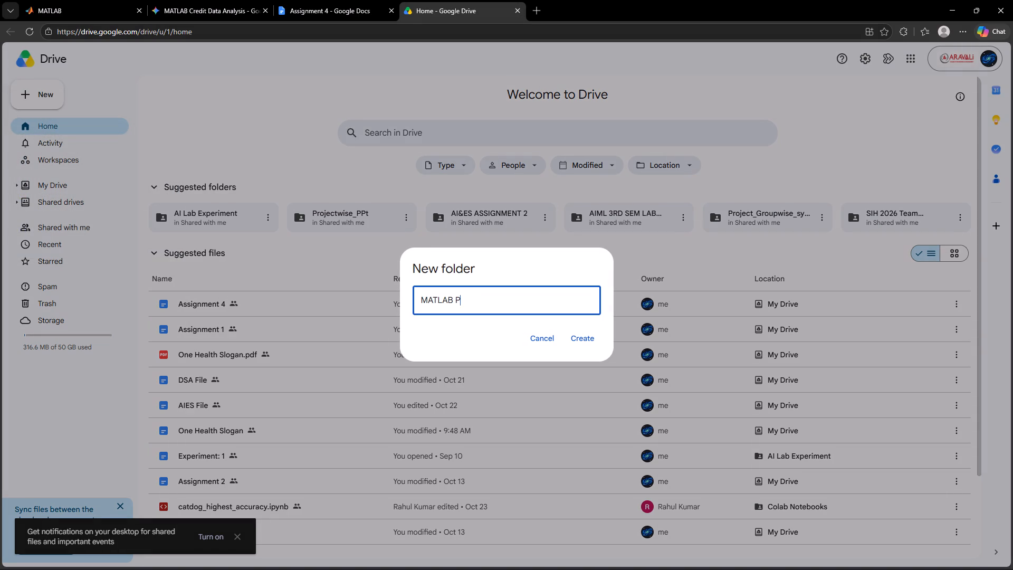
pyautogui.press('BackSpace')
pyautogui.write('PRoject')
pyautogui.press('BackSpace')
pyautogui.press('BackSpace')
pyautogui.press('BackSpace')
pyautogui.press('BackSpace')
pyautogui.press('BackSpace')
pyautogui.press('BackSpace')
pyautogui.press('BackSpace')
pyautogui.write('Assignment')
pyautogui.press('space')
pyautogui.press('space')
pyautogui.press('BackSpace')
pyautogui.write('4 files')
pyautogui.press('Return')
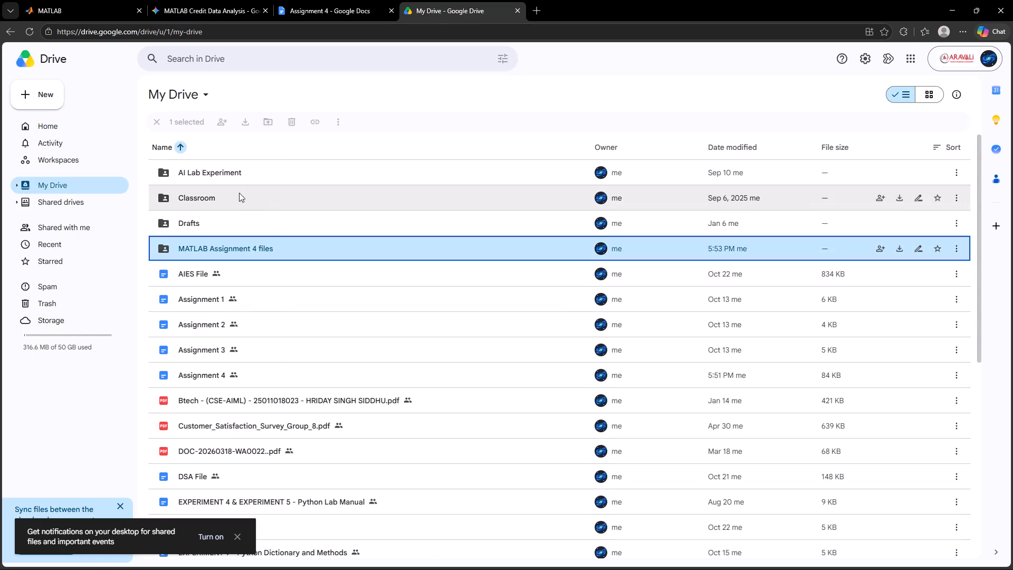
# Upload processed_credit_default_data, filtered_low_credit_customers, filtered_high_risk_customers and summary_statistics from Downloads into the MATLAB Assignment 4 files folder.
pyautogui.doubleClick(238, 255)
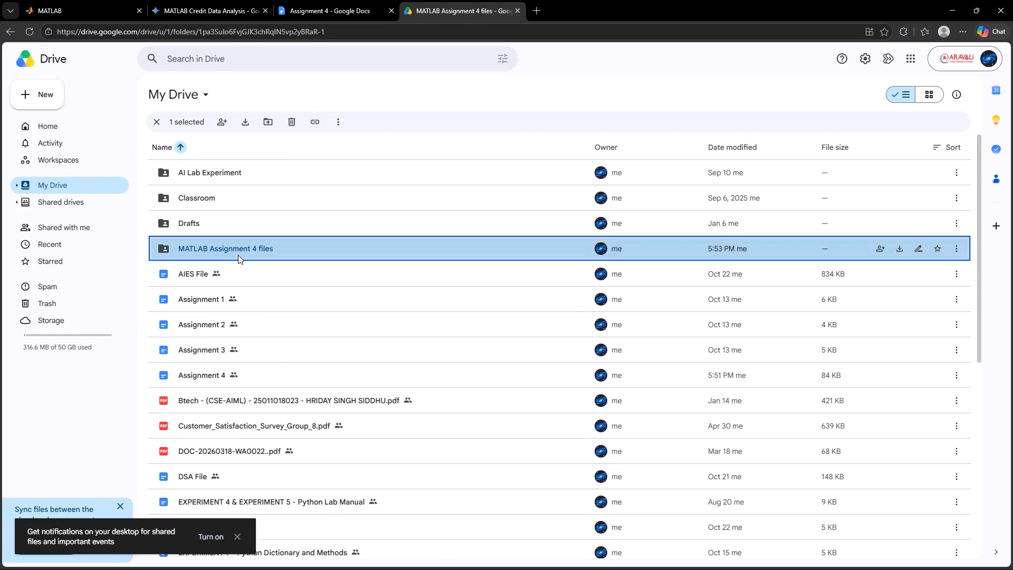
pyautogui.click(47, 91)
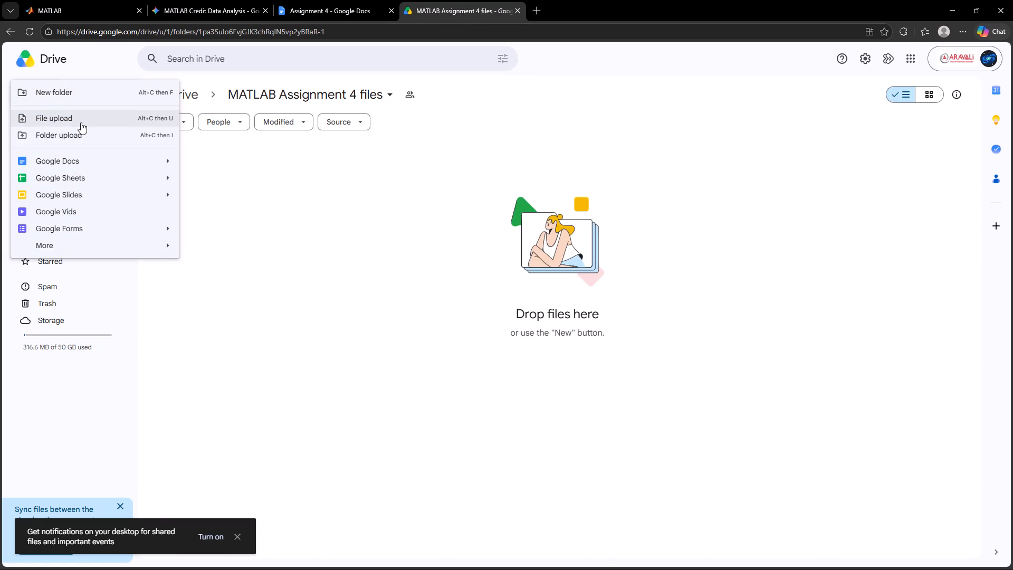
pyautogui.click(81, 122)
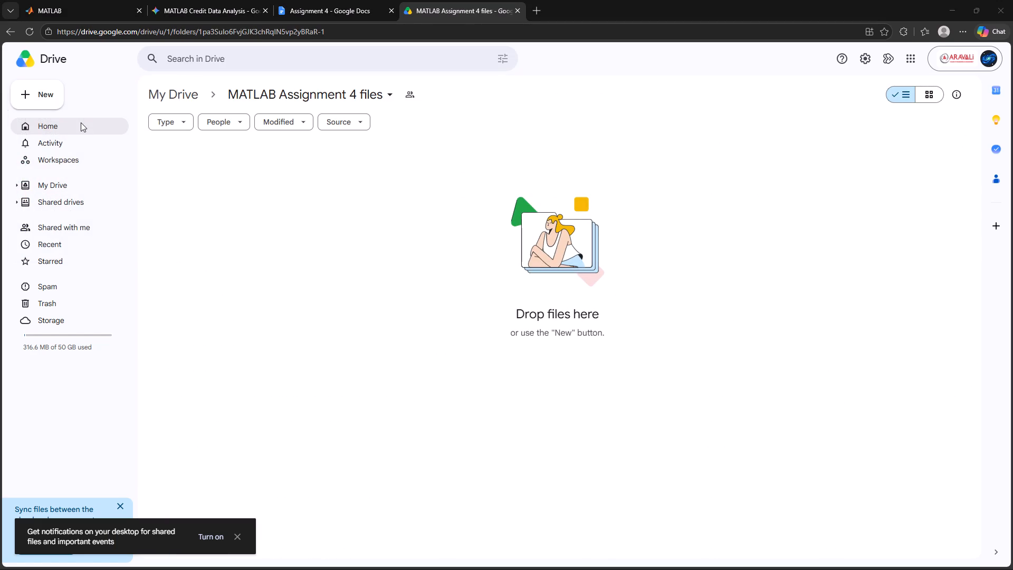
pyautogui.click(113, 333)
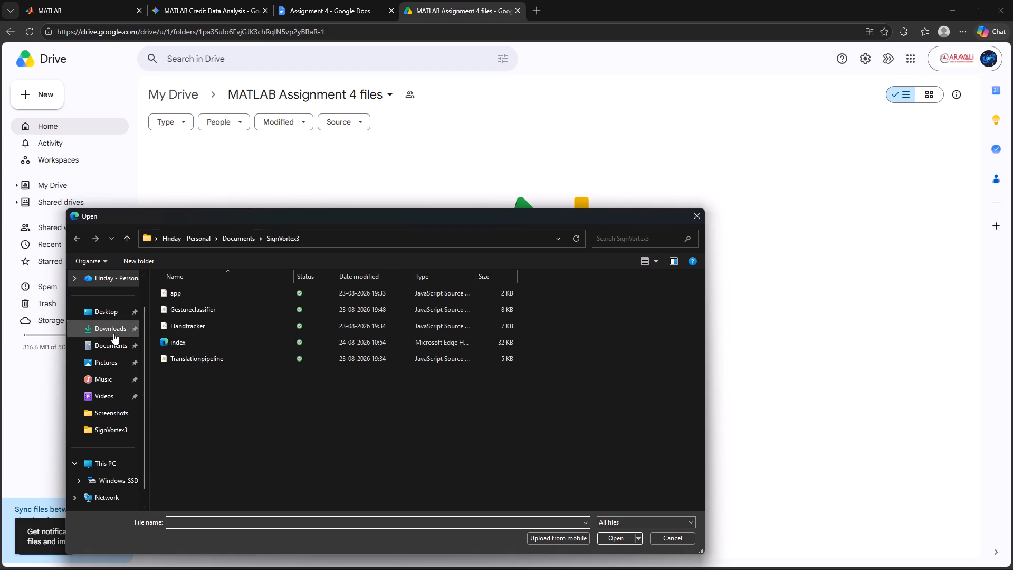
pyautogui.moveTo(476, 336); pyautogui.dragTo(400, 334)
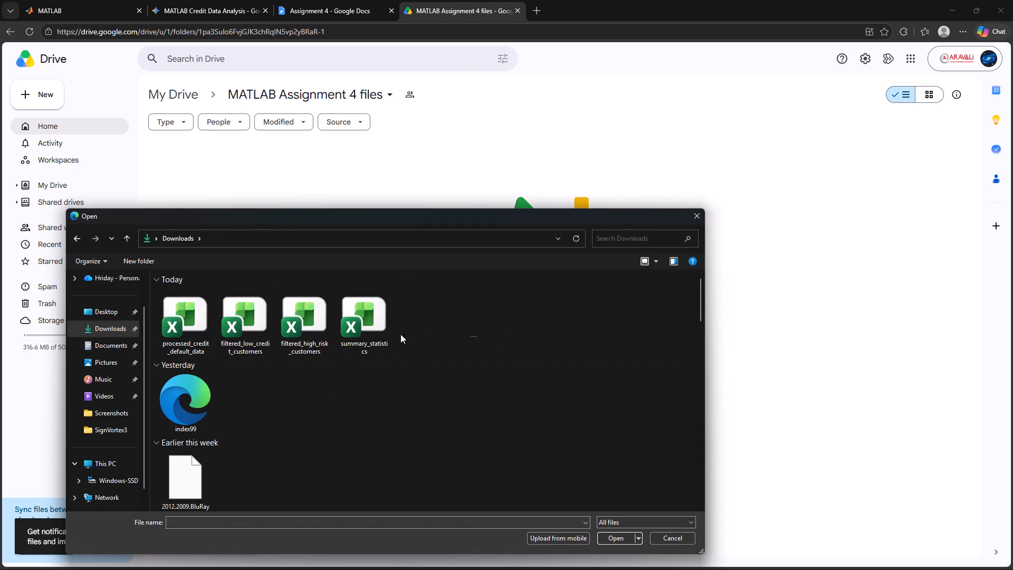
pyautogui.moveTo(400, 334); pyautogui.dragTo(187, 308)
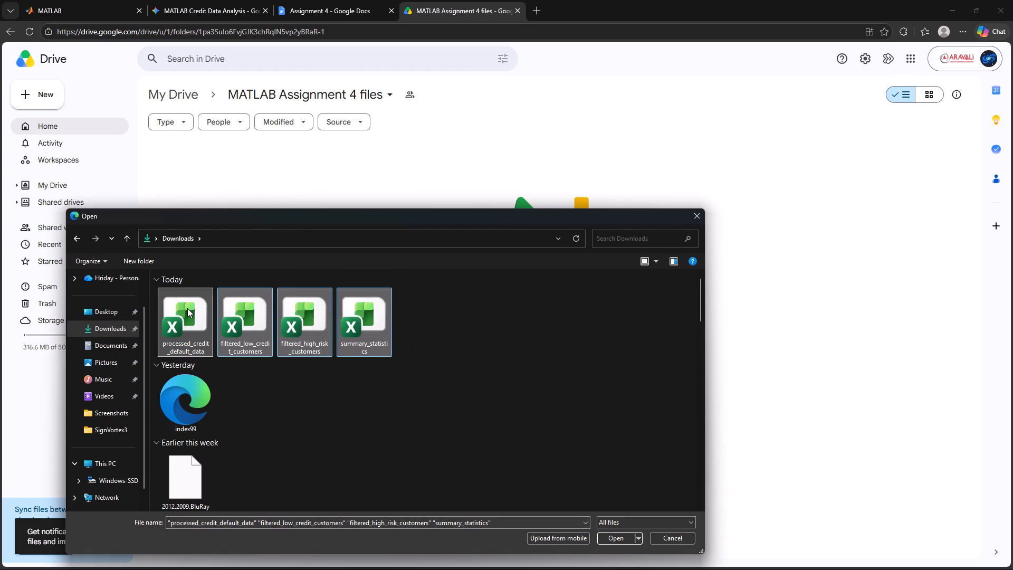
pyautogui.press('Return')
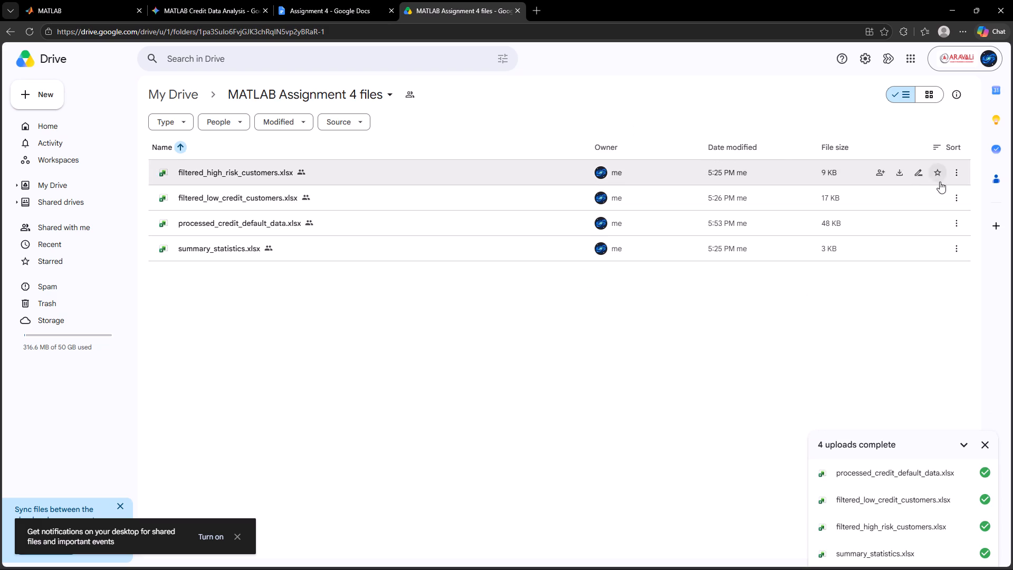
# Check the sharing settings and available general access roles of filtered_high_risk_customers.xlsx.
pyautogui.click(957, 172)
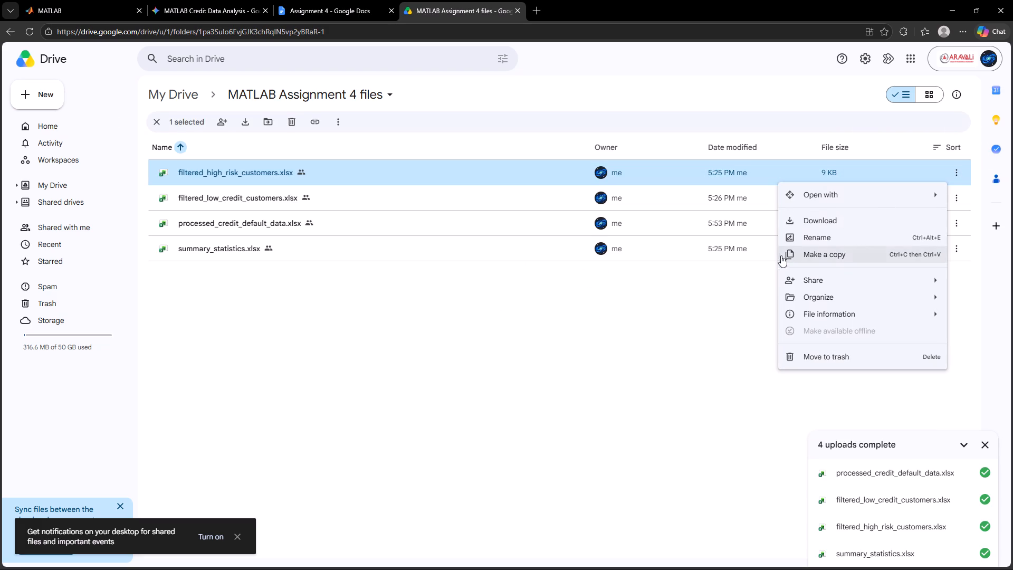
pyautogui.click(701, 359)
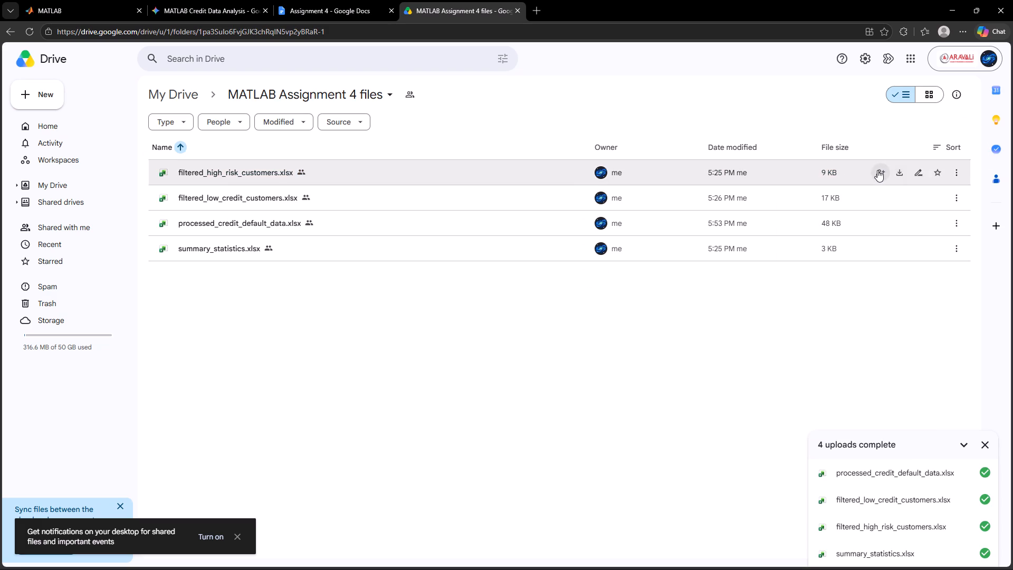
pyautogui.click(877, 170)
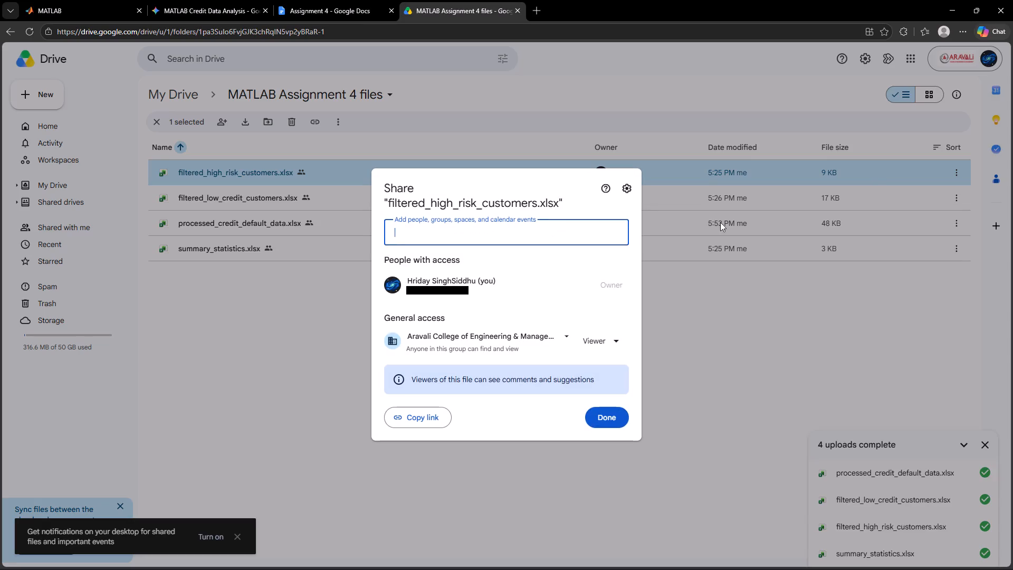
pyautogui.click(615, 345)
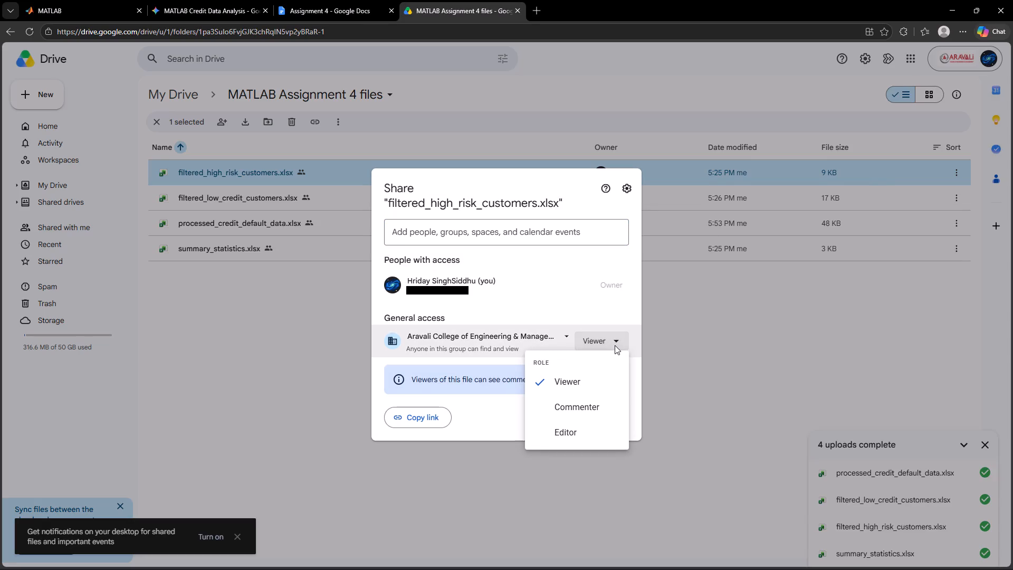
pyautogui.click(661, 336)
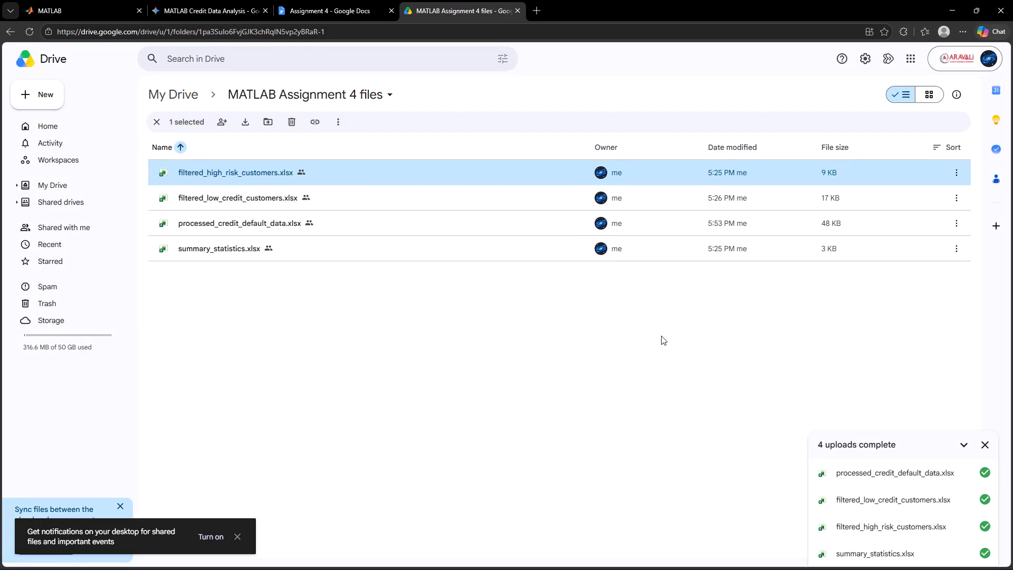
# Copy the share link of filtered_high_risk_customers.xlsx.
pyautogui.click(959, 170)
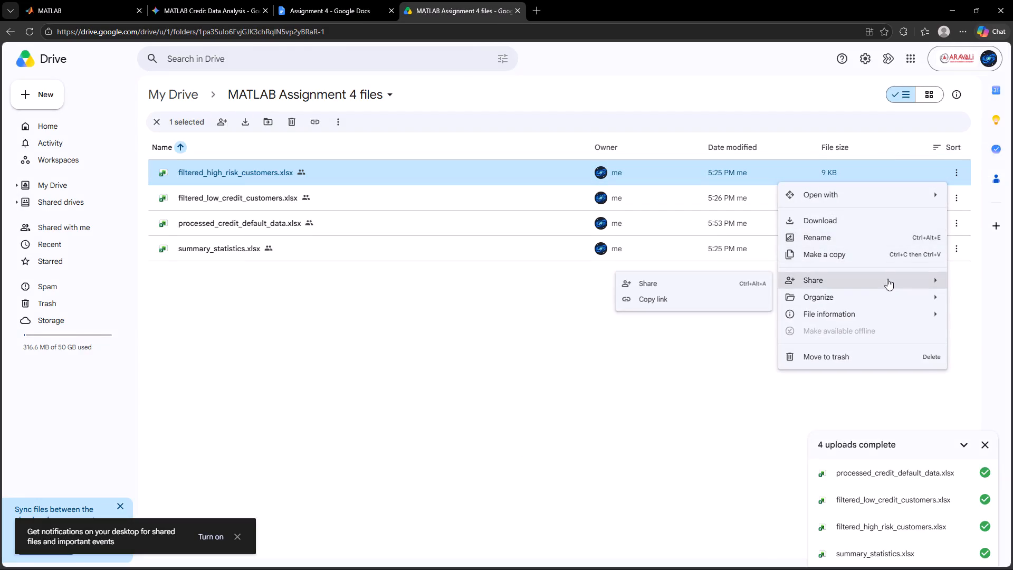
pyautogui.click(696, 300)
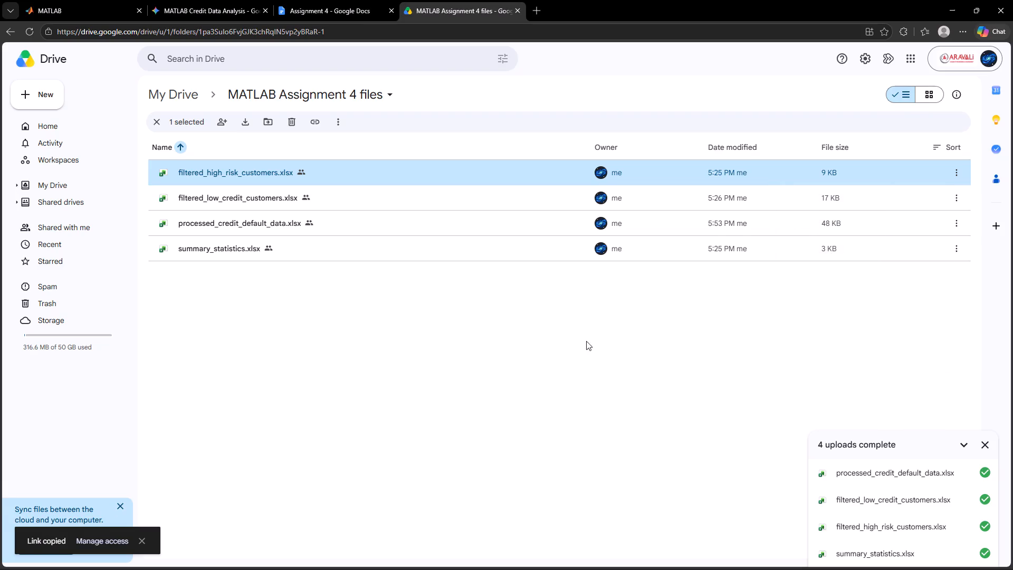
# Recheck the general access role options for filtered_high_risk_customers.xlsx.
pyautogui.click(118, 538)
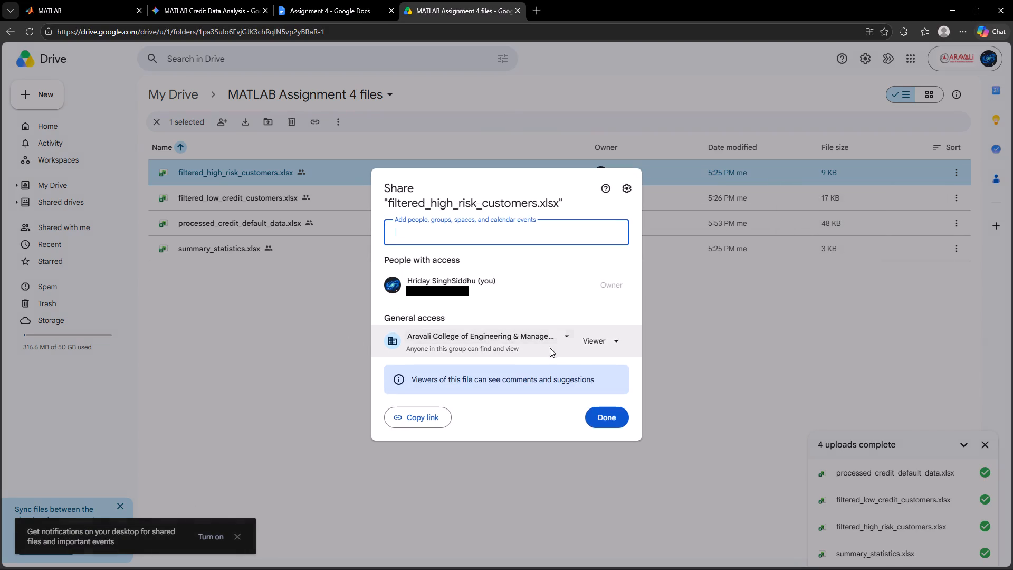
pyautogui.click(593, 346)
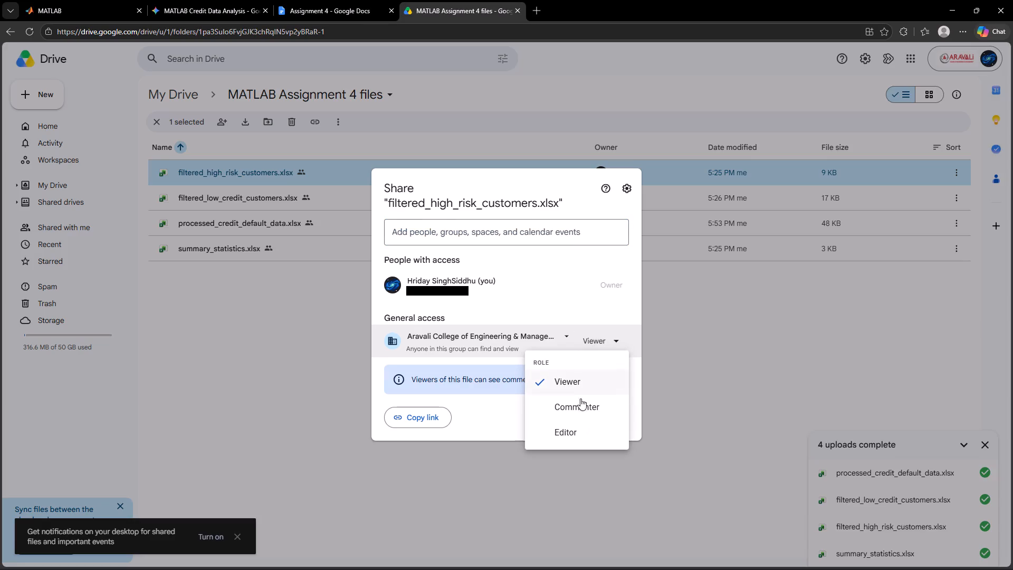
pyautogui.click(702, 327)
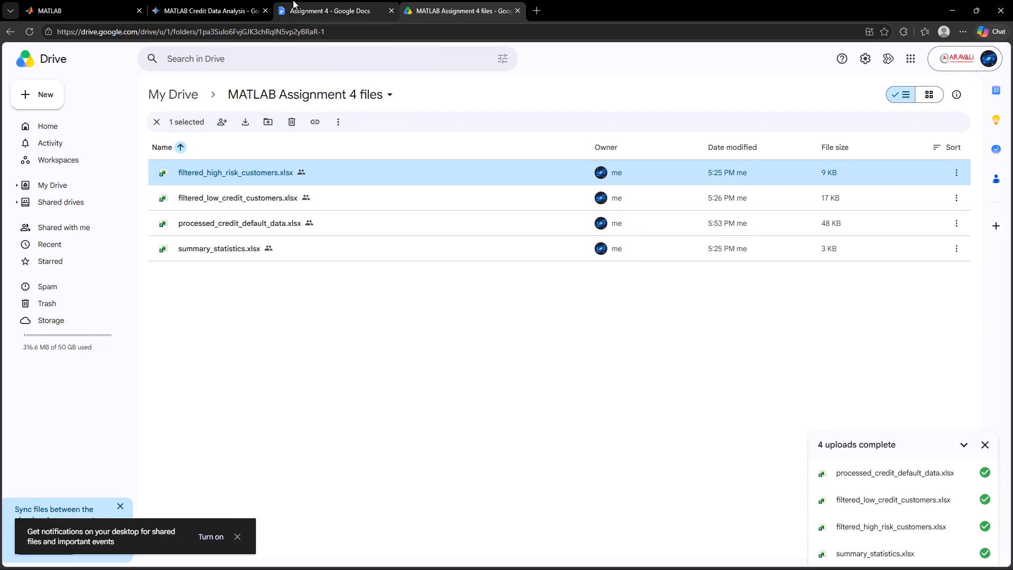
# In the Assignment 4 document, open link insertion for the file name summary_statistics.xlsx under Exported Output Files Summary.
pyautogui.click(311, 0)
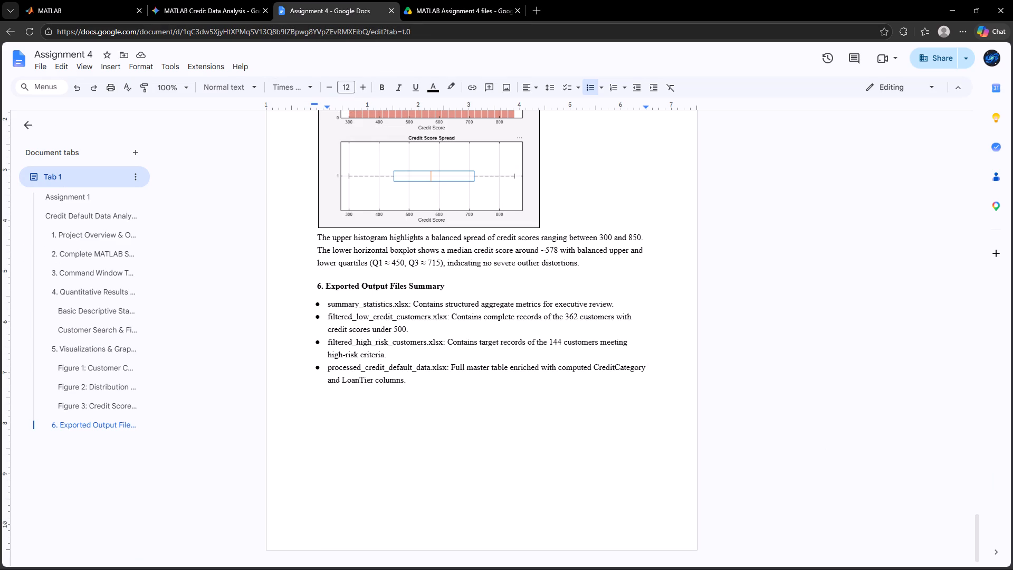
pyautogui.moveTo(328, 305); pyautogui.dragTo(406, 308)
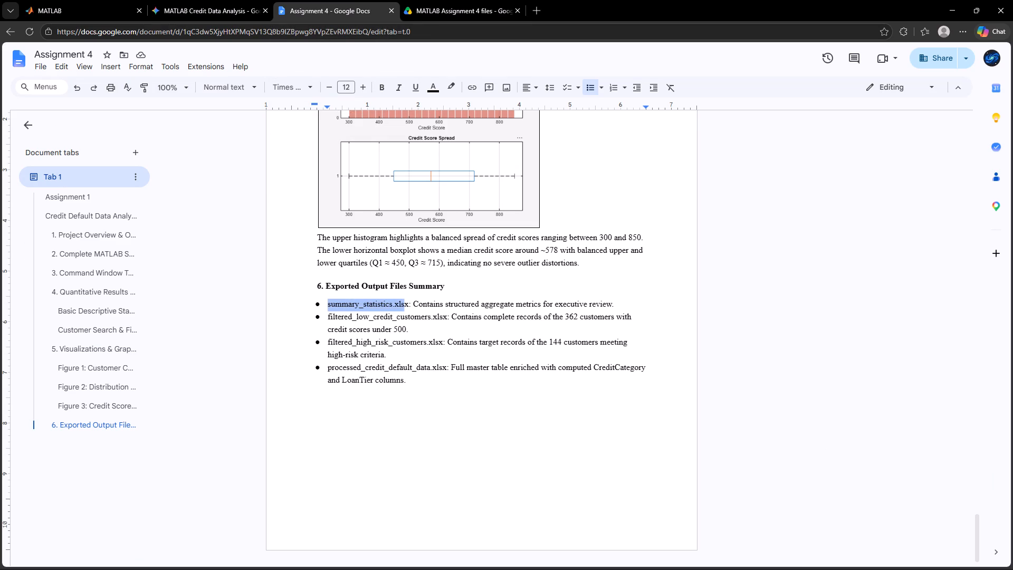
pyautogui.moveTo(406, 308); pyautogui.dragTo(408, 309)
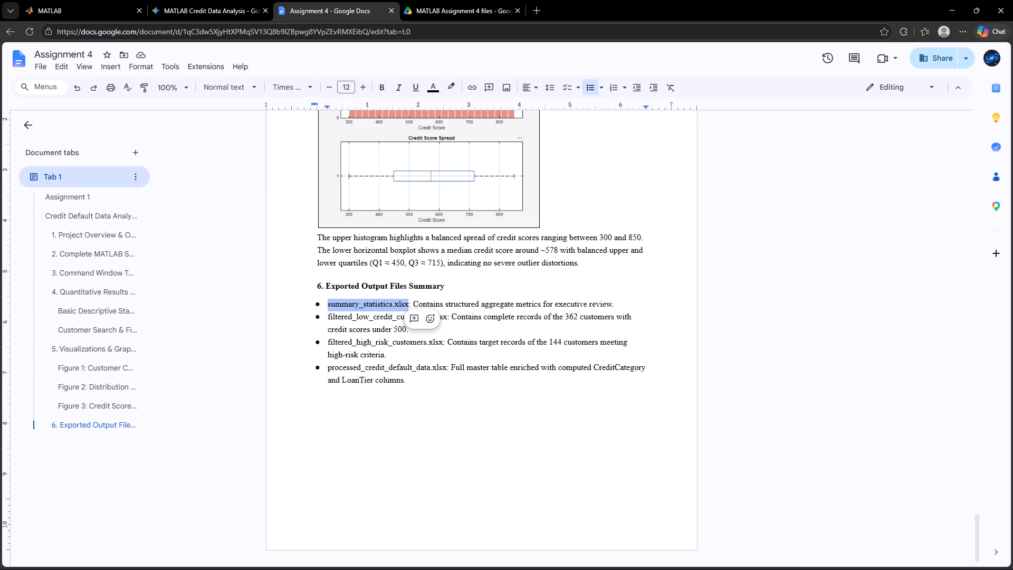
pyautogui.rightClick(383, 304)
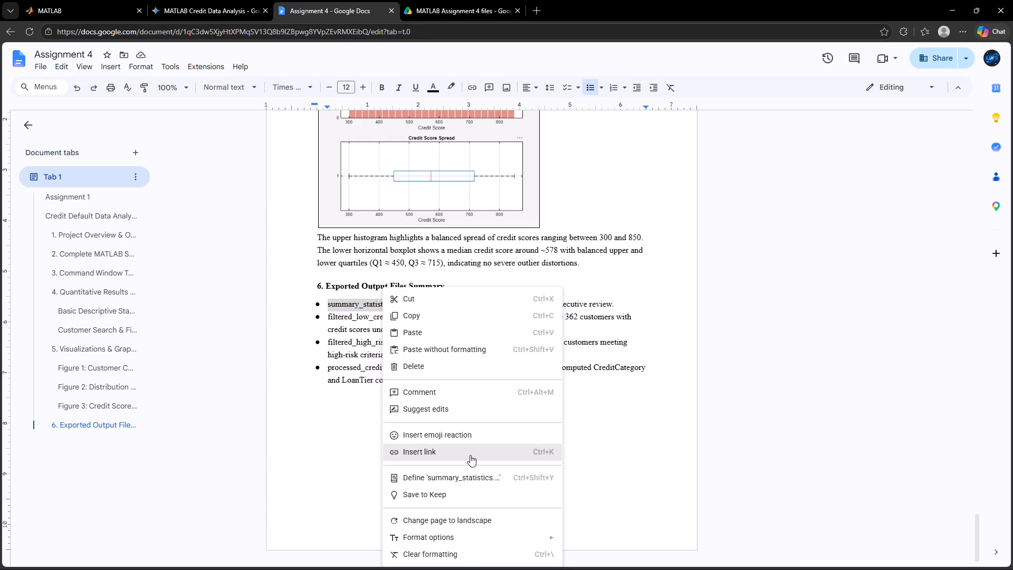
pyautogui.click(423, 444)
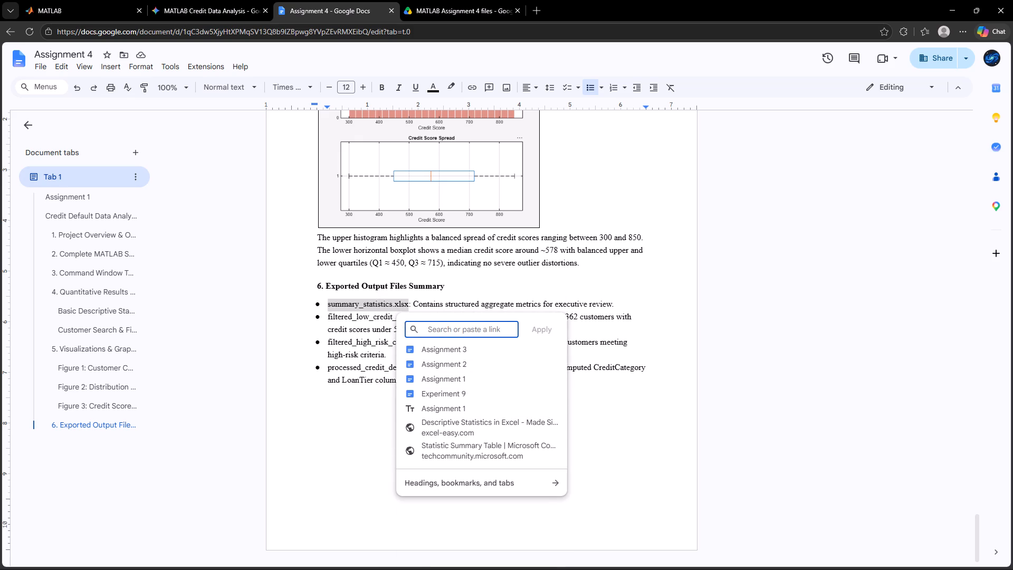
# Switch to the MATLAB Assignment 4 files folder in Drive and copy the share link of summary_statistics.xlsx.
pyautogui.click(449, 0)
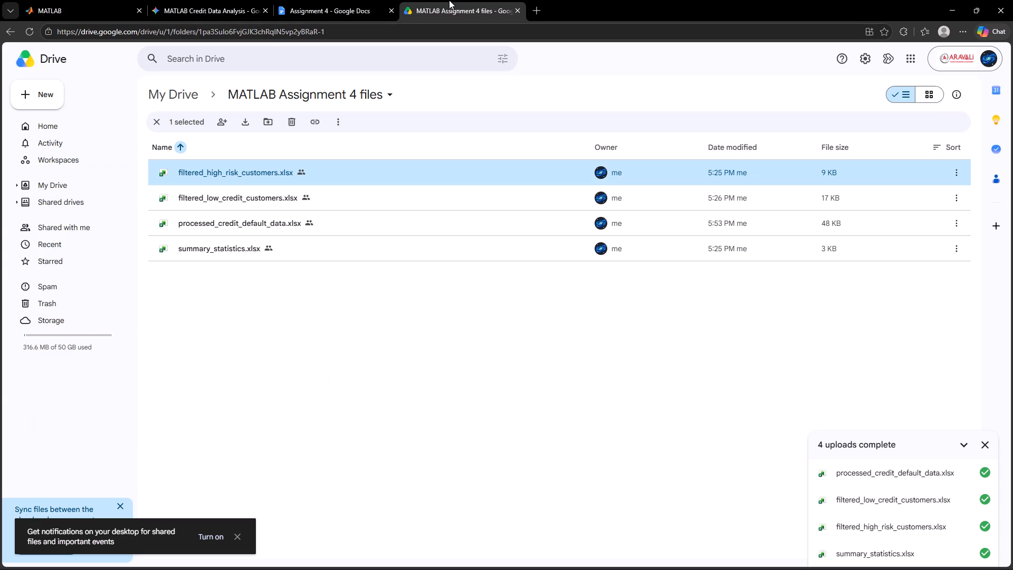
pyautogui.click(335, 0)
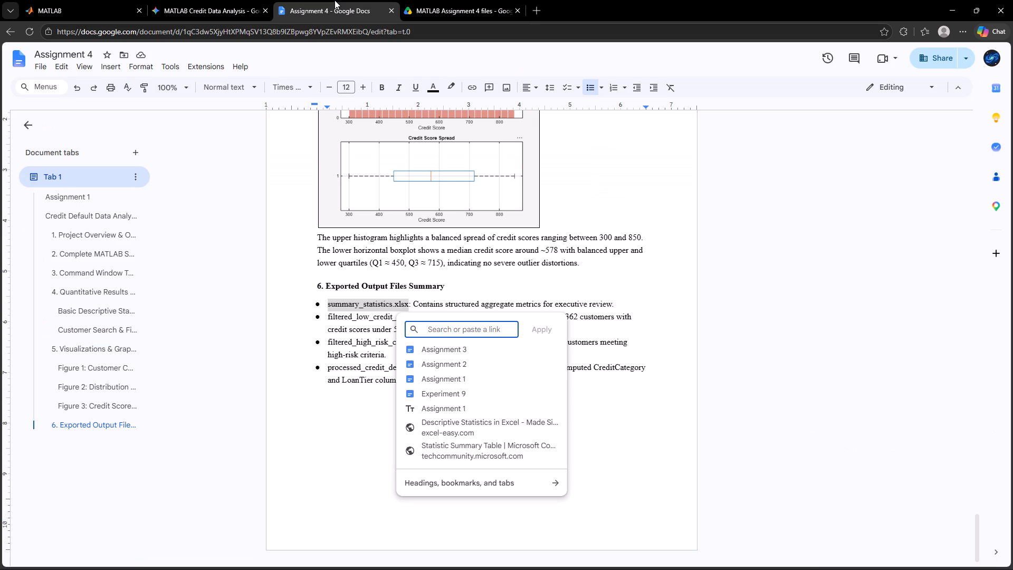
pyautogui.click(428, 3)
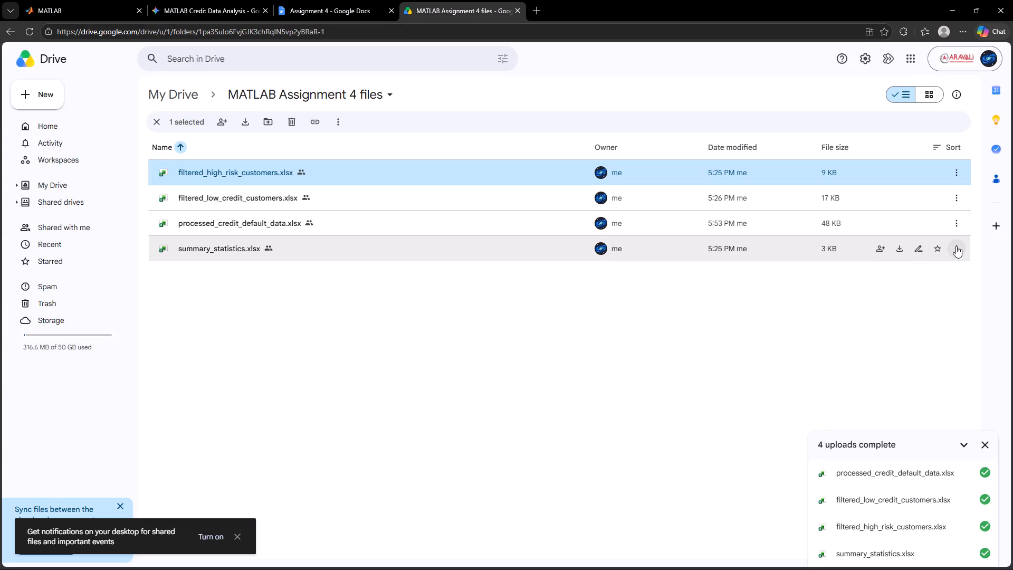
pyautogui.rightClick(957, 246)
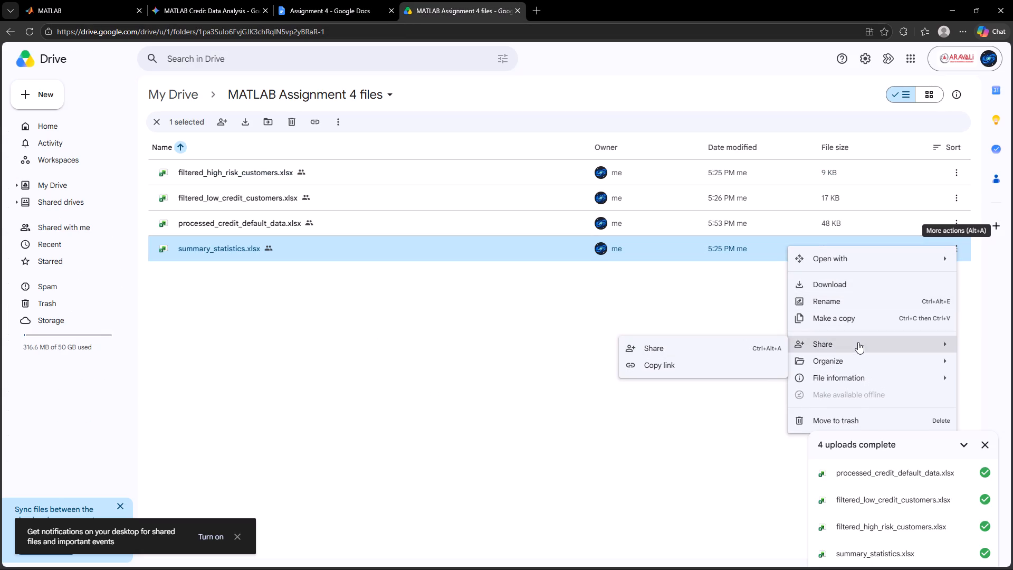
pyautogui.click(652, 363)
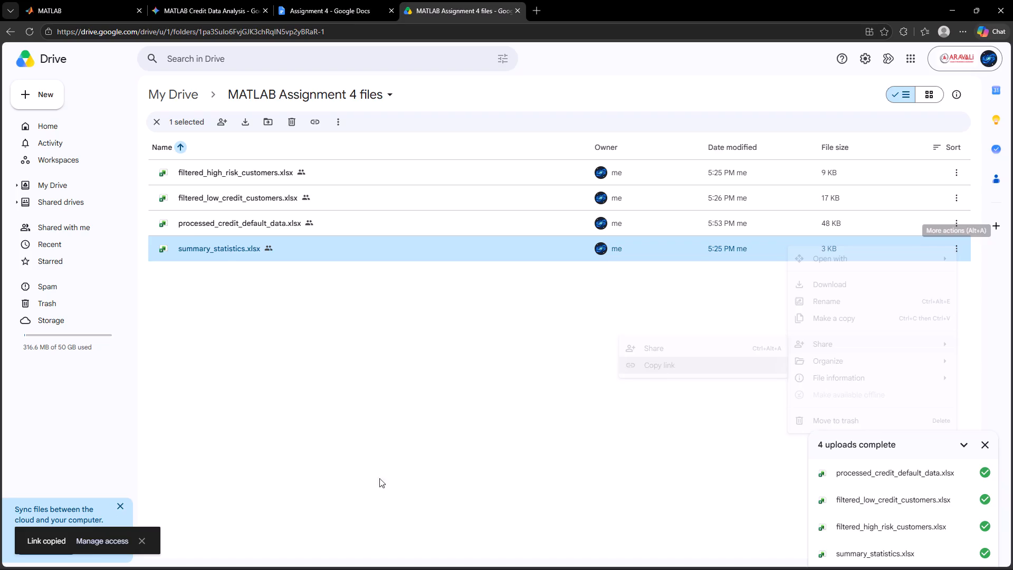
# Set the general access of summary_statistics.xlsx to Anyone with the link.
pyautogui.click(100, 539)
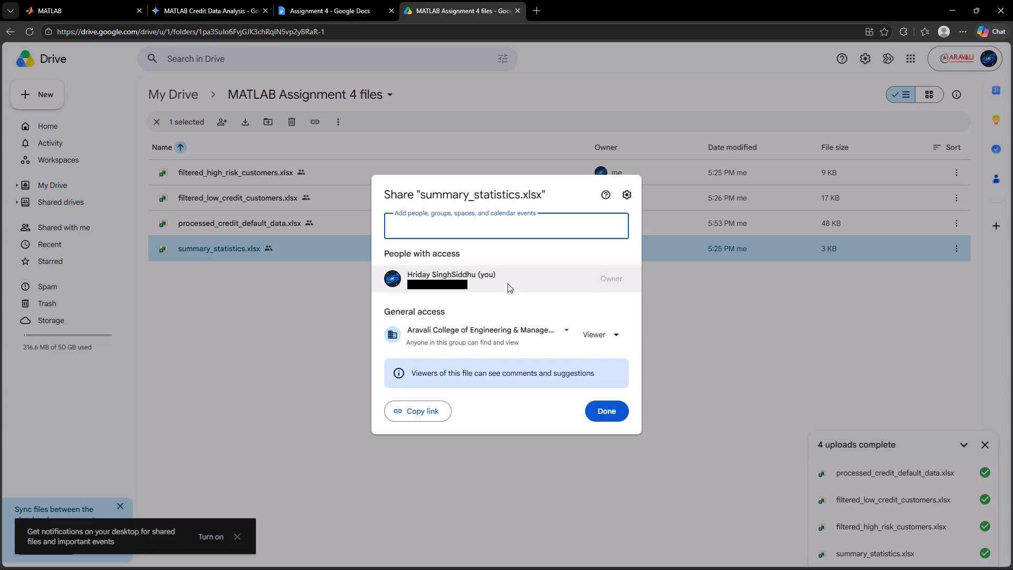
pyautogui.click(557, 332)
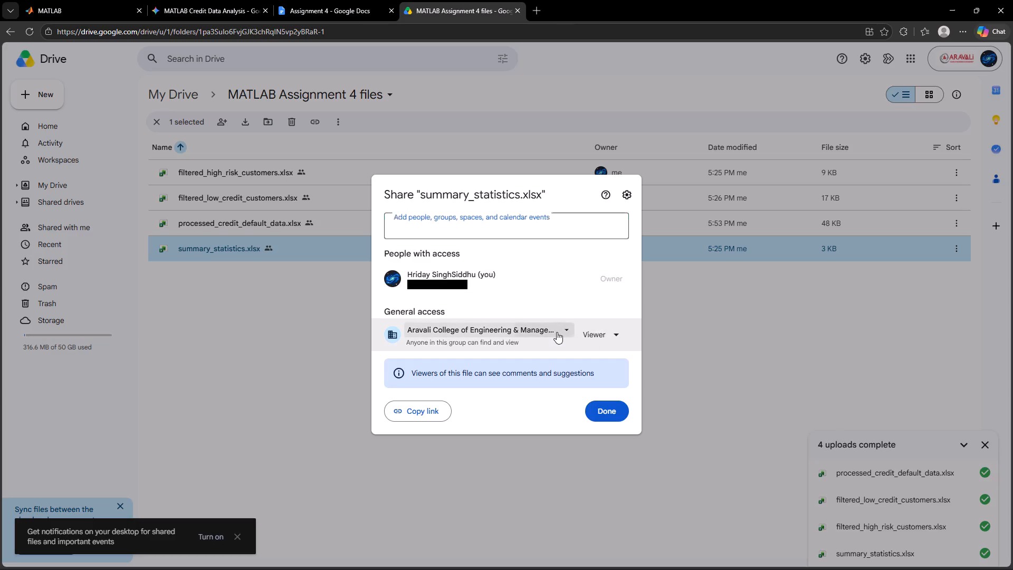
pyautogui.click(517, 412)
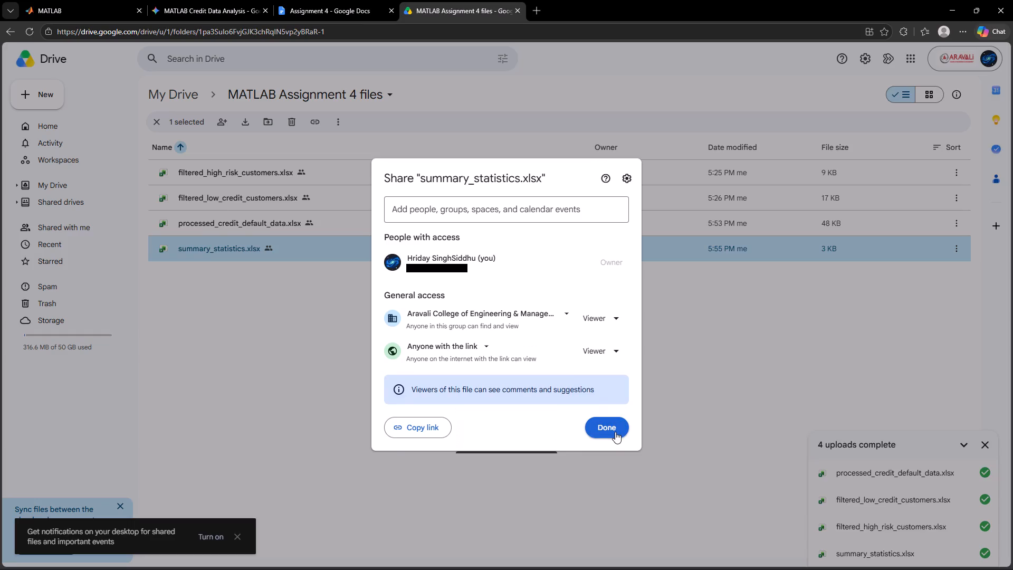
pyautogui.click(615, 432)
# Back in the Assignment 4 document, apply the copied Drive link to the summary_statistics.xlsx file name.
pyautogui.click(331, 4)
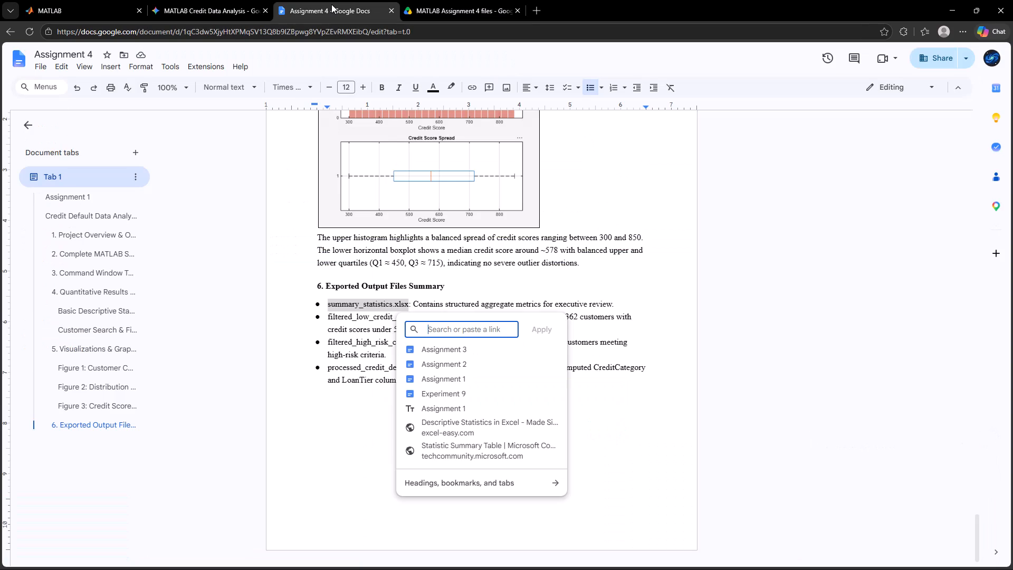
pyautogui.hotkey('ctrl', 'v')
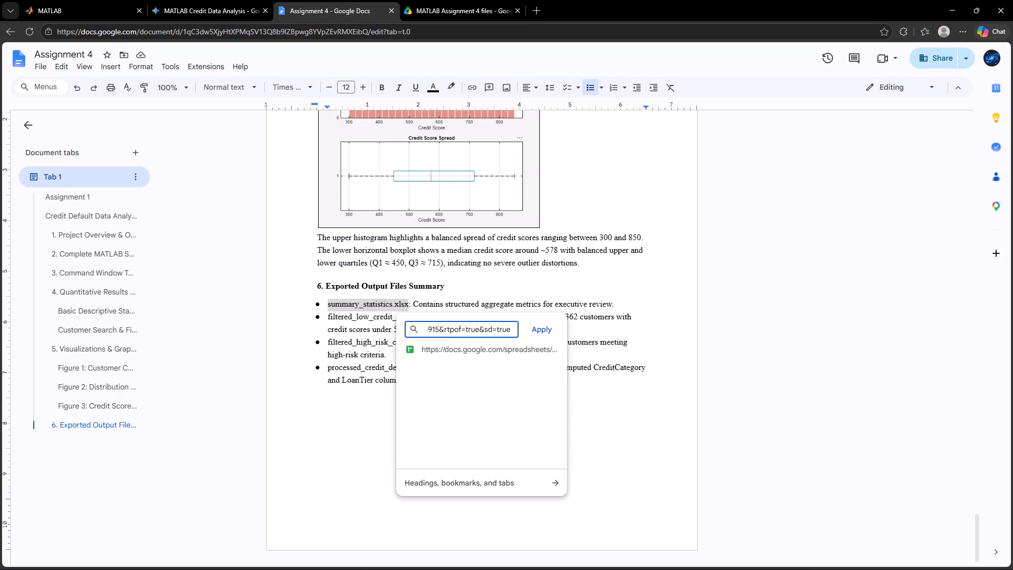
pyautogui.click(539, 327)
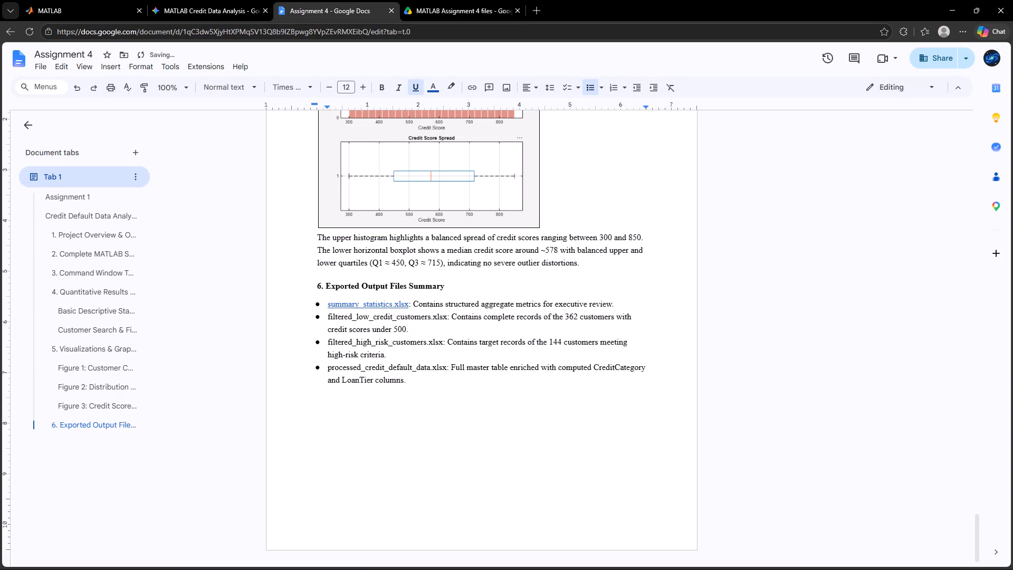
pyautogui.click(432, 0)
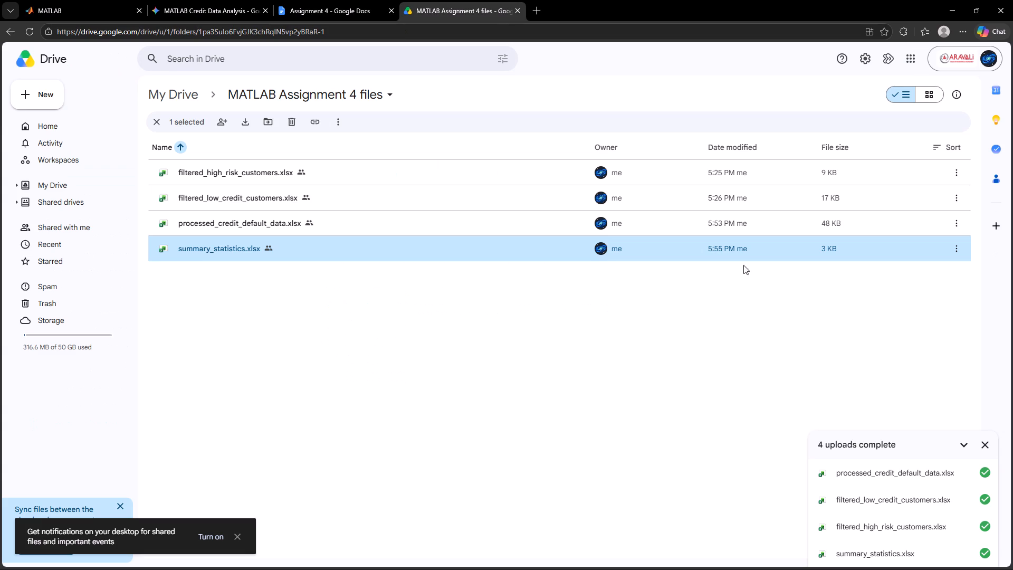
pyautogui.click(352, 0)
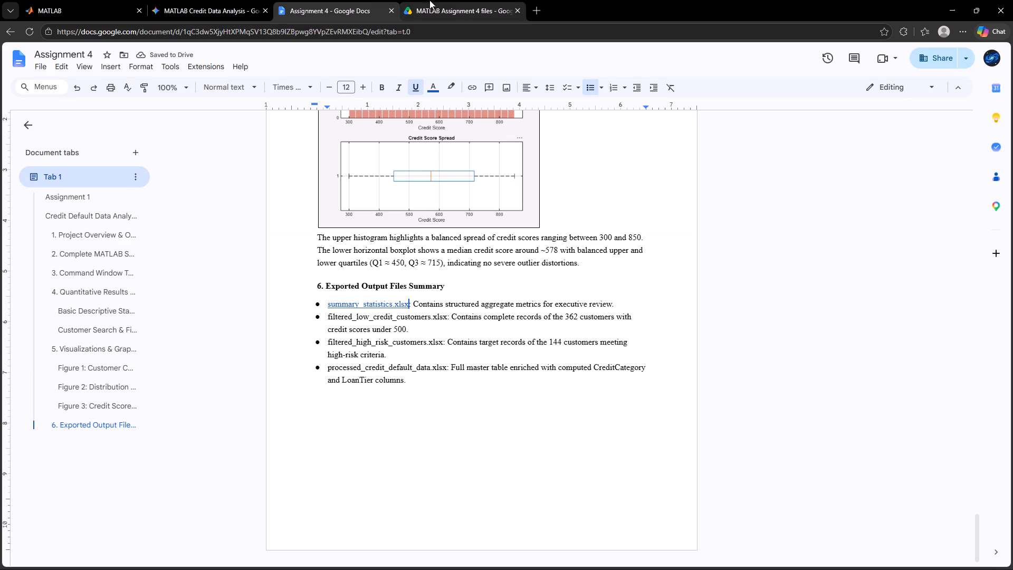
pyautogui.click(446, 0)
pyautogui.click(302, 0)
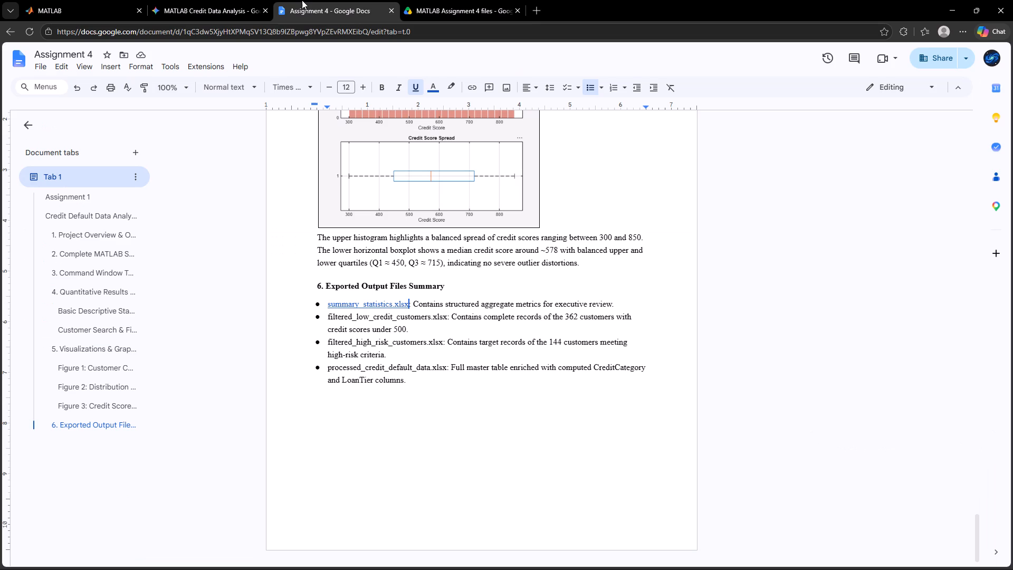
# In the Drive folder, set filtered_low_credit_customers.xlsx general access to Anyone with the link and copy its share link.
pyautogui.click(474, 0)
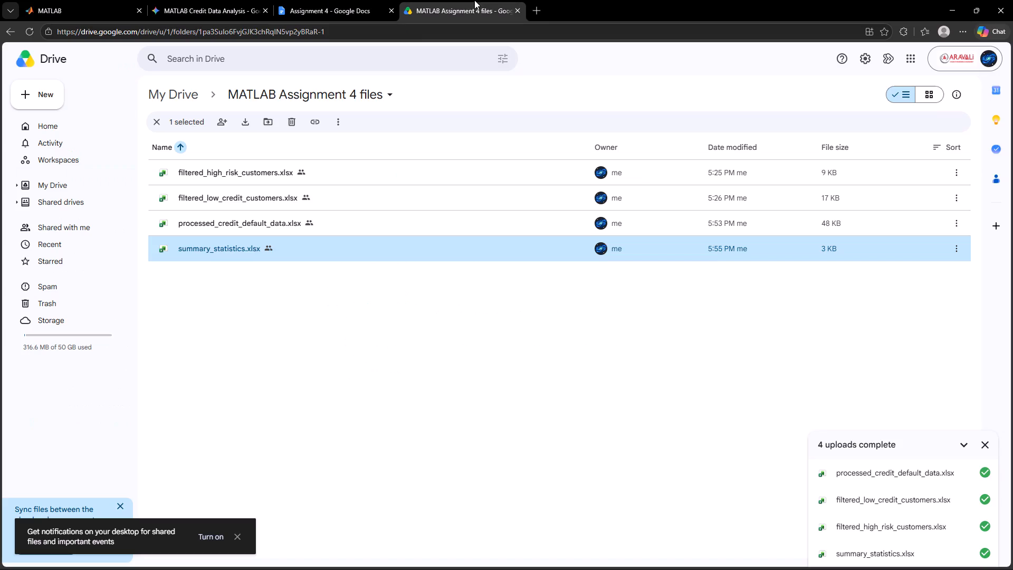
pyautogui.rightClick(954, 197)
pyautogui.click(724, 293)
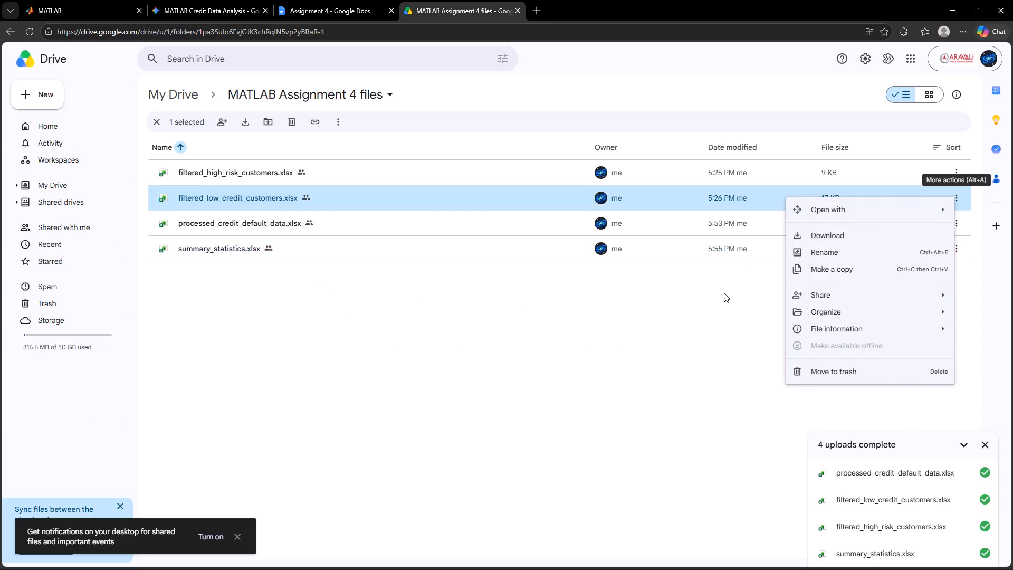
pyautogui.click(877, 195)
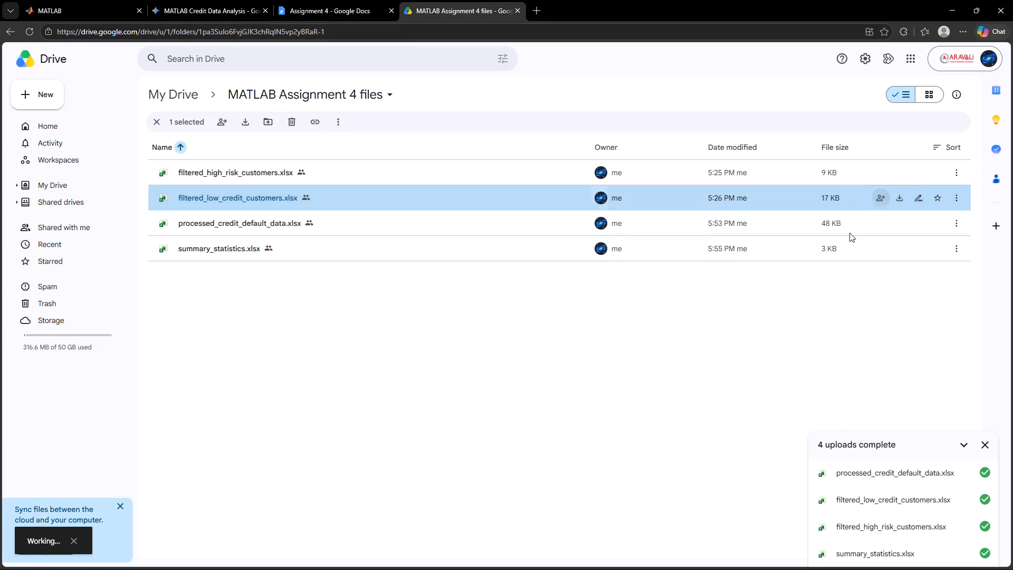
pyautogui.click(510, 339)
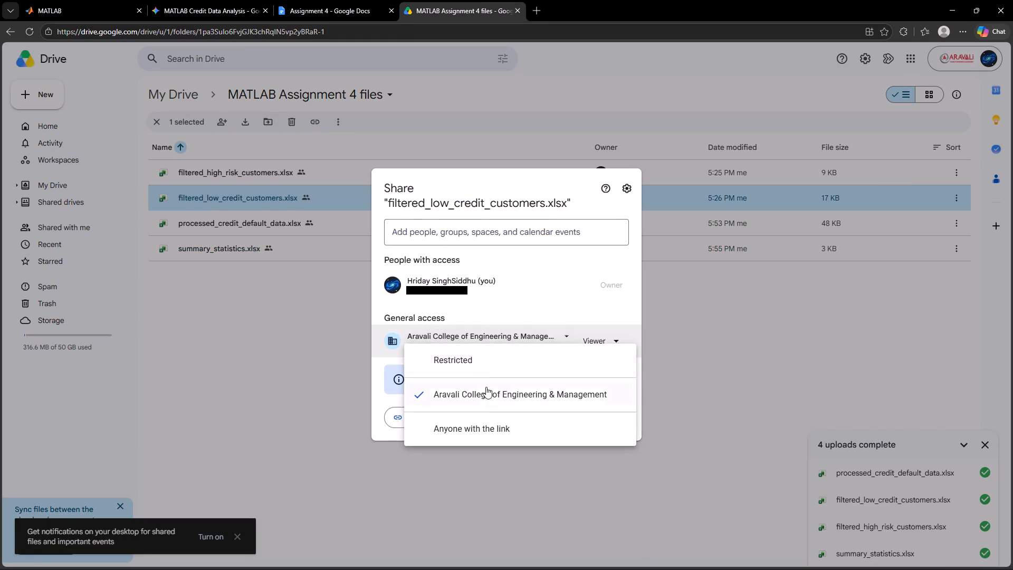
pyautogui.click(481, 421)
pyautogui.click(413, 424)
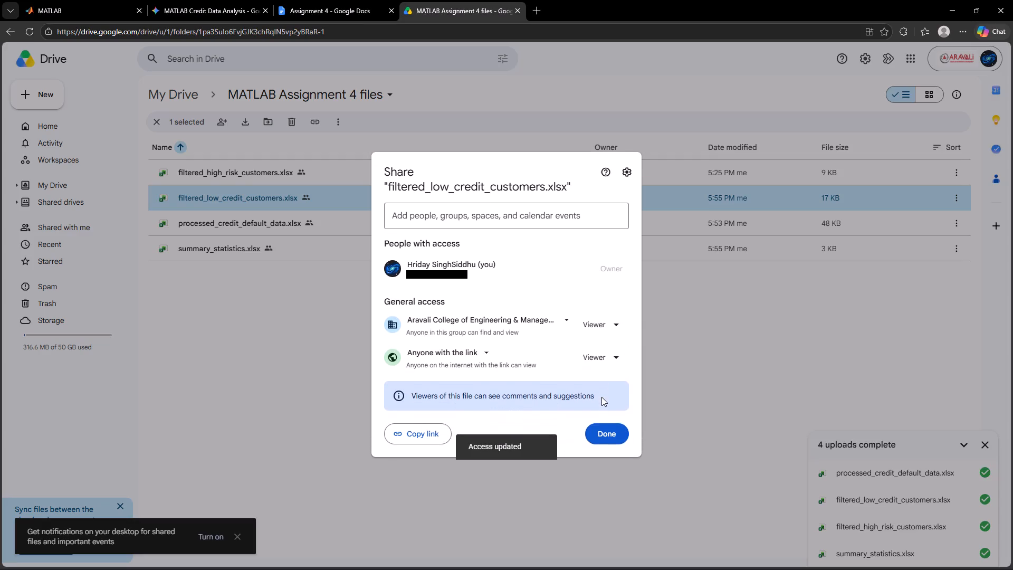
pyautogui.click(432, 431)
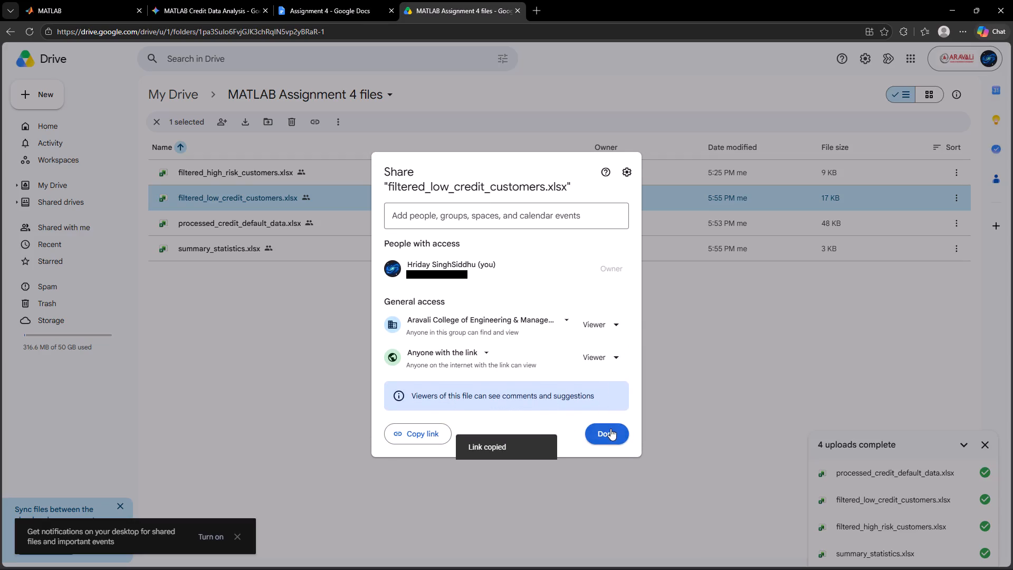
pyautogui.click(610, 429)
# In the Assignment 4 document, hyperlink the file name filtered_low_credit_customers.xlsx in section 6 to the copied Drive link.
pyautogui.click(352, 0)
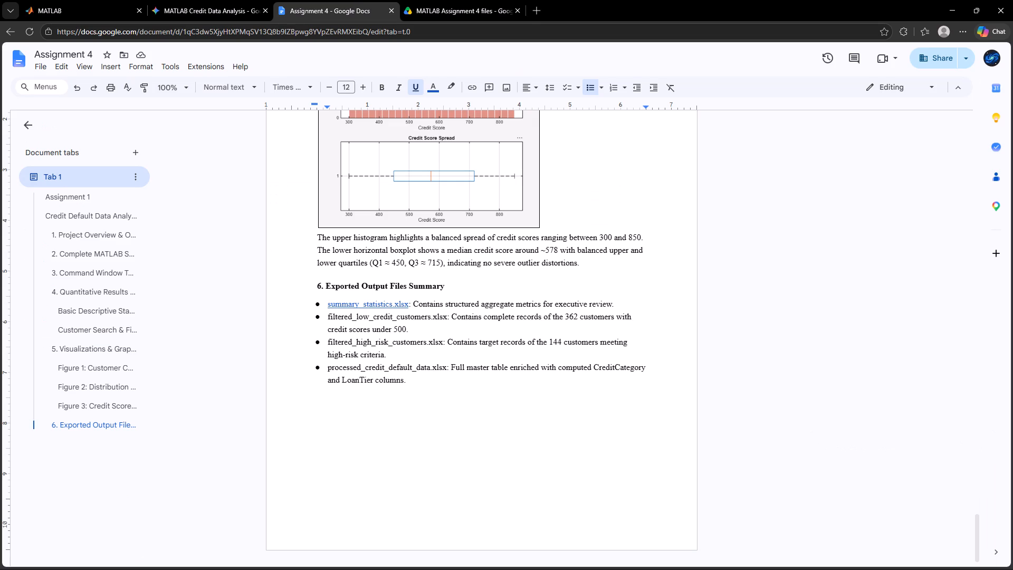
pyautogui.moveTo(328, 316); pyautogui.dragTo(439, 322)
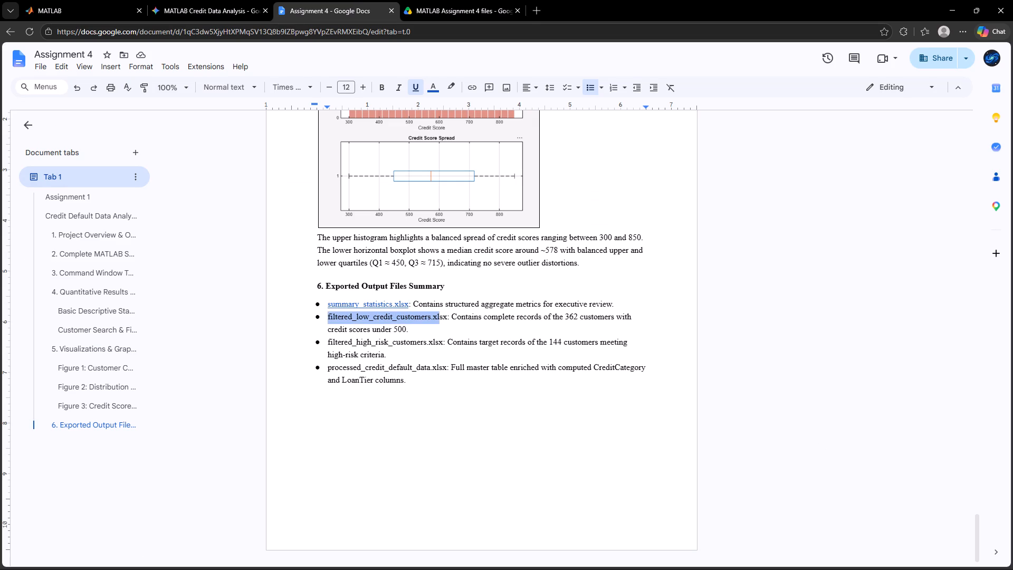
pyautogui.moveTo(439, 322); pyautogui.dragTo(447, 322)
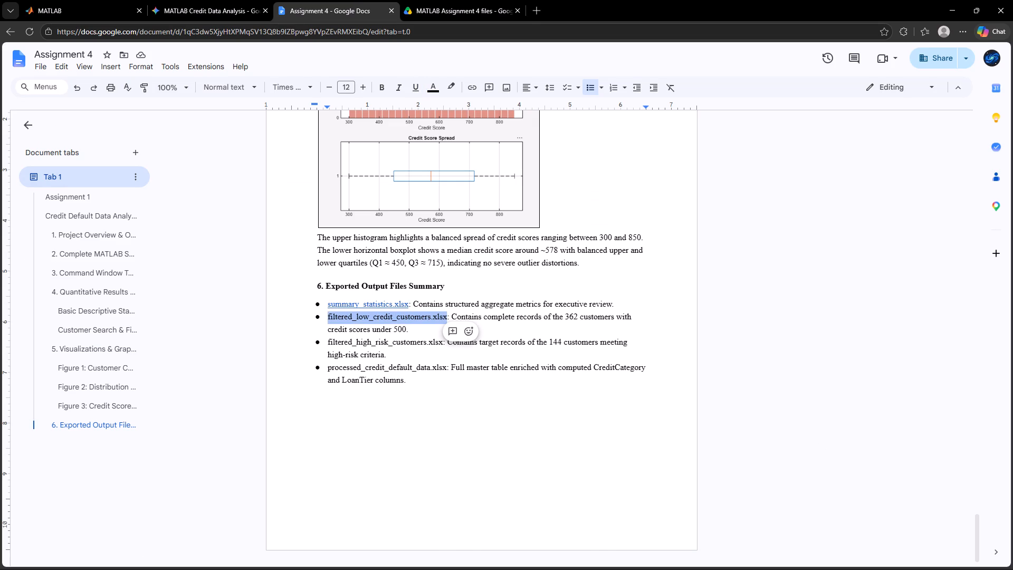
pyautogui.rightClick(434, 317)
pyautogui.click(496, 458)
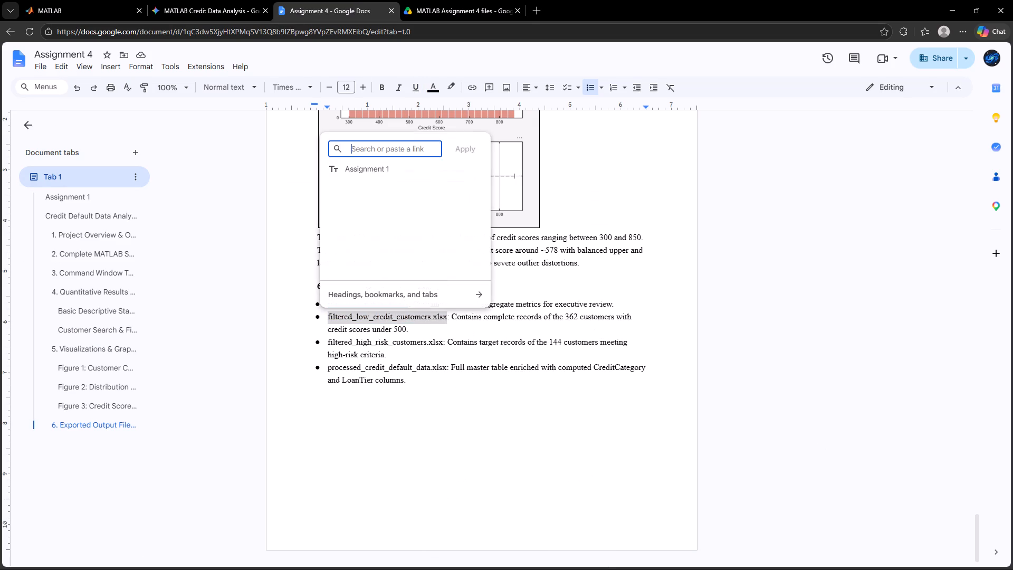
pyautogui.hotkey('ctrl', 'v')
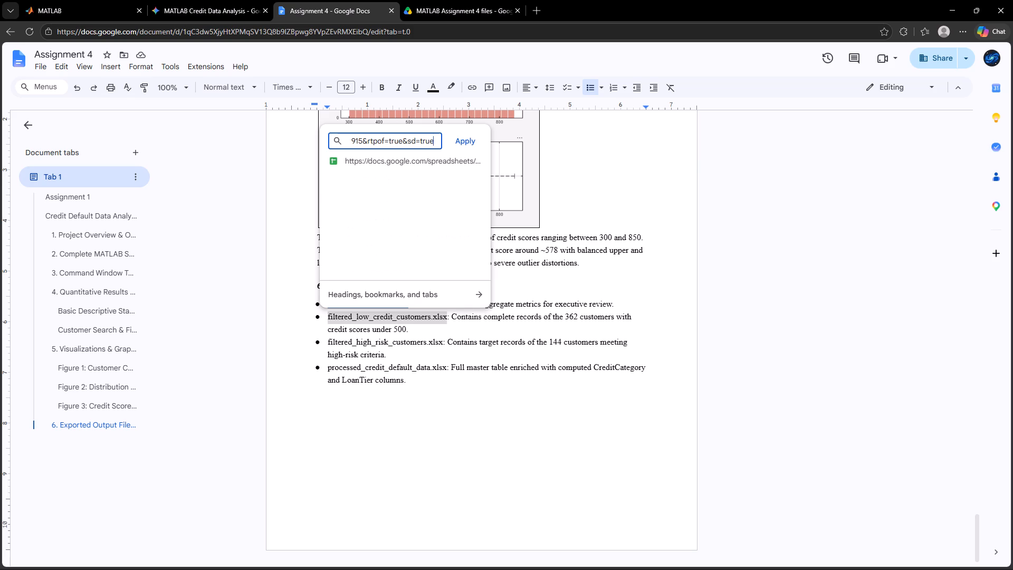
pyautogui.click(466, 139)
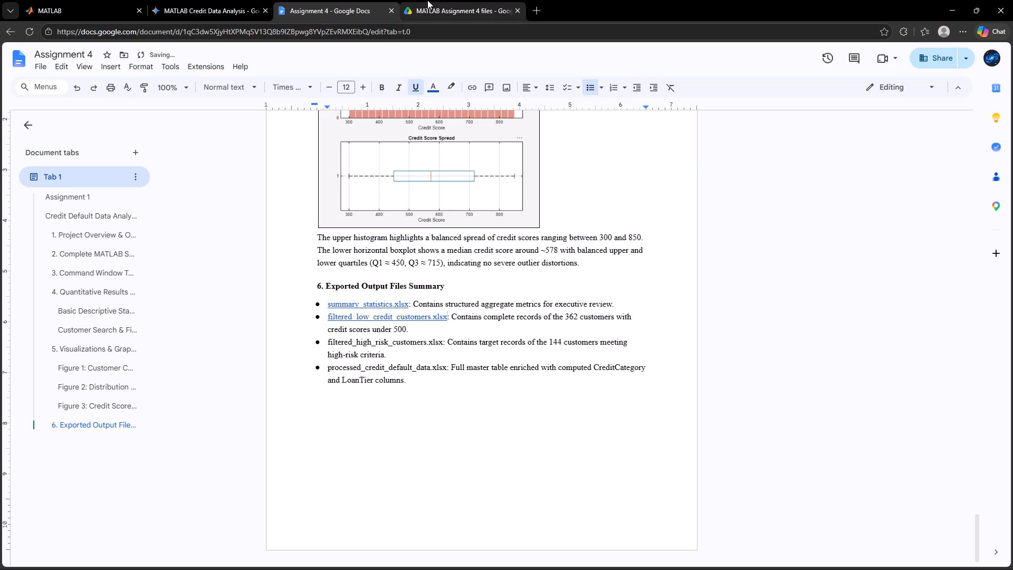
# In the Drive folder, set filtered_high_risk_customers.xlsx general access to Anyone with the link and copy its share link.
pyautogui.click(427, 0)
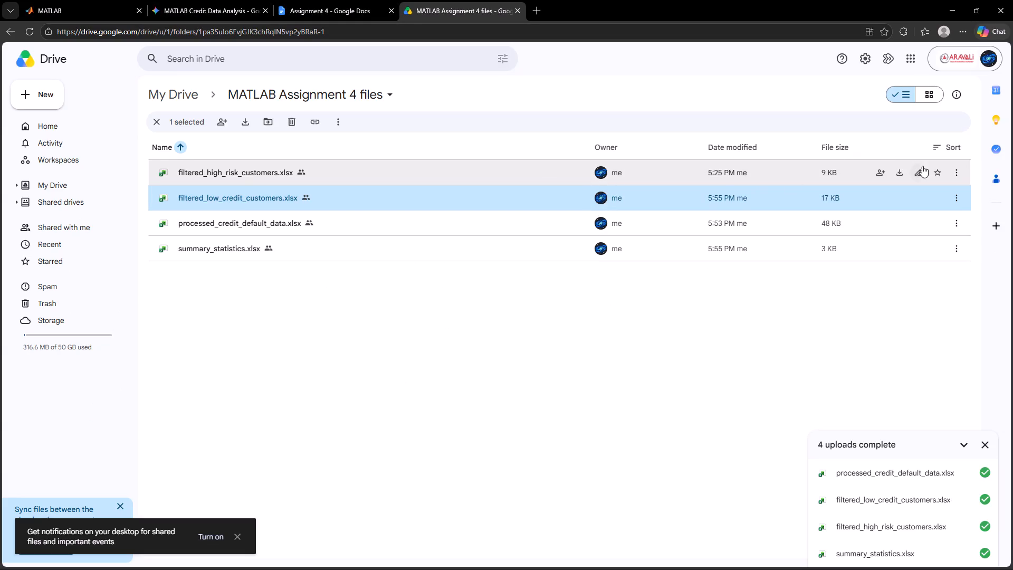
pyautogui.click(876, 166)
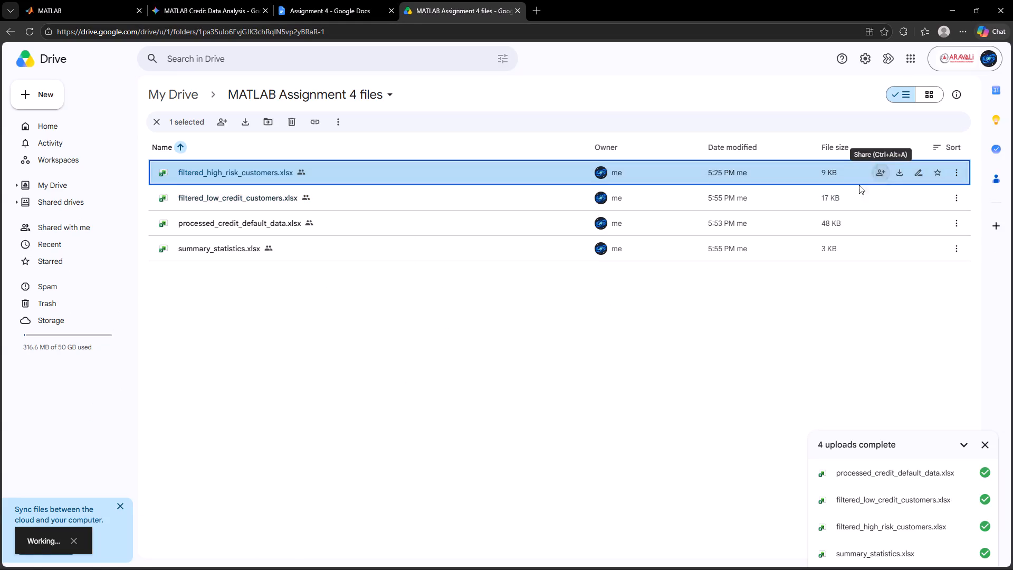
pyautogui.click(474, 330)
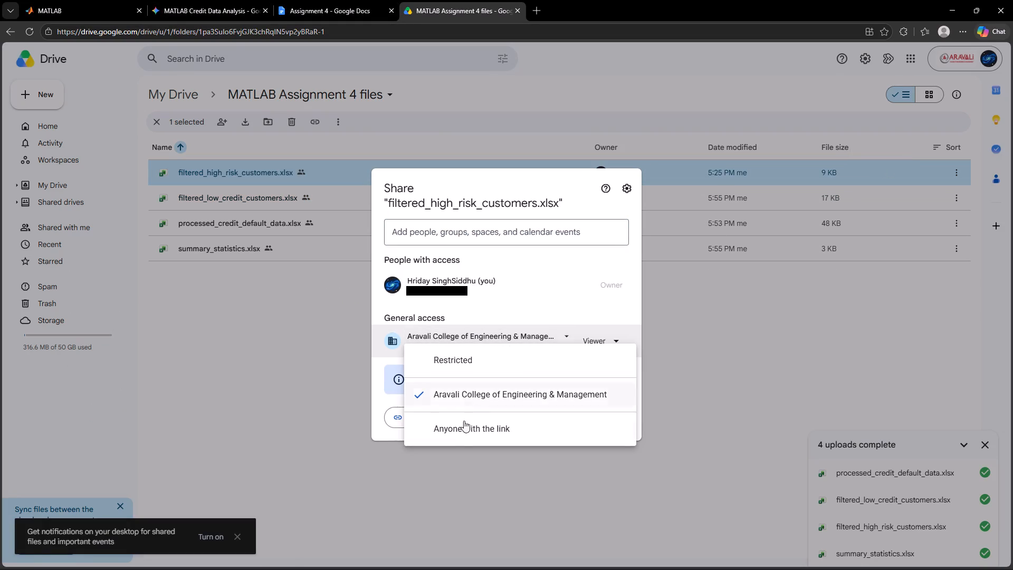
pyautogui.click(461, 433)
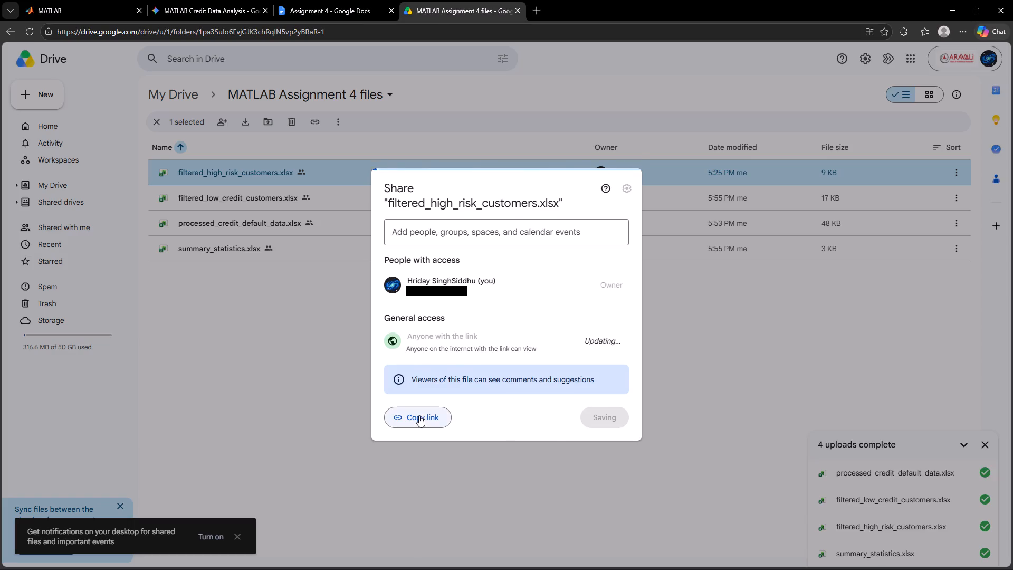
pyautogui.click(419, 420)
pyautogui.click(425, 433)
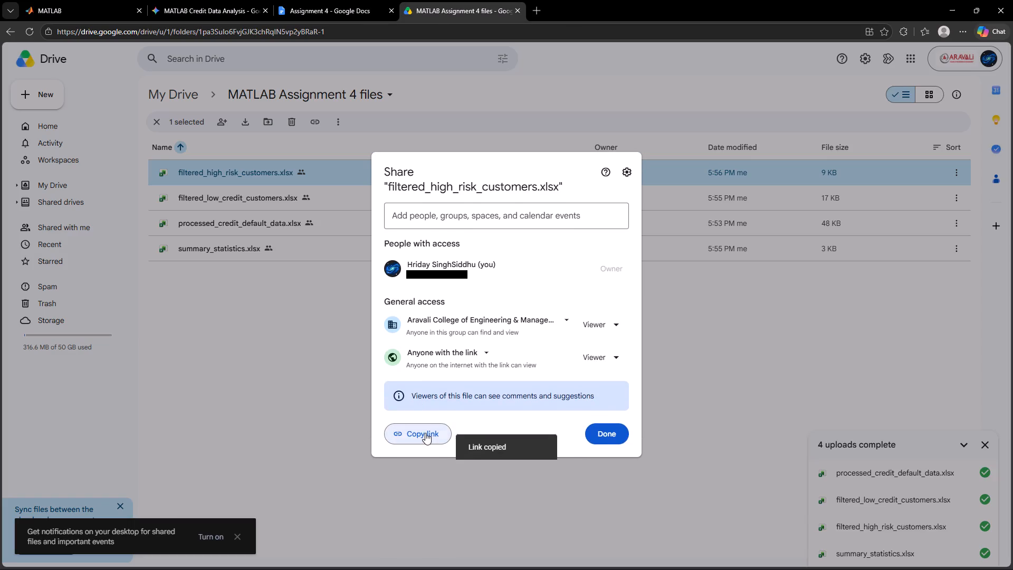
pyautogui.click(606, 432)
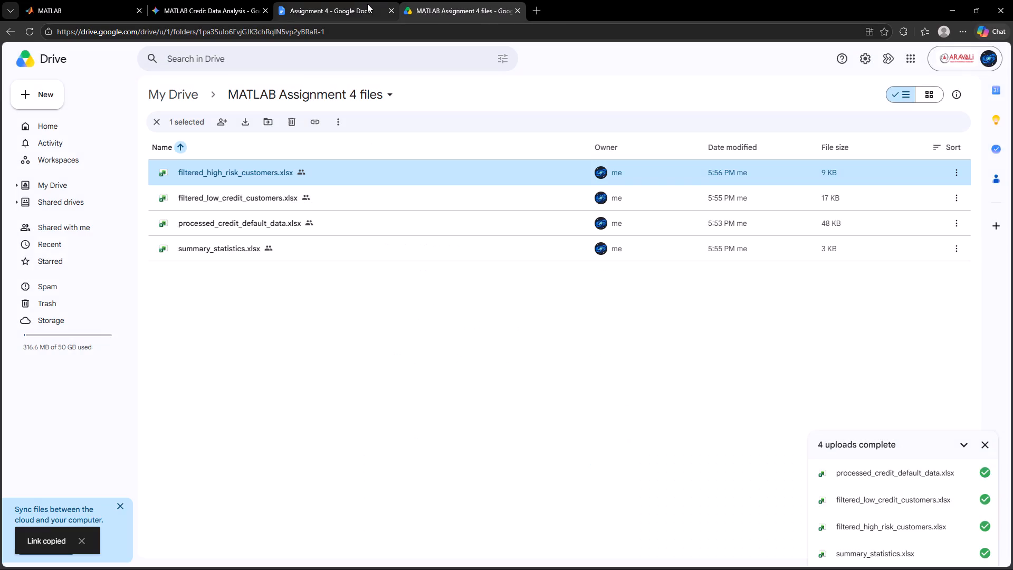
# In the Assignment 4 document, hyperlink the file name filtered_high_risk_customers.xlsx in section 6 to the copied Drive link.
pyautogui.click(344, 0)
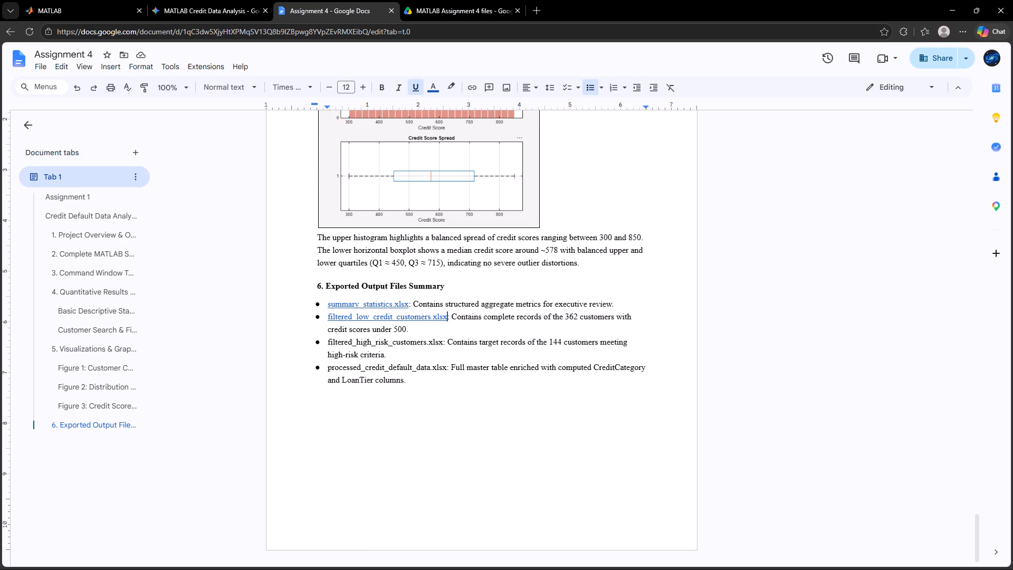
pyautogui.moveTo(328, 341); pyautogui.dragTo(421, 344)
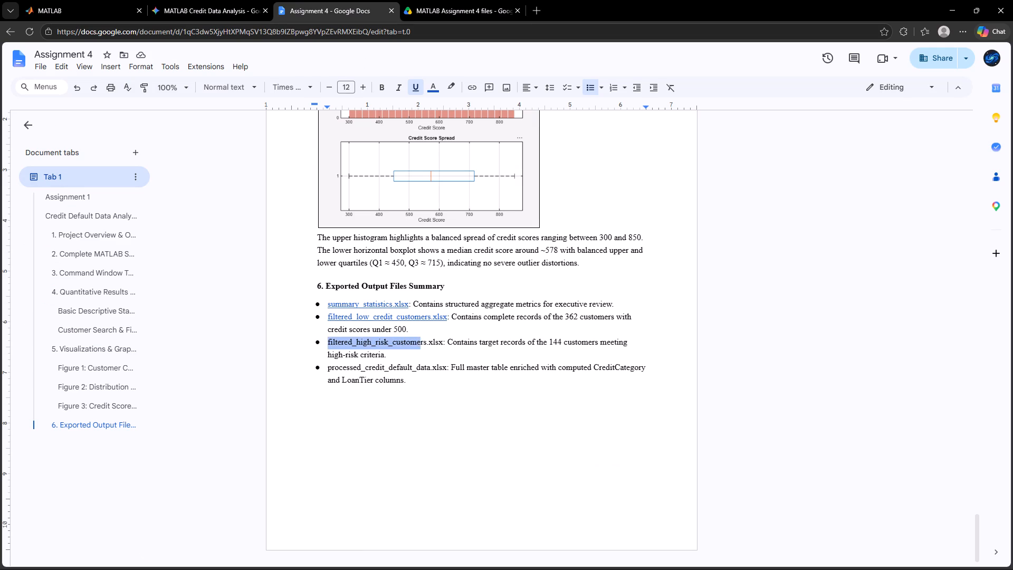
pyautogui.moveTo(421, 344); pyautogui.dragTo(443, 344)
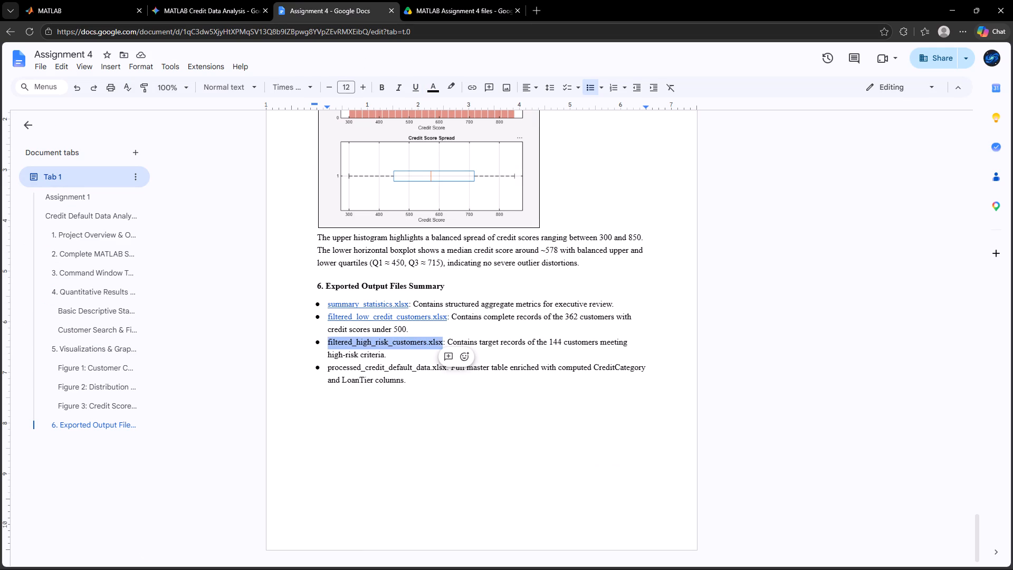
pyautogui.rightClick(433, 344)
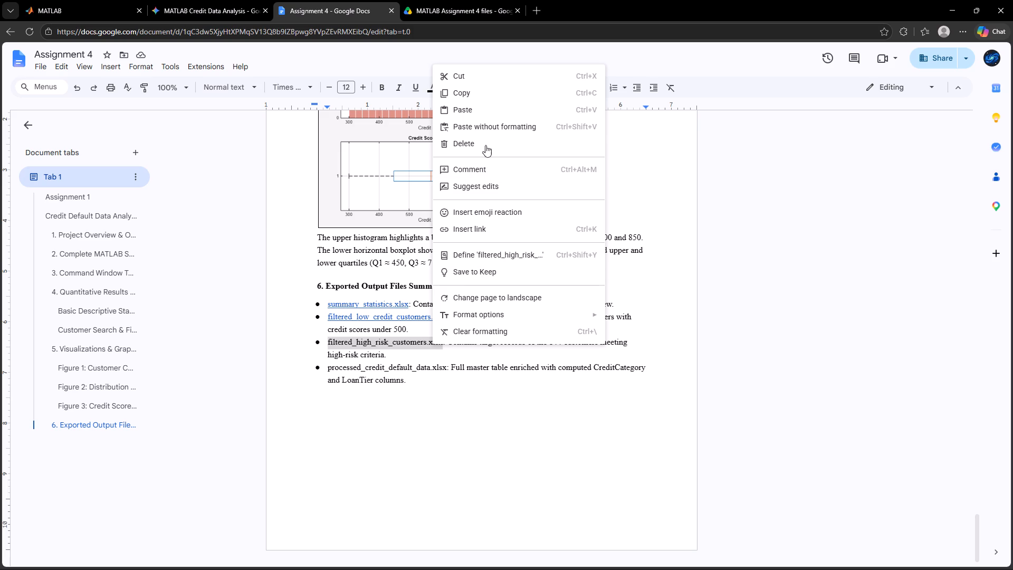
pyautogui.click(474, 224)
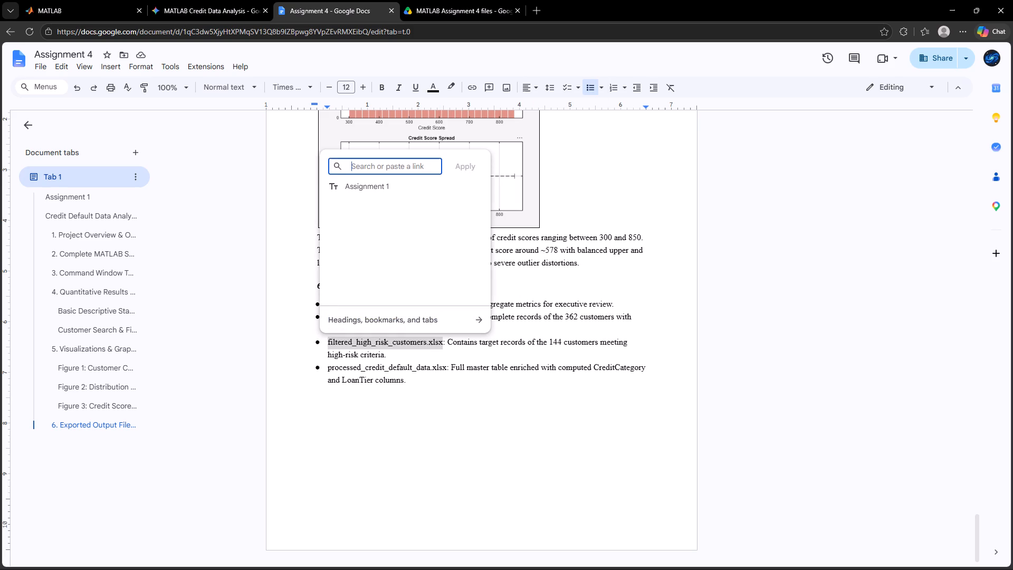
pyautogui.hotkey('ctrl', 'v')
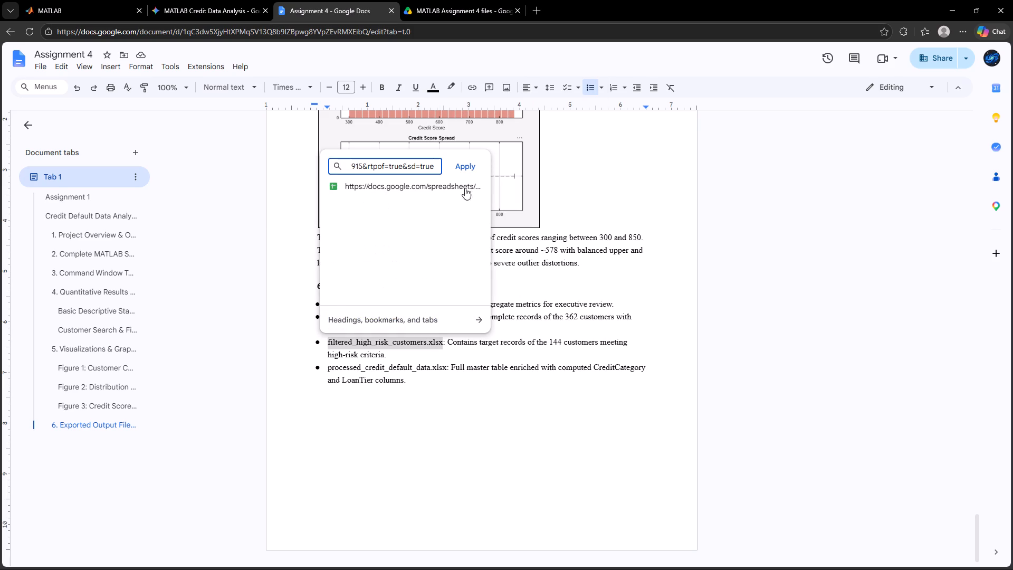
pyautogui.click(466, 161)
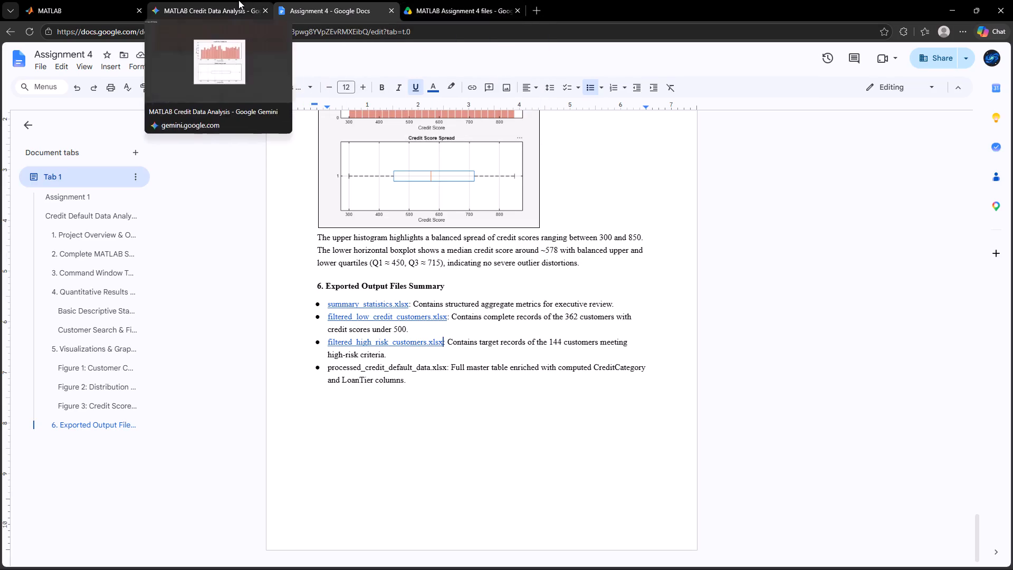
# In the Drive folder, set processed_credit_default_data.xlsx general access to Anyone with the link and copy its share link.
pyautogui.click(416, 0)
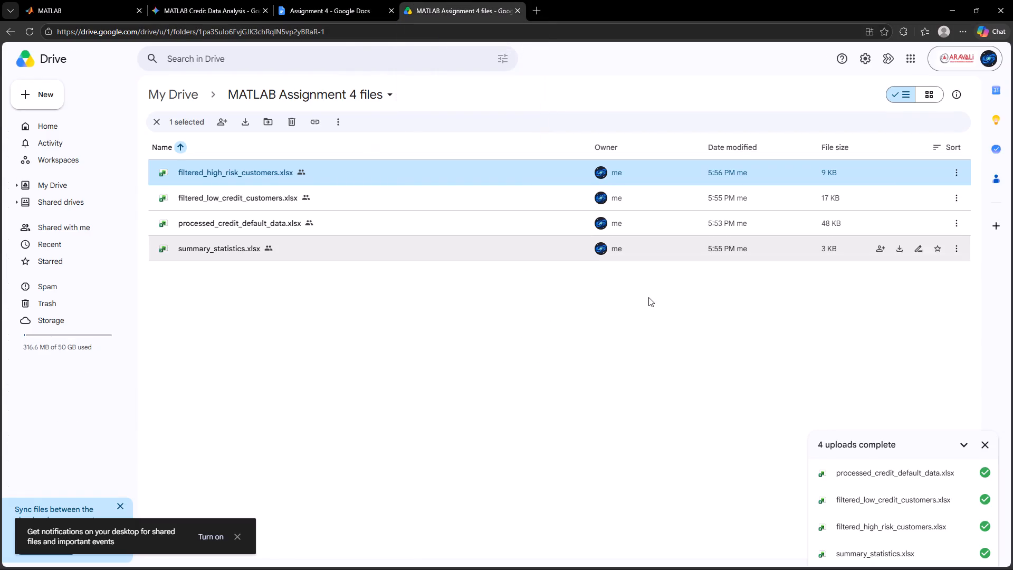
pyautogui.click(887, 222)
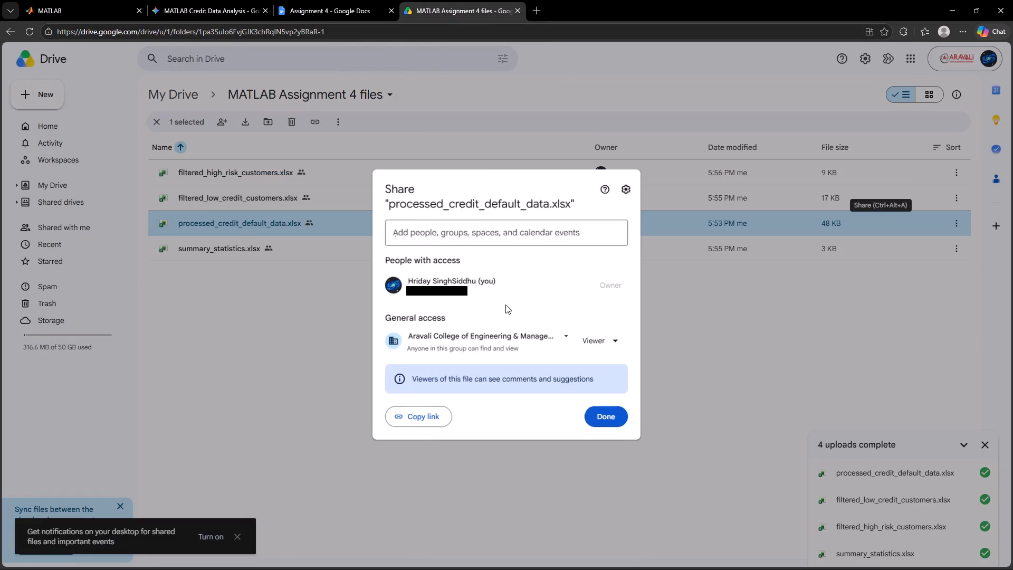
pyautogui.click(483, 329)
pyautogui.click(457, 429)
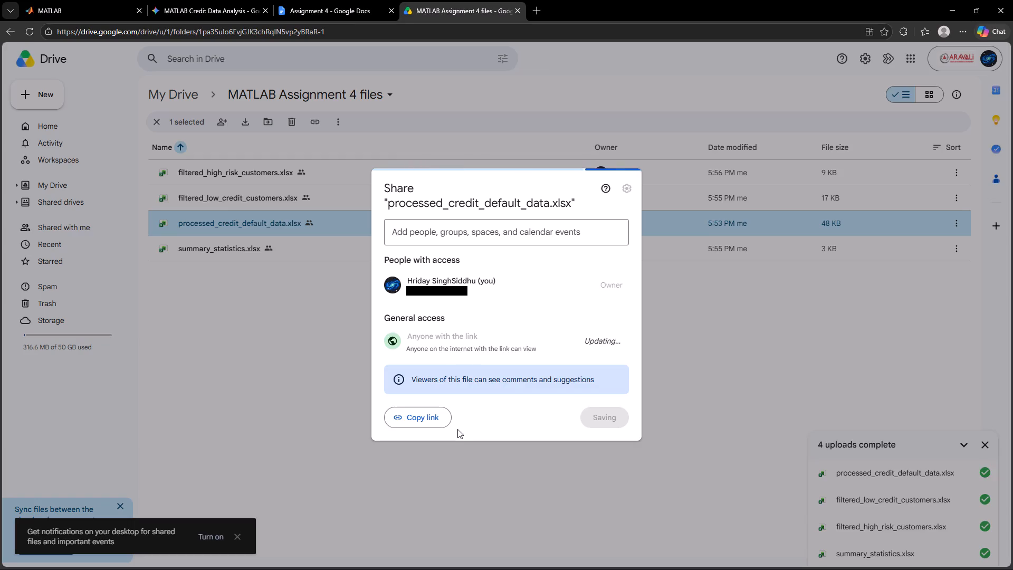
pyautogui.click(424, 438)
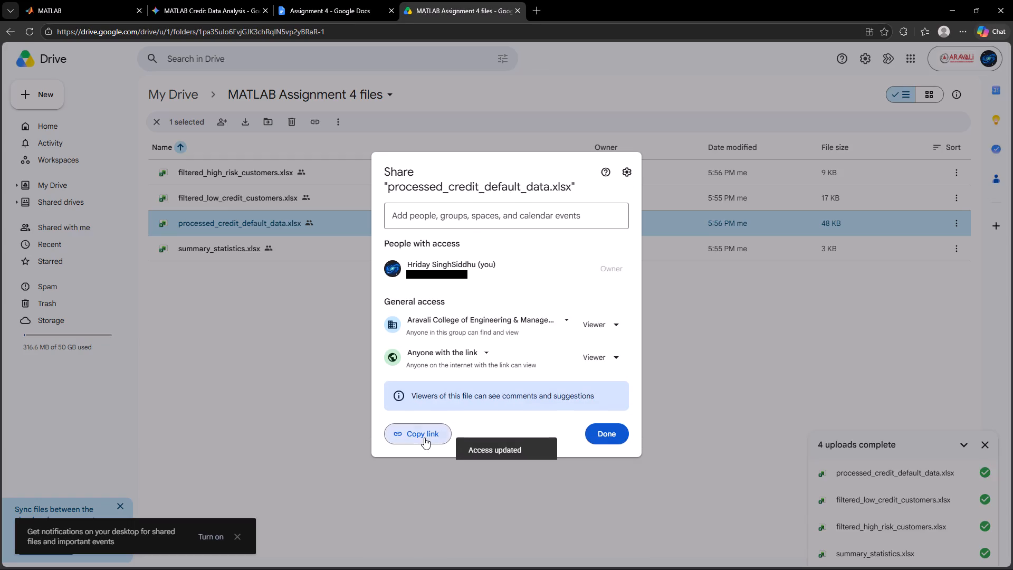
pyautogui.click(612, 436)
# In the Assignment 4 document, hyperlink the file name processed_credit_default_data.xlsx in section 6 to the copied Drive link.
pyautogui.click(290, 0)
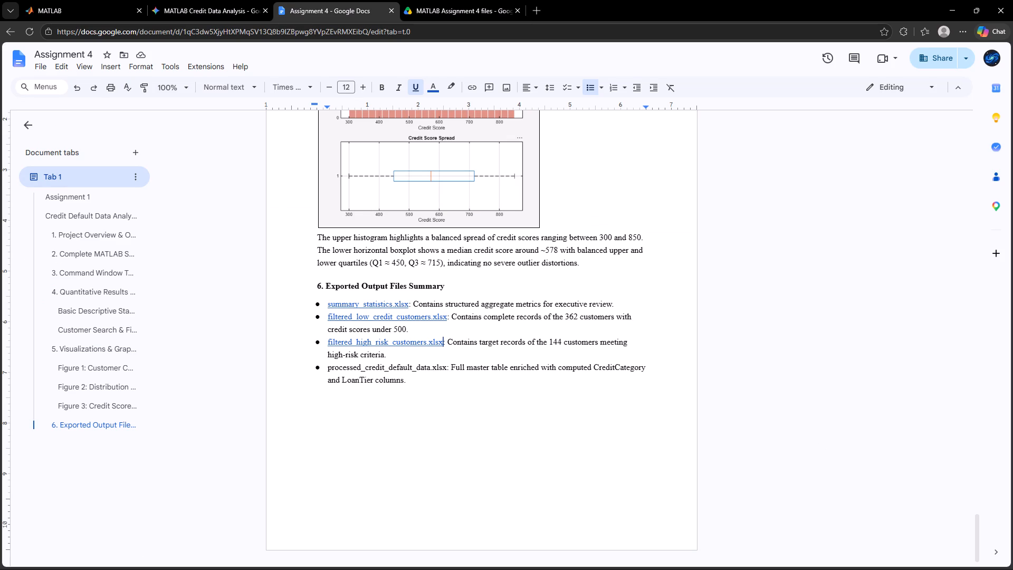
pyautogui.moveTo(328, 369); pyautogui.dragTo(446, 369)
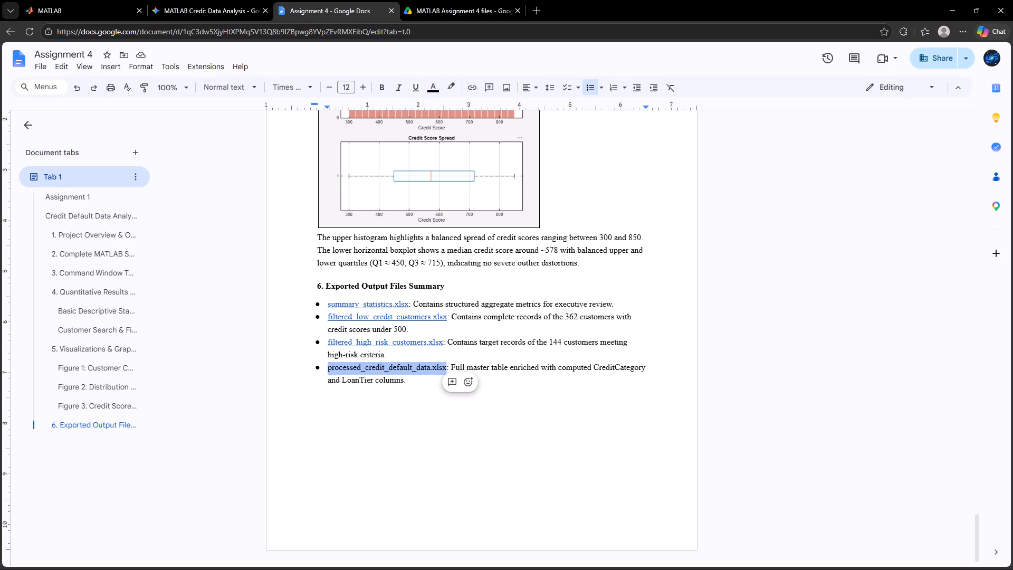
pyautogui.rightClick(411, 369)
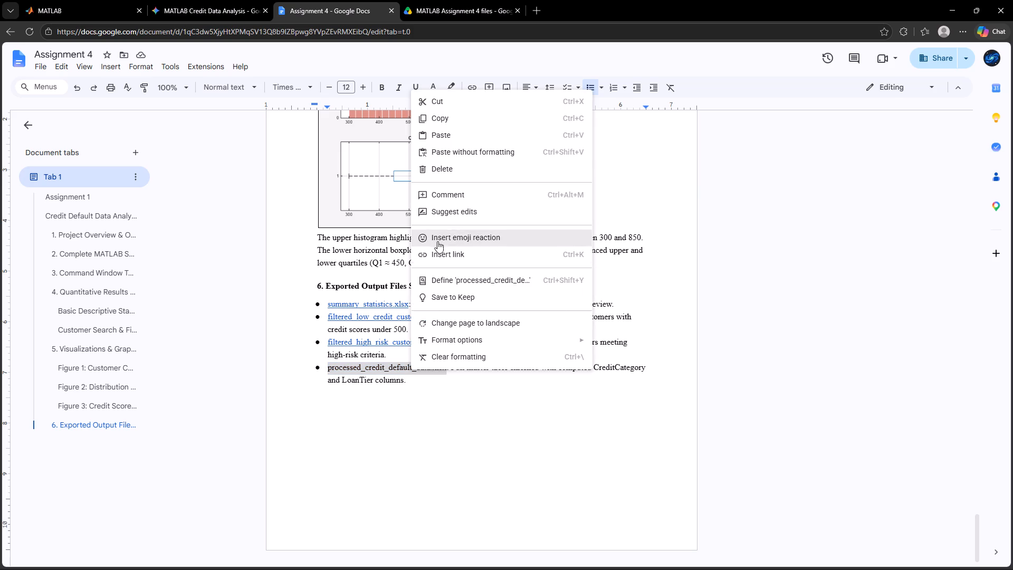
pyautogui.click(437, 247)
pyautogui.hotkey('ctrl', 'v')
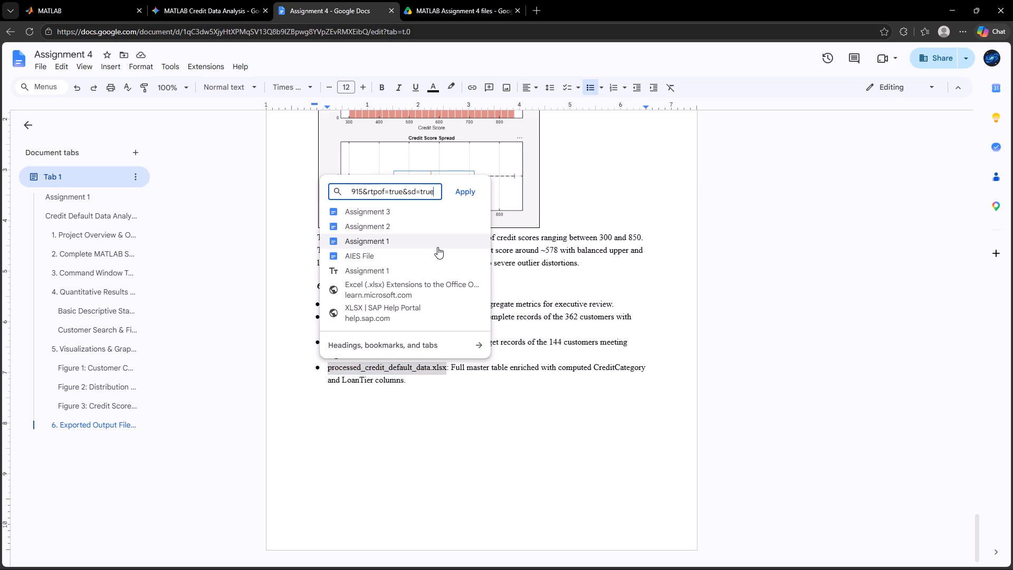
pyautogui.click(470, 193)
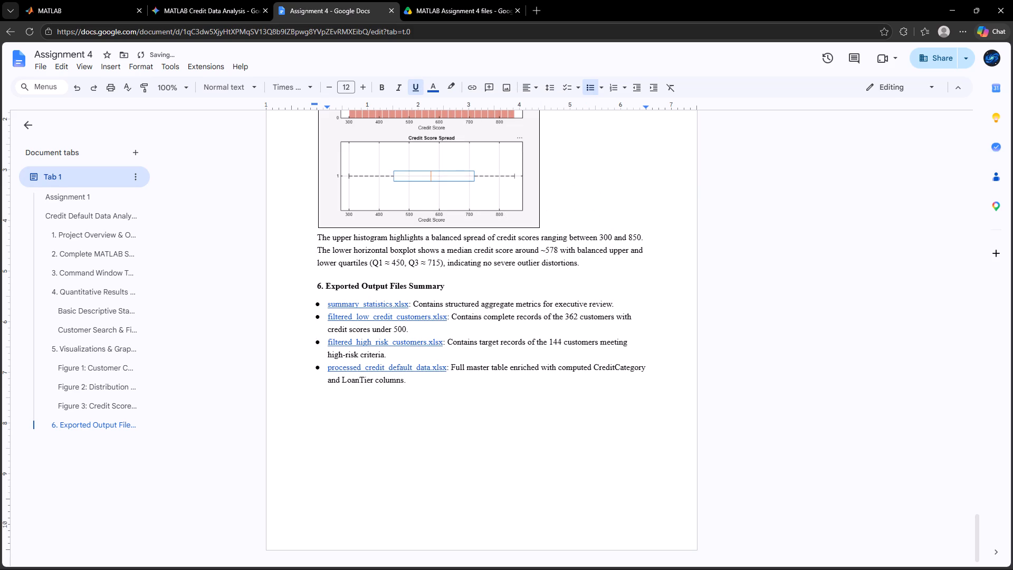
pyautogui.click(453, 415)
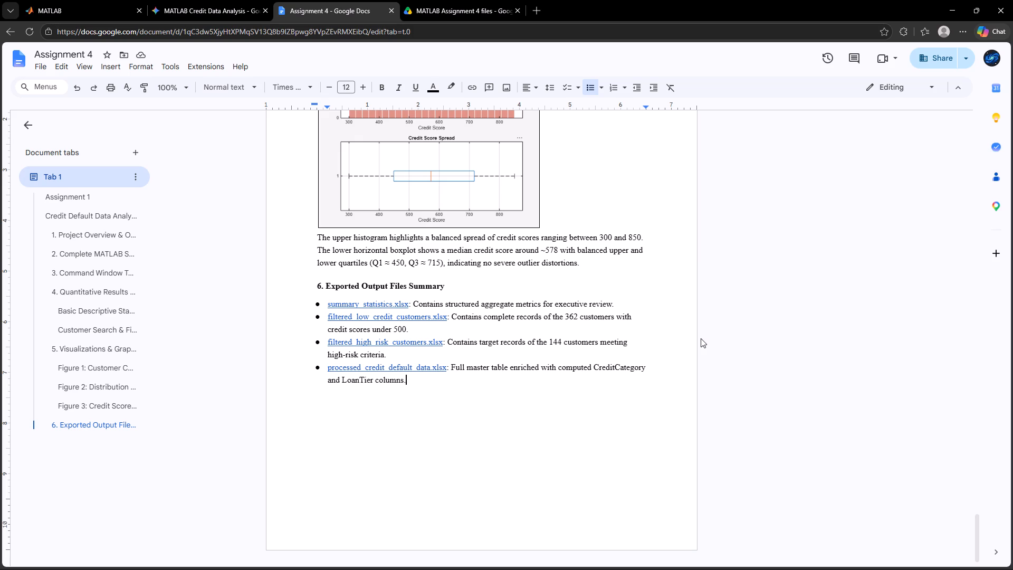
# Underline the section heading "6. Exported Output Files Summary" and increase its font size to 13.
pyautogui.scroll(1, 701, 338)
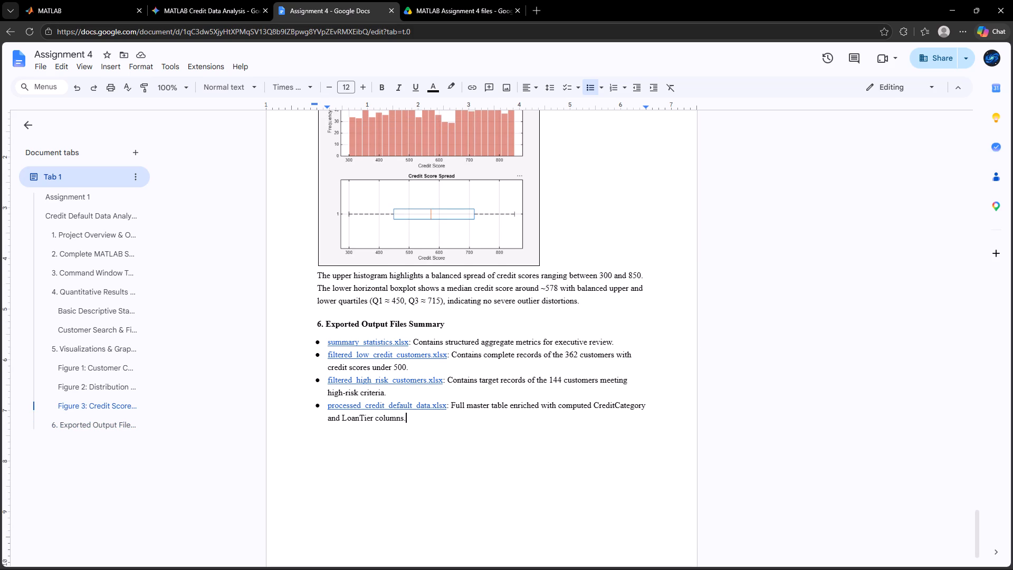
pyautogui.click(468, 325)
pyautogui.scroll(4, 468, 325)
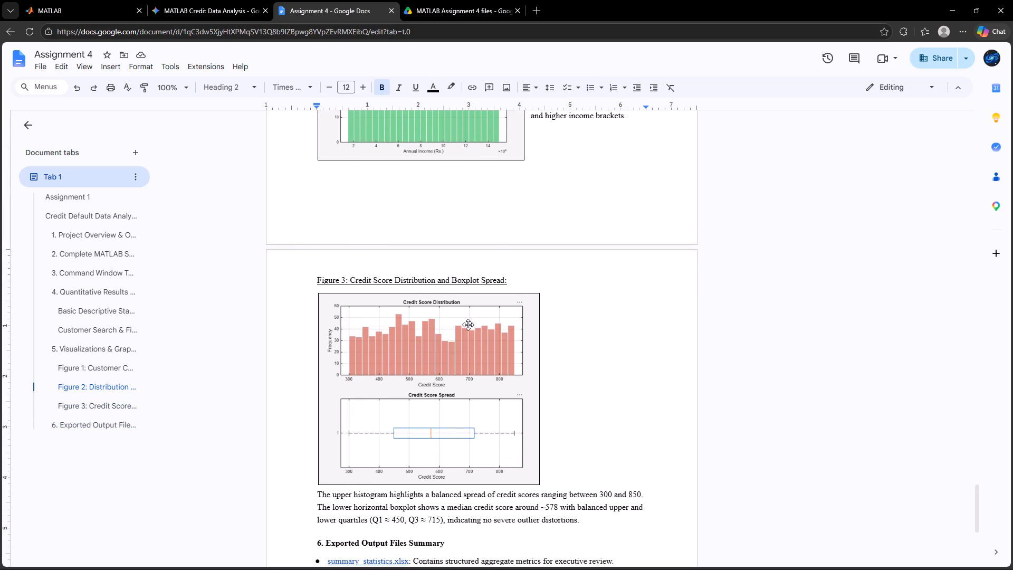
pyautogui.scroll(-1, 468, 325)
pyautogui.hotkey('ctrl', 'shift', 'Up')
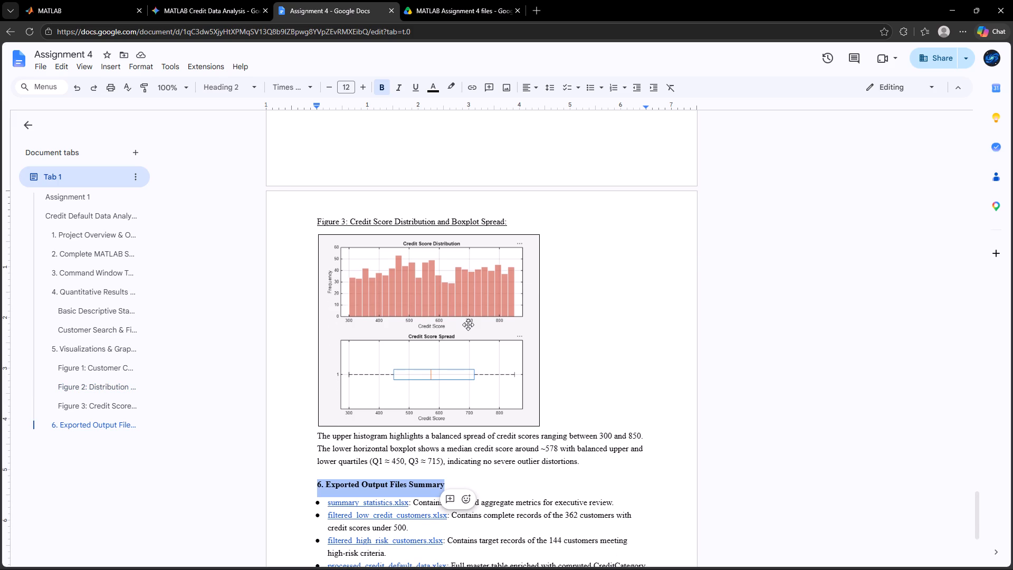
pyautogui.hotkey('ctrl', 'u')
pyautogui.hotkey('ctrl', 'shift', '.')
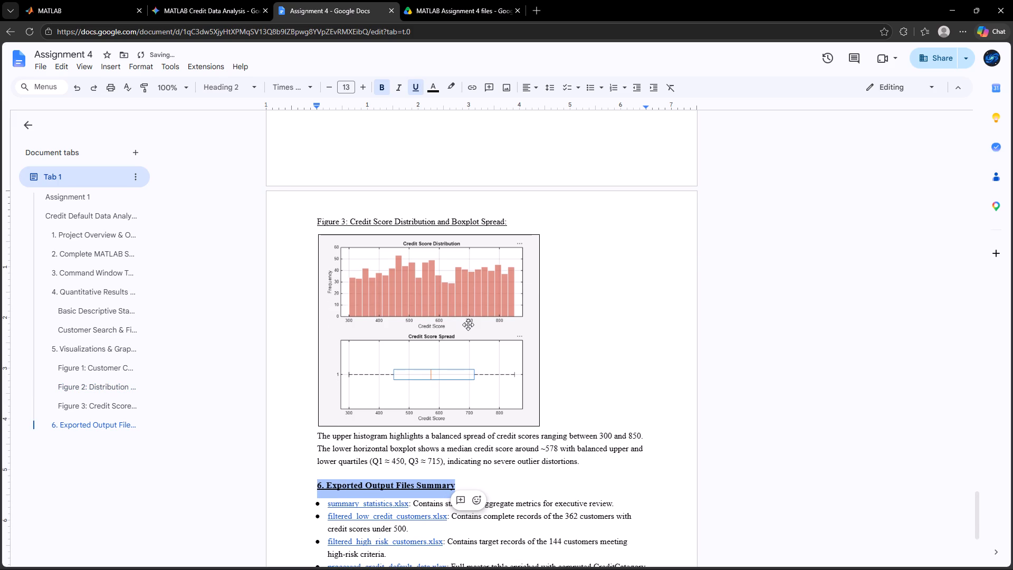
pyautogui.click(737, 320)
# Check the font size and style of the headings and body text in sections 4, 5 and 6 for consistency.
pyautogui.scroll(8, 737, 320)
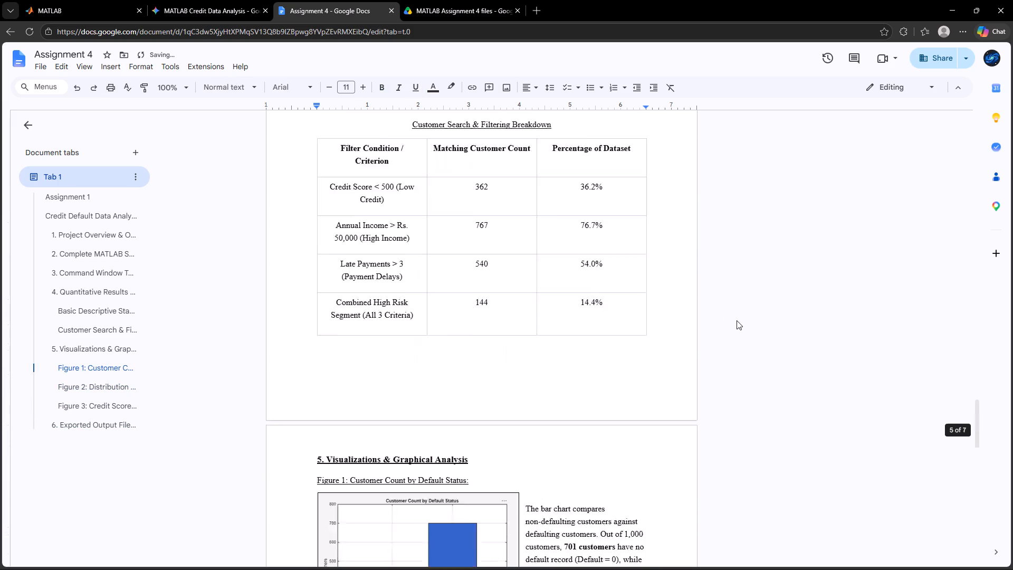
pyautogui.scroll(2, 737, 320)
pyautogui.scroll(-2, 737, 320)
pyautogui.click(429, 344)
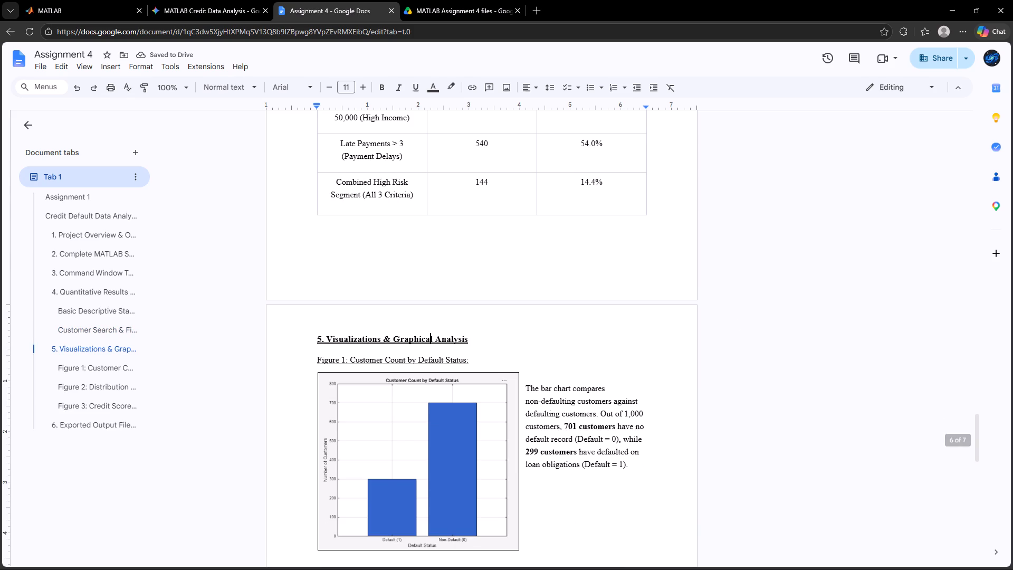
pyautogui.scroll(-5, 481, 356)
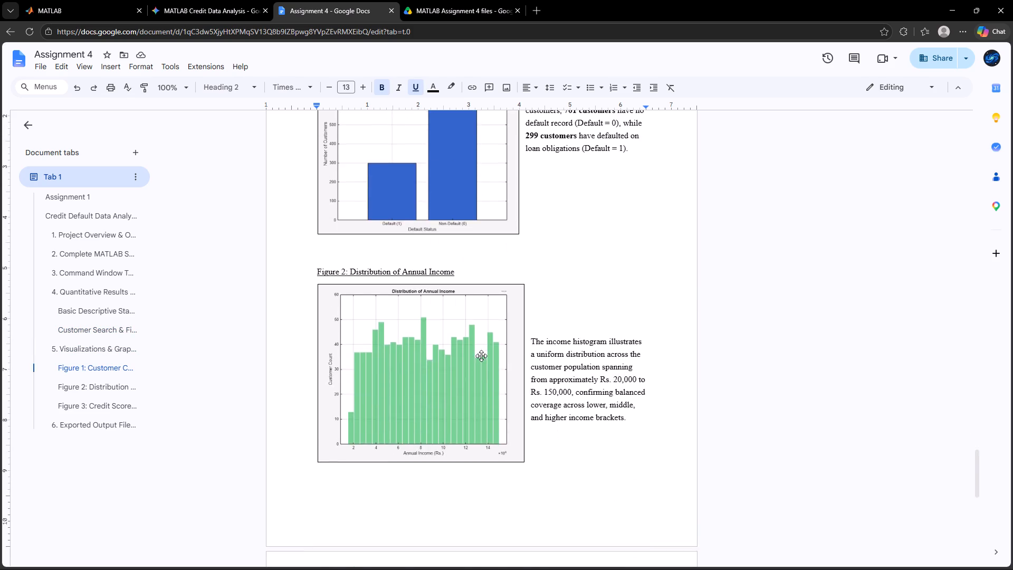
pyautogui.scroll(-6, 481, 356)
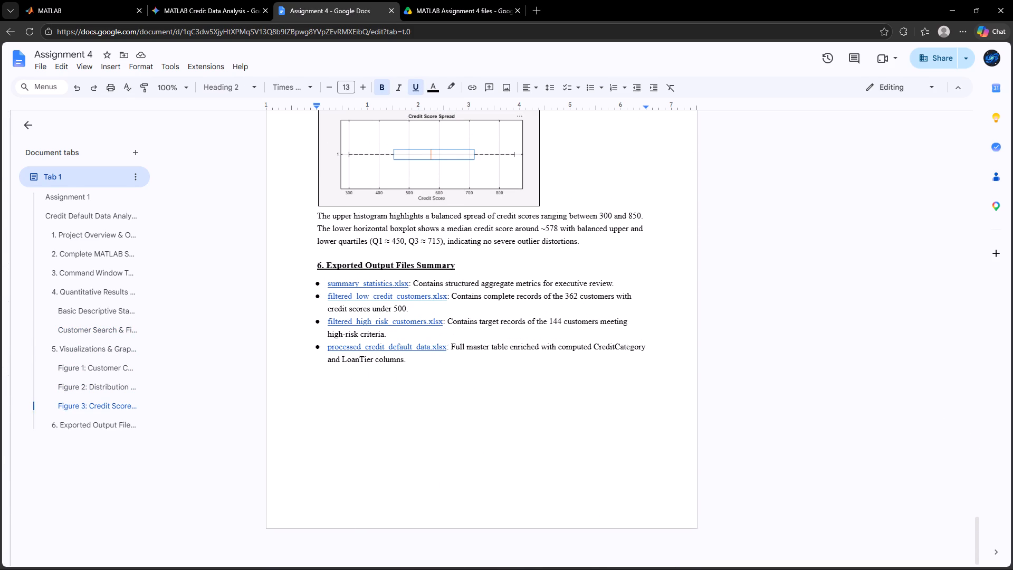
pyautogui.click(470, 348)
pyautogui.click(421, 316)
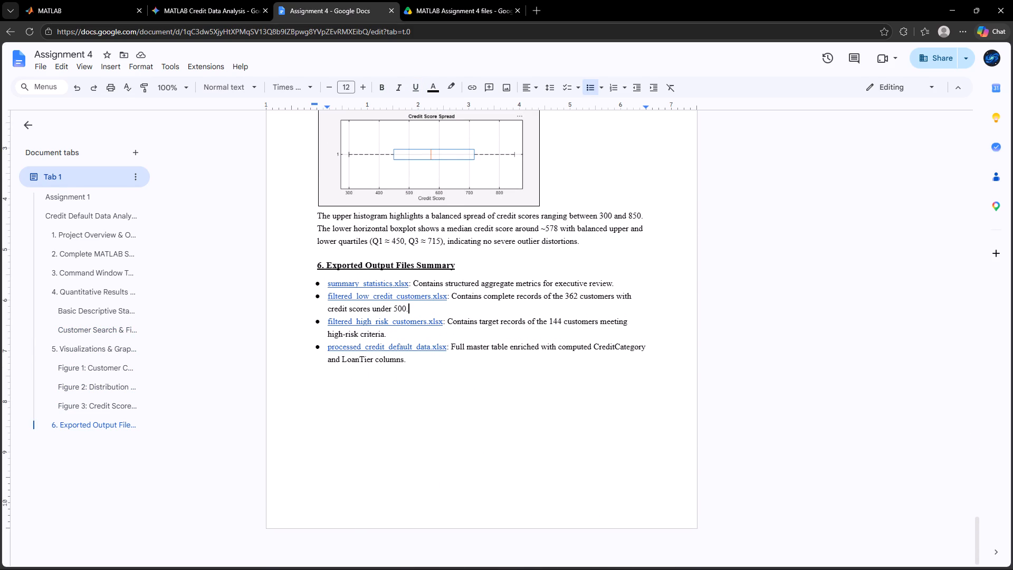
pyautogui.click(416, 267)
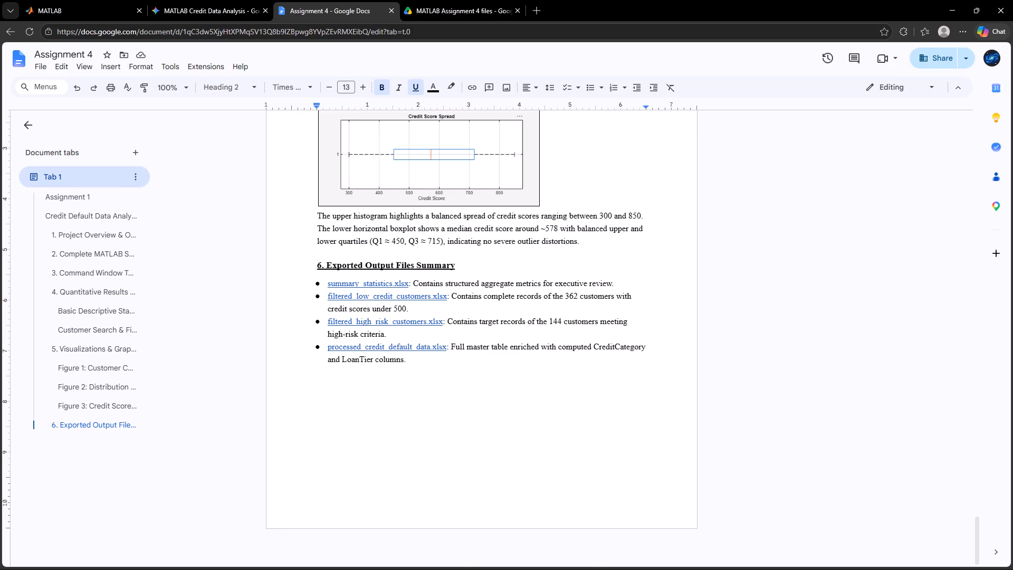
pyautogui.scroll(10, 443, 264)
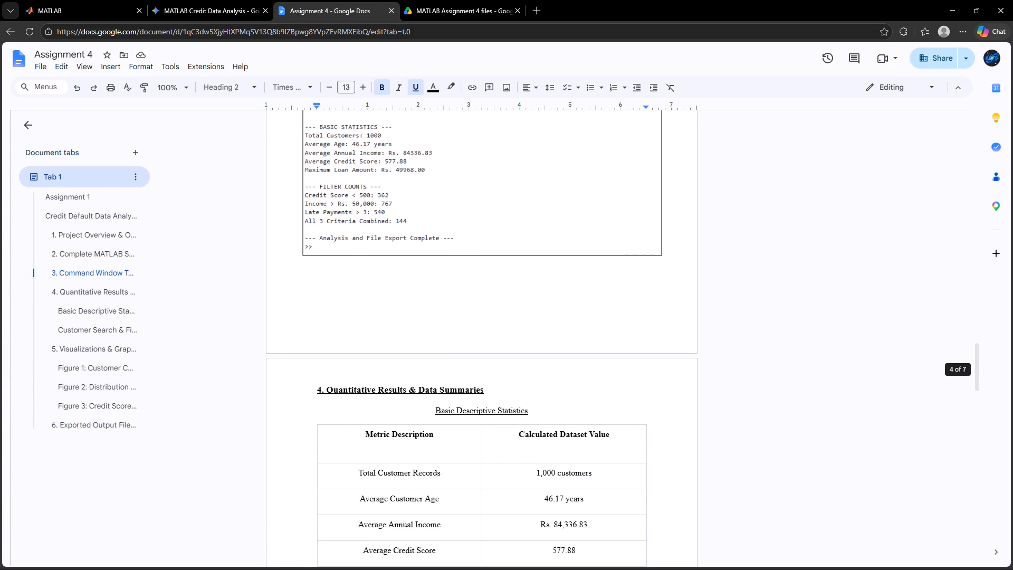
pyautogui.click(488, 388)
pyautogui.click(500, 414)
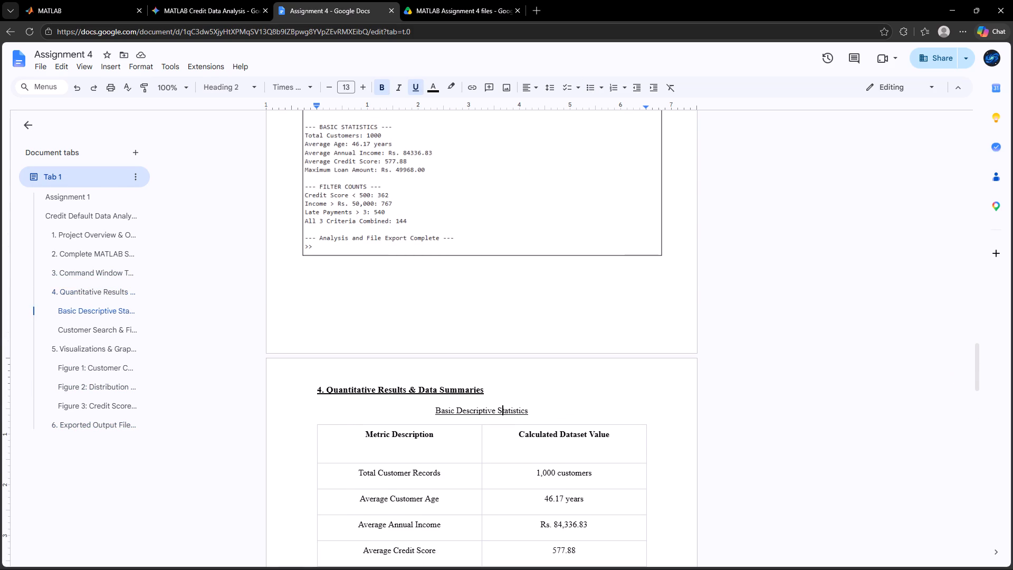
# Check the section 4 heading style and preview the linked files in section 6, then review the document back up to section 1.
pyautogui.click(469, 387)
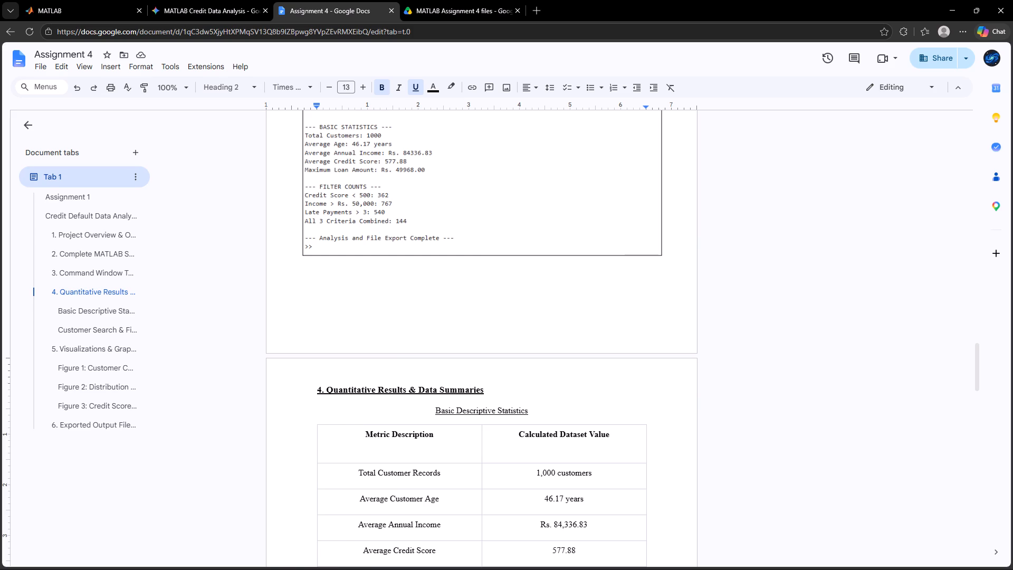
pyautogui.scroll(-15, 469, 387)
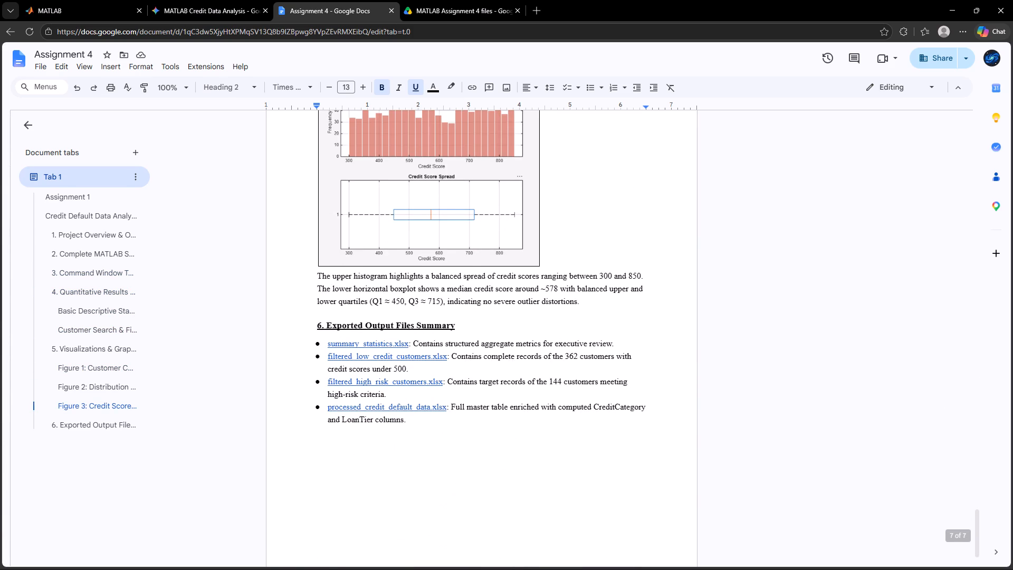
pyautogui.click(365, 345)
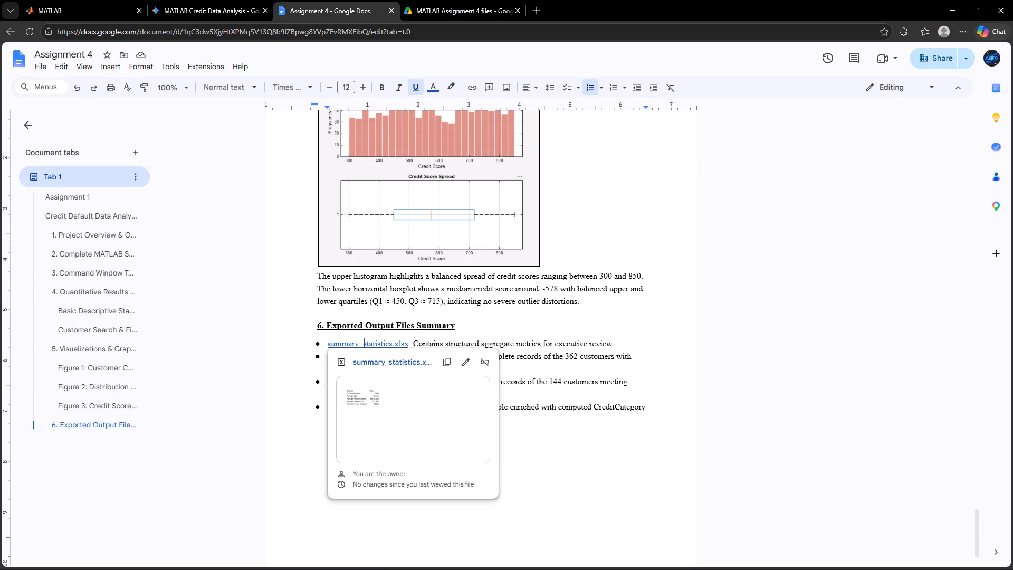
pyautogui.click(705, 334)
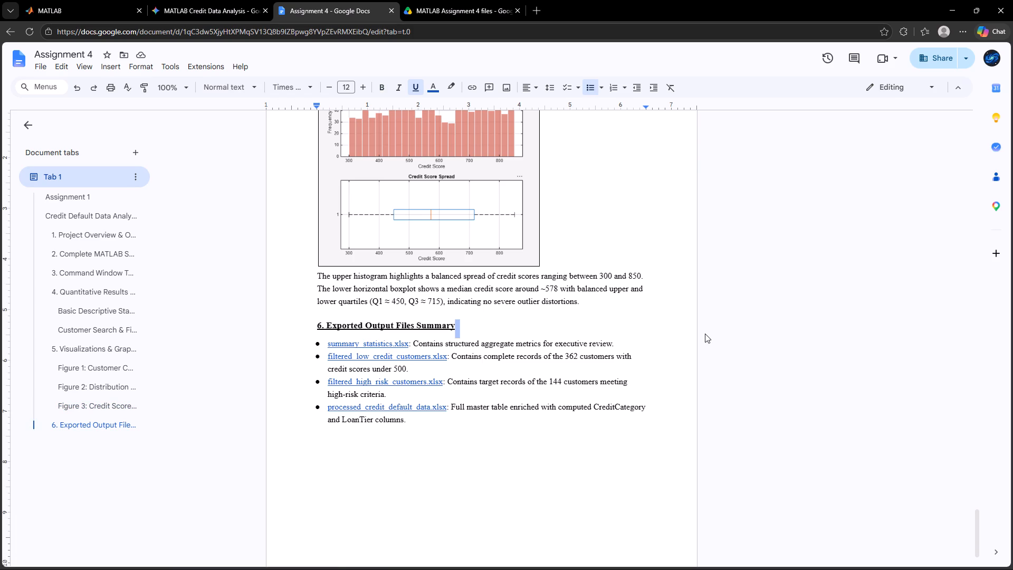
pyautogui.click(422, 364)
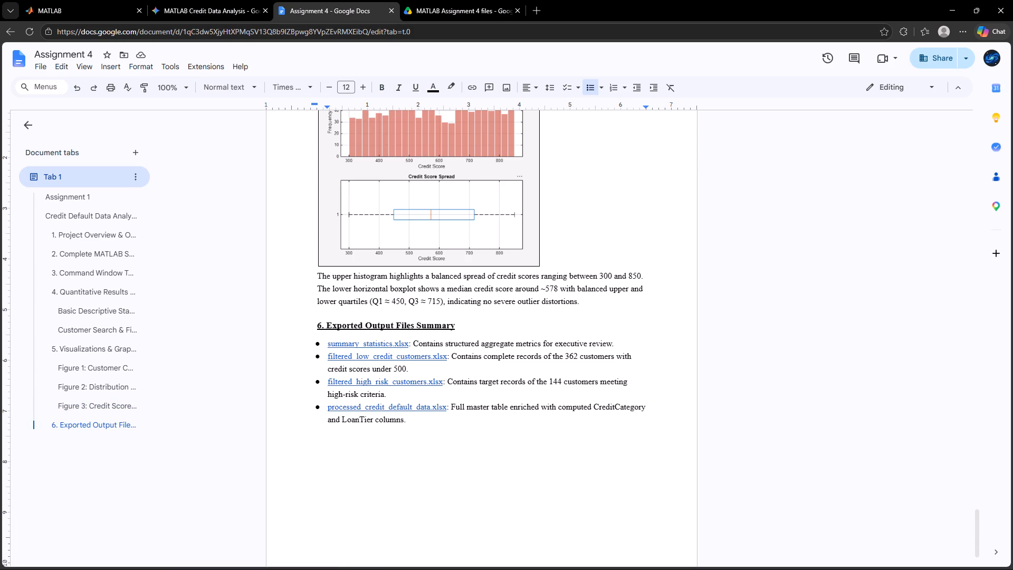
pyautogui.click(433, 357)
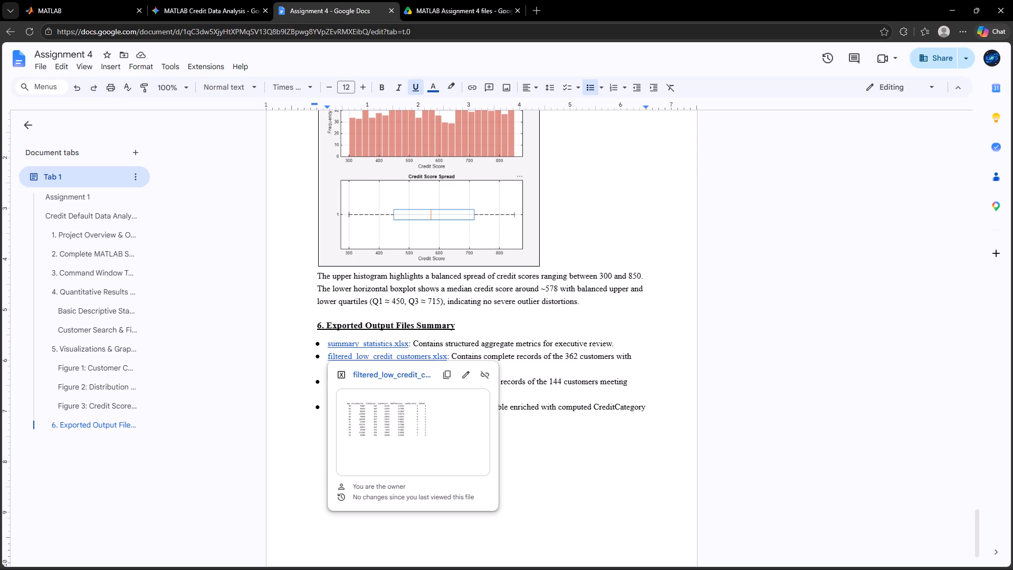
pyautogui.click(852, 391)
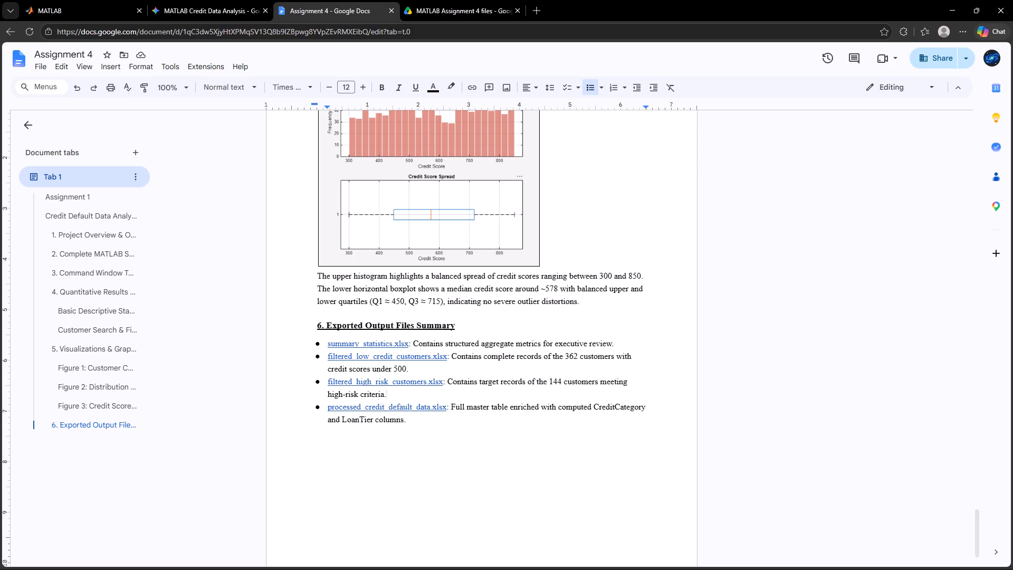
pyautogui.click(429, 408)
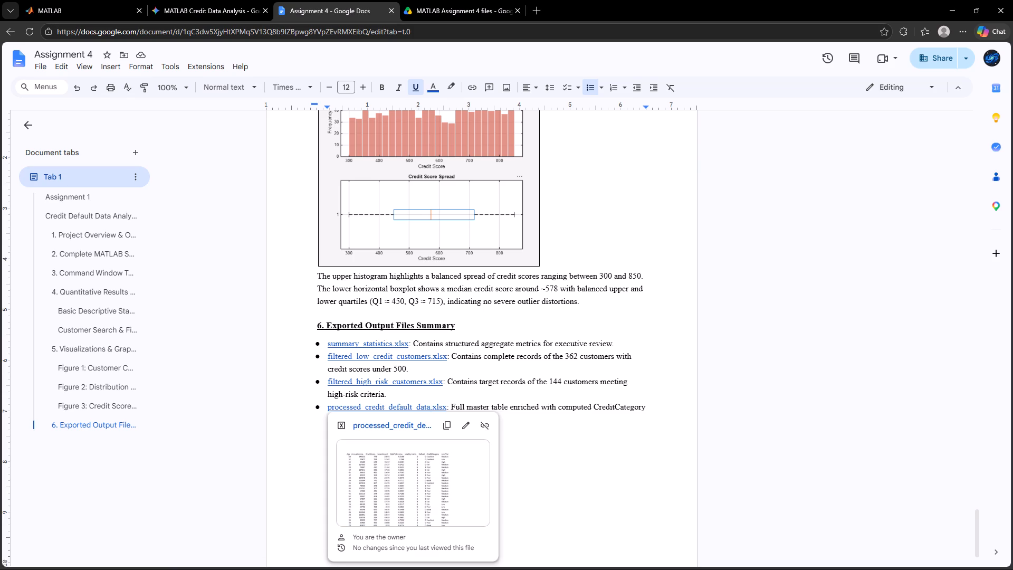
pyautogui.scroll(16, 622, 405)
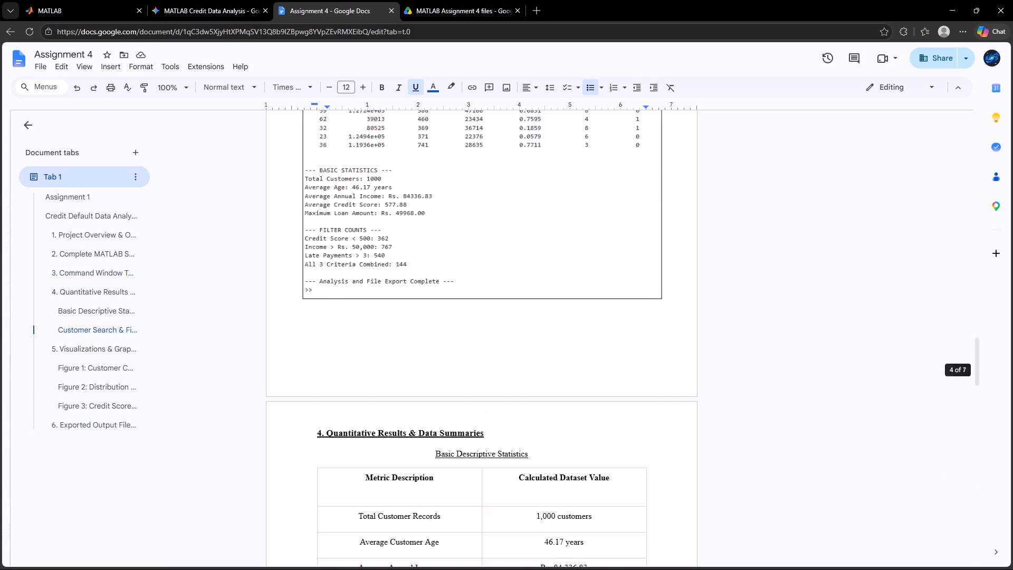
pyautogui.scroll(11, 622, 405)
pyautogui.click(738, 373)
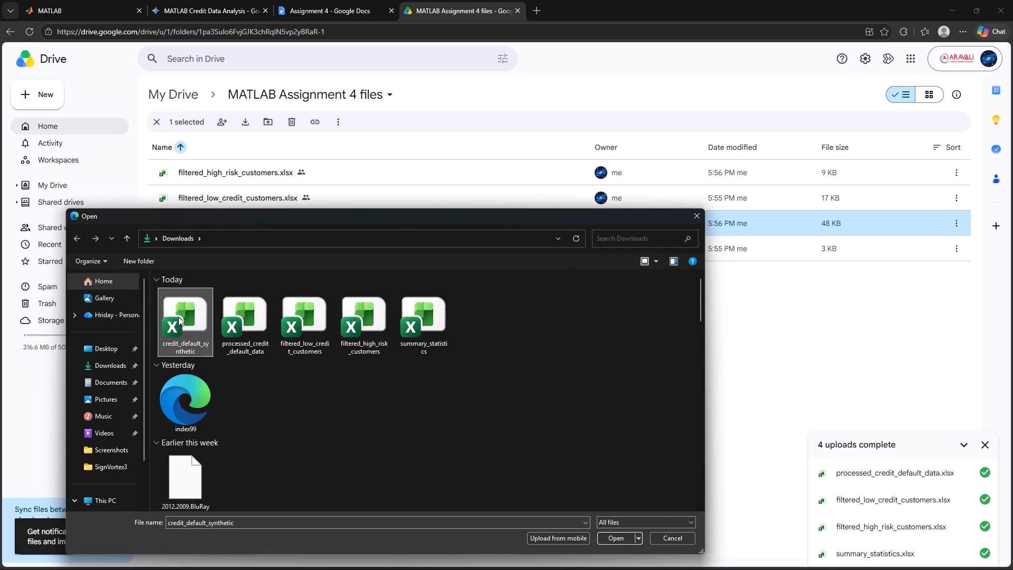
pyautogui.press('Return')
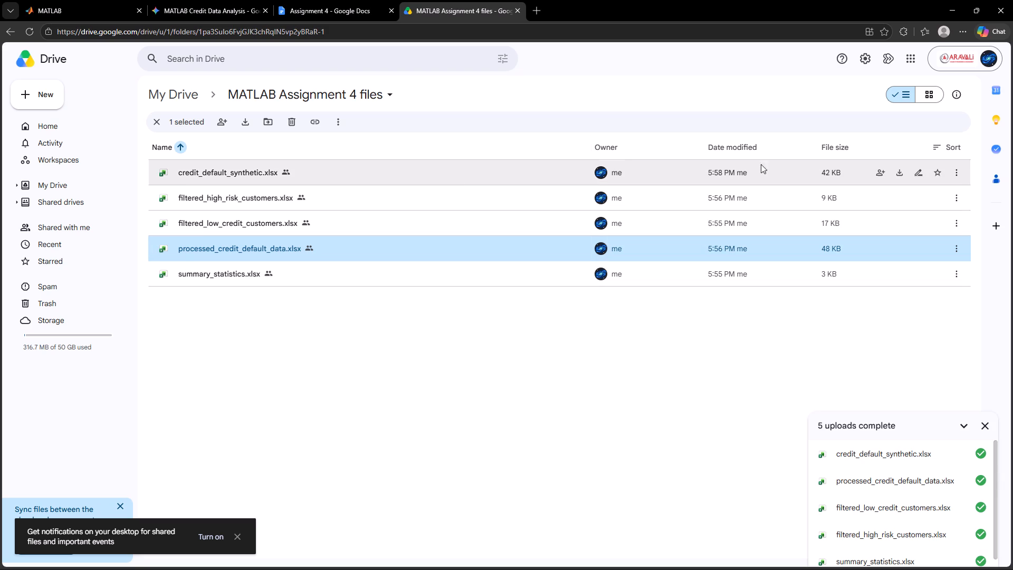
# Set general access of credit_default_synthetic.xlsx to Anyone with the link and copy its share link.
pyautogui.click(878, 173)
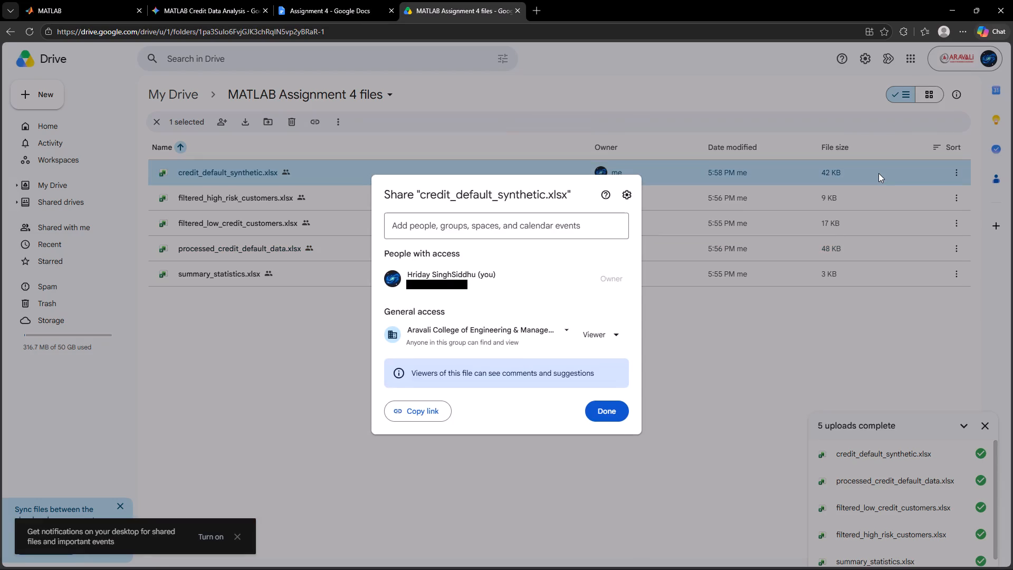
pyautogui.click(513, 328)
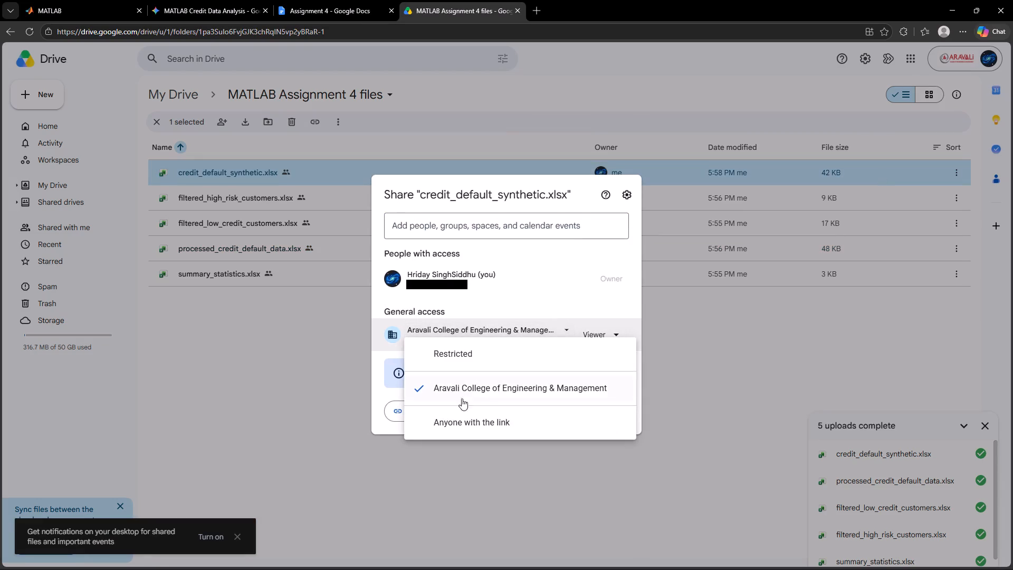
pyautogui.click(461, 421)
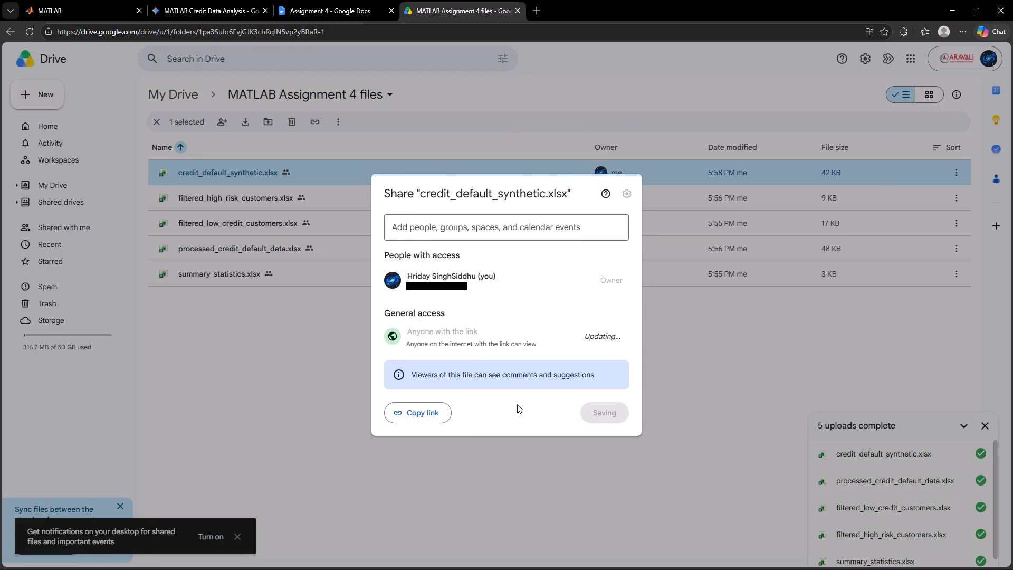
pyautogui.click(417, 422)
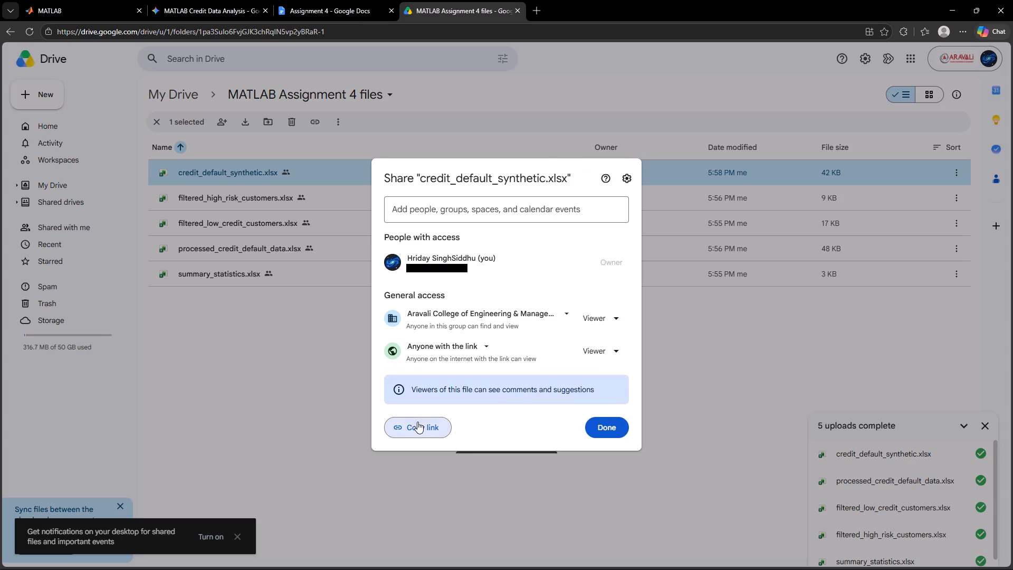
pyautogui.click(594, 419)
# Return to the Assignment 4 document and add an empty bullet directly below the "6. Exported Output Files Summary" heading.
pyautogui.click(333, 0)
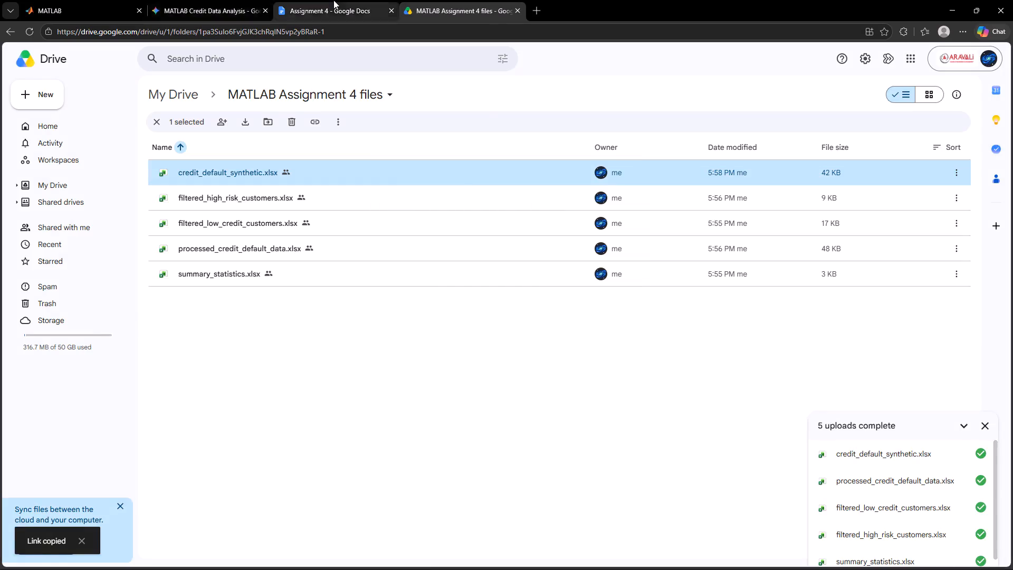
pyautogui.scroll(-20, 388, 229)
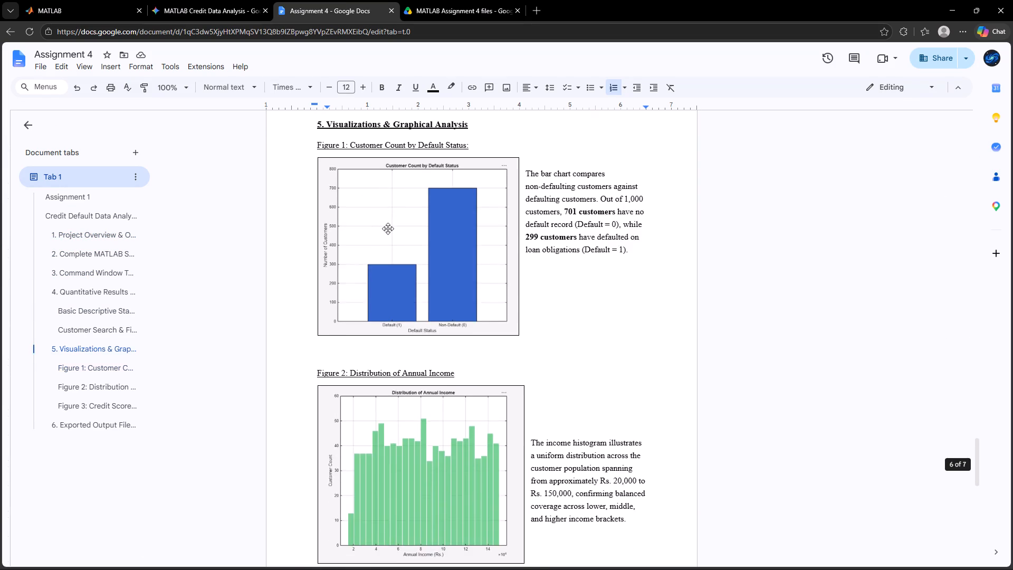
pyautogui.scroll(-7, 388, 229)
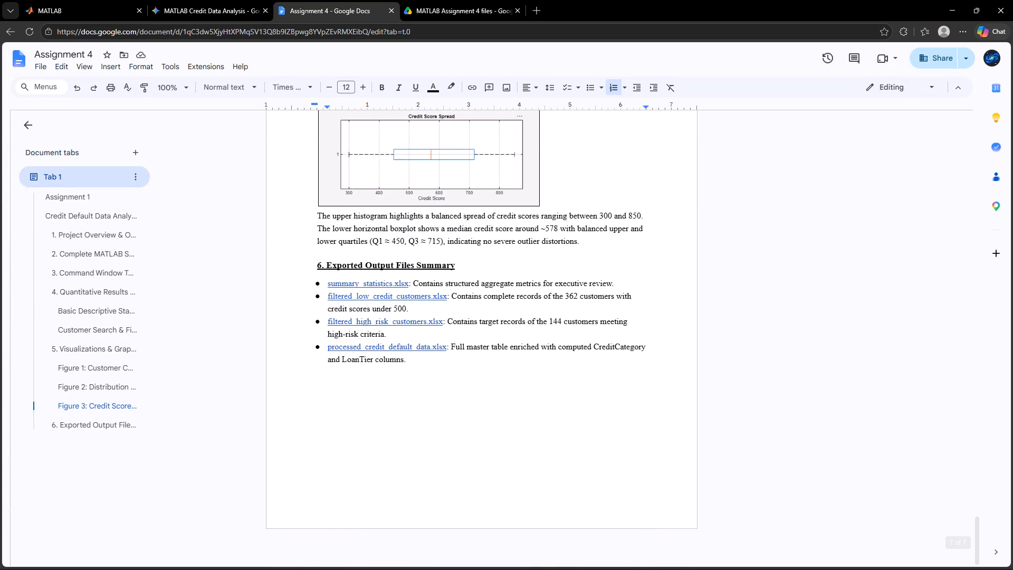
pyautogui.click(461, 270)
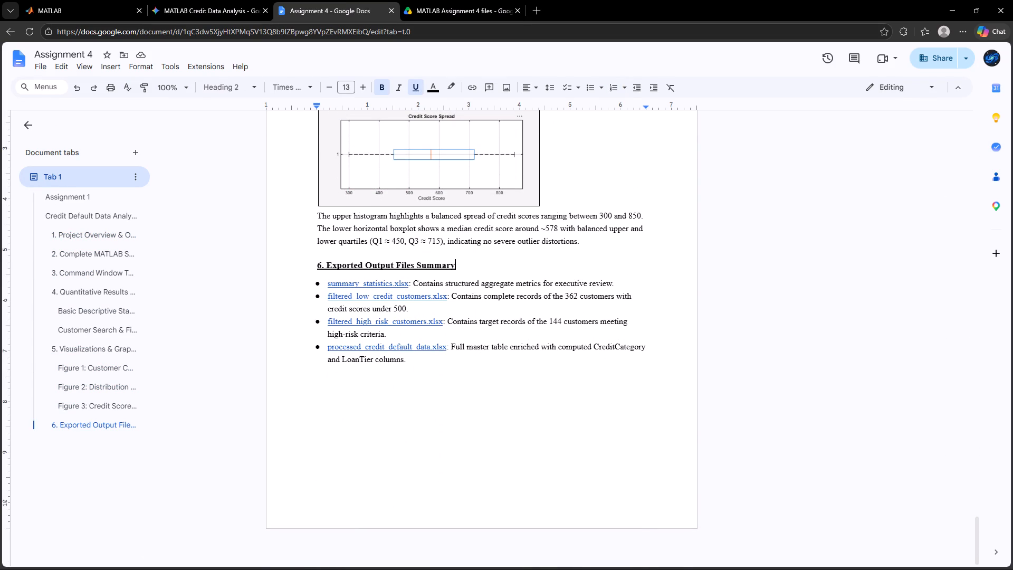
pyautogui.press('Return')
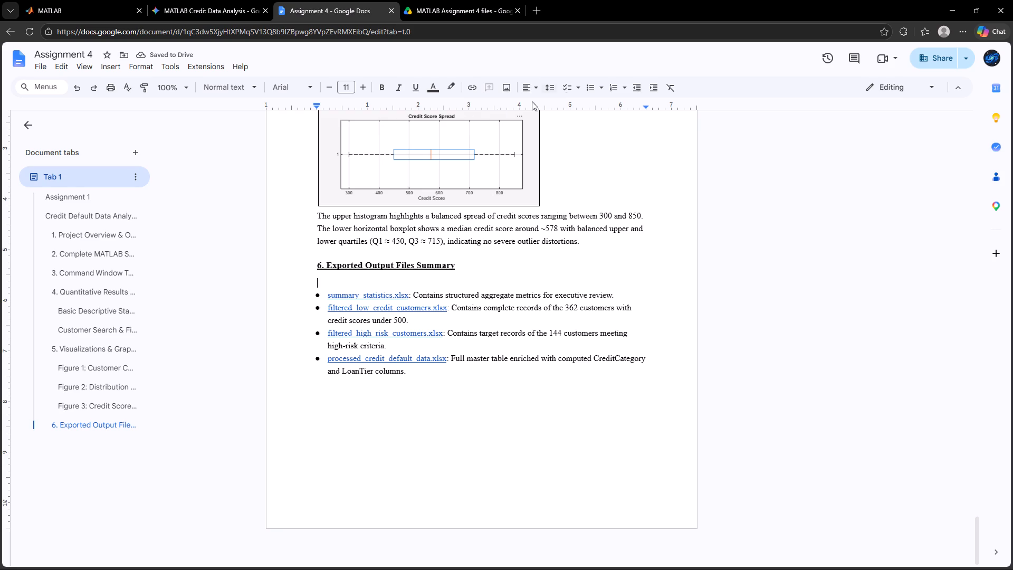
pyautogui.click(587, 87)
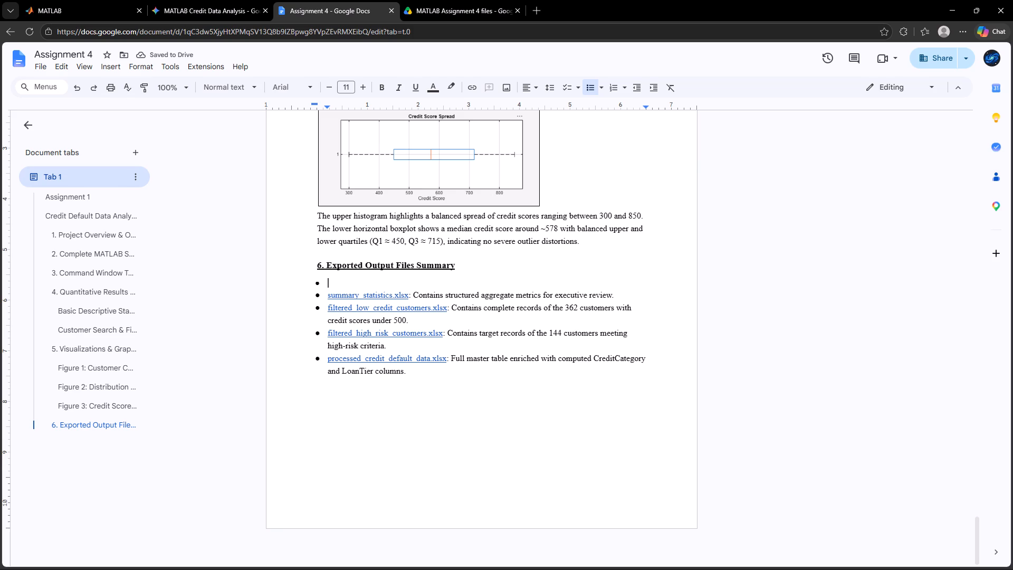
# Write "dataset: Dataset used in this assignment." in the new first bullet of section 6.
pyautogui.write('da')
pyautogui.click(301, 85)
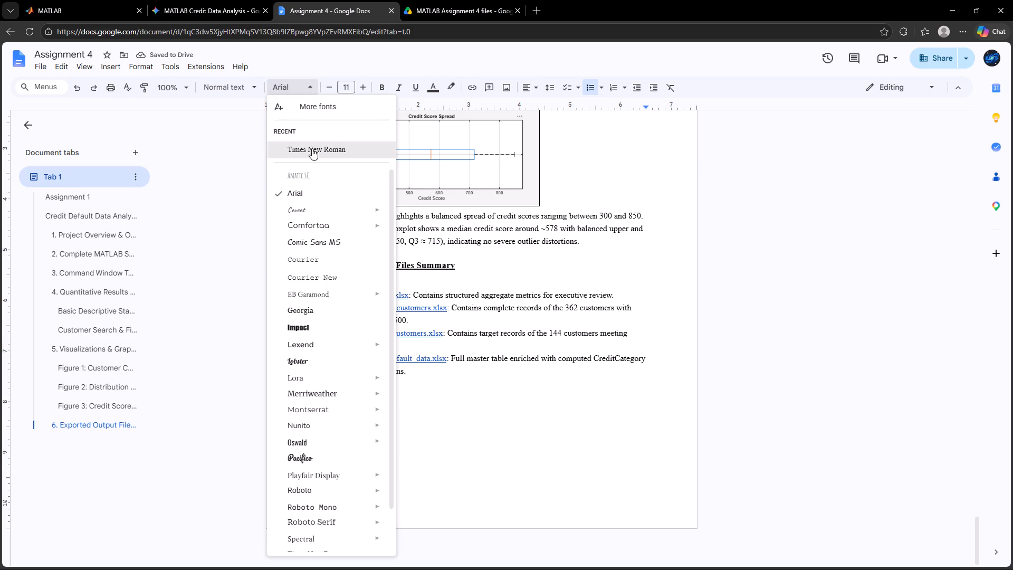
pyautogui.click(312, 148)
pyautogui.click(364, 90)
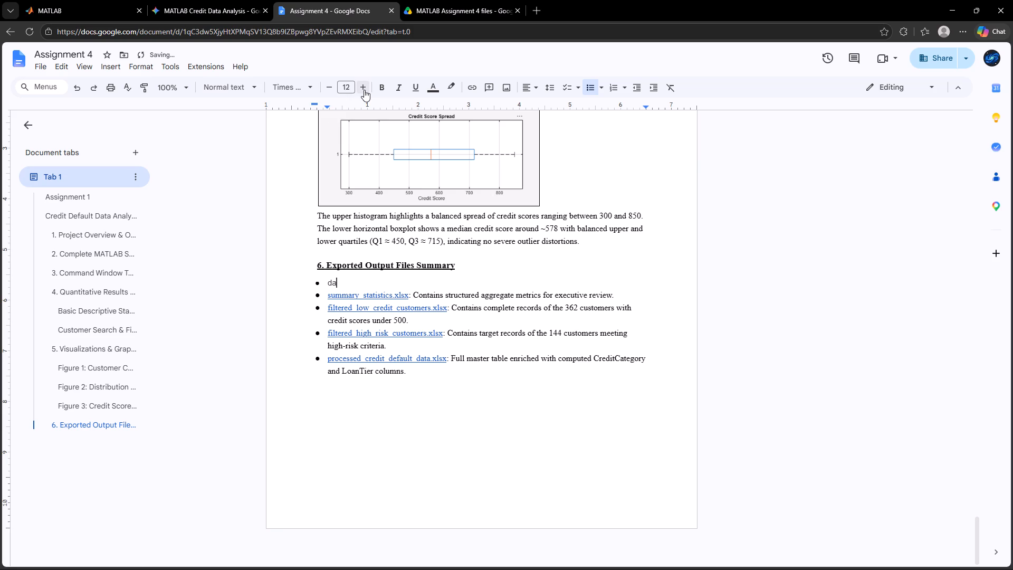
pyautogui.press('BackSpace')
pyautogui.press('BackSpace')
pyautogui.write('da')
pyautogui.write('tsa')
pyautogui.press('BackSpace')
pyautogui.press('BackSpace')
pyautogui.write('aset')
pyautogui.hotkey('shift', ':')
pyautogui.press('space')
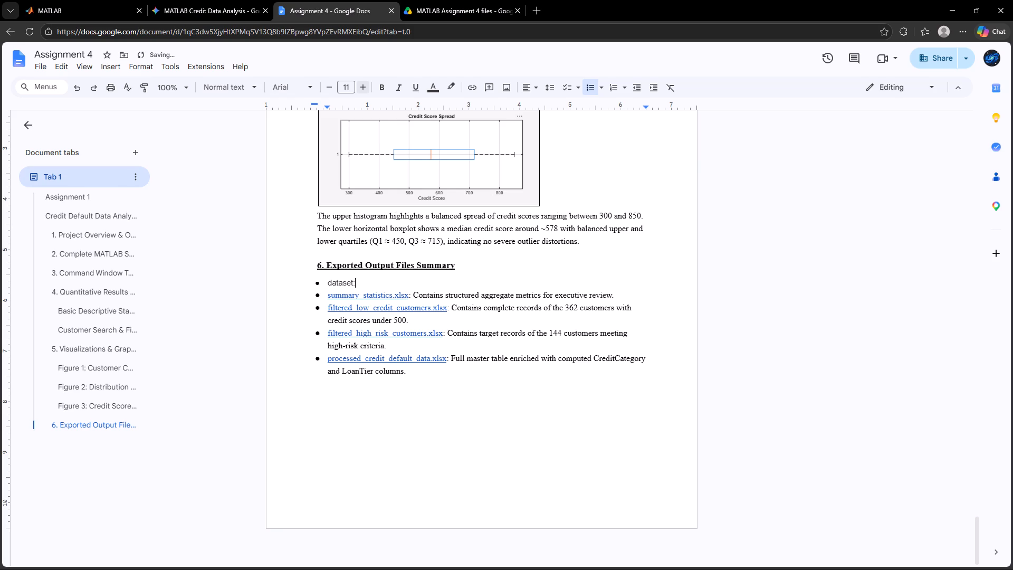
pyautogui.press('BackSpace')
pyautogui.press('space')
pyautogui.write('Used')
pyautogui.press('space')
pyautogui.write('dataser')
pyautogui.press('space')
pyautogui.press('BackSpace')
pyautogui.press('BackSpace')
pyautogui.press('BackSpace')
pyautogui.press('BackSpace')
pyautogui.press('space')
pyautogui.press('BackSpace')
pyautogui.write('Dataset used in this assignment')
pyautogui.press('space')
pyautogui.press('BackSpace')
pyautogui.press('.')
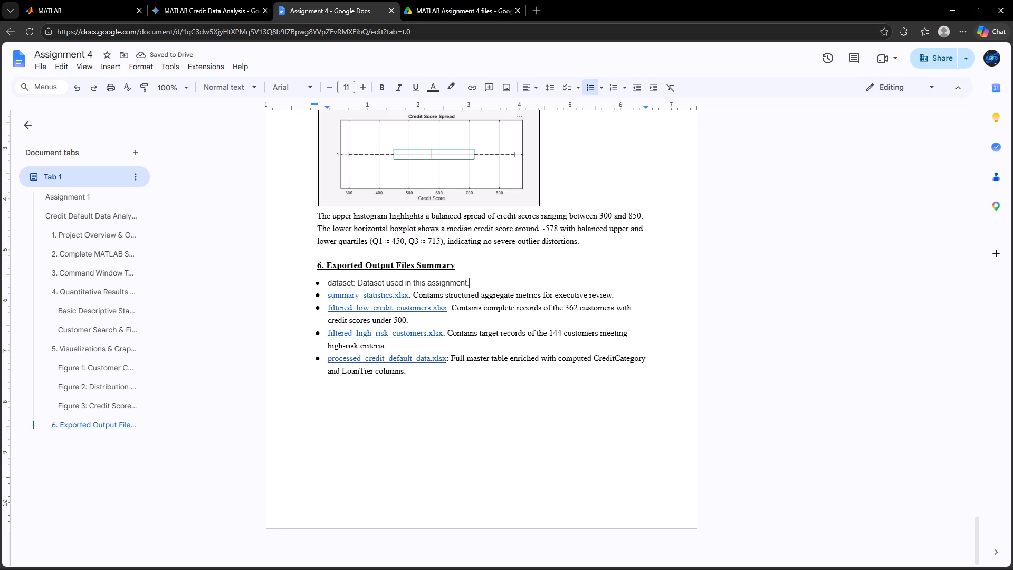
# Format the whole dataset bullet line in section 6 as Times New Roman, size 12.
pyautogui.moveTo(329, 283); pyautogui.dragTo(478, 283)
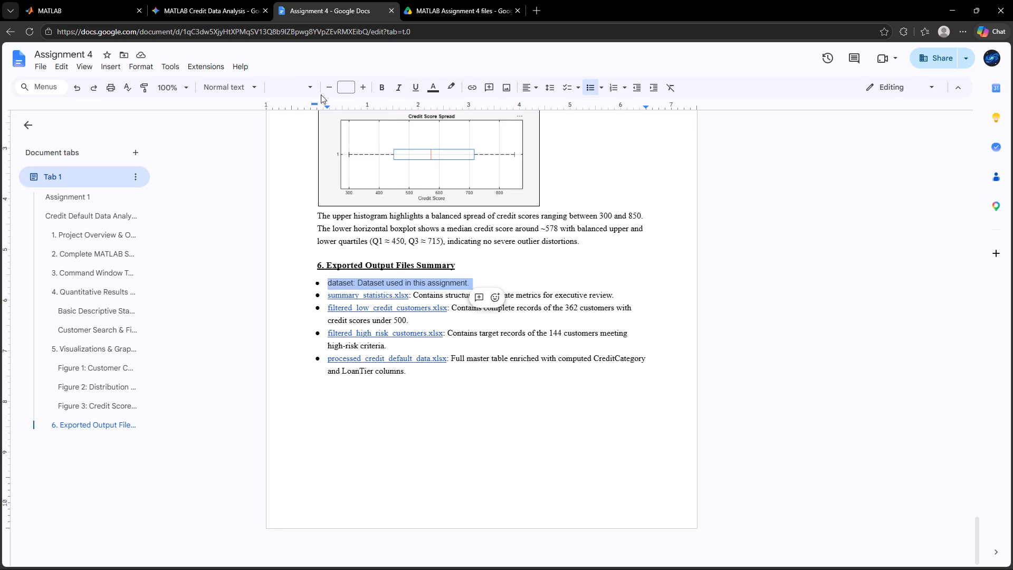
pyautogui.click(307, 80)
pyautogui.click(325, 156)
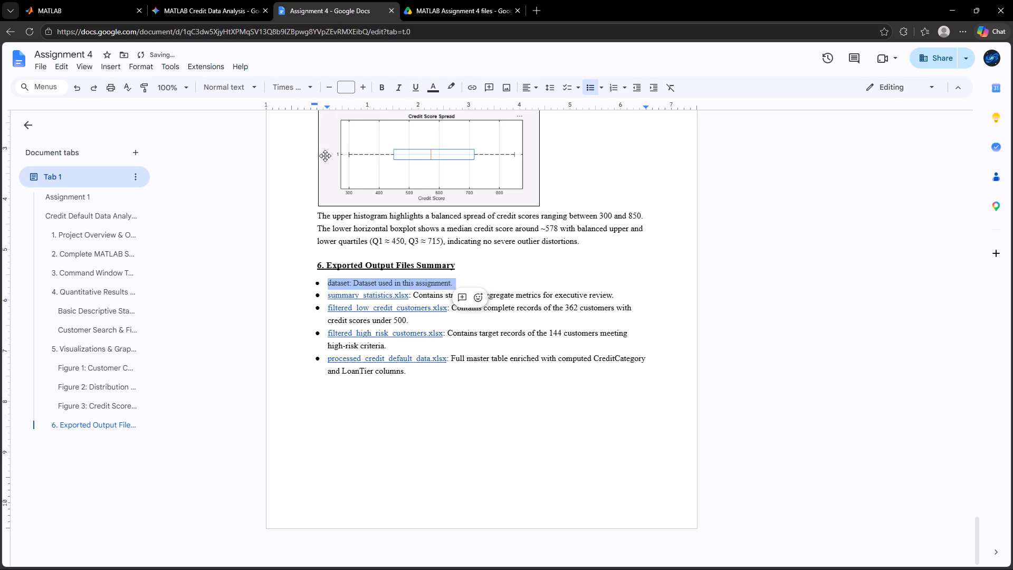
pyautogui.click(767, 318)
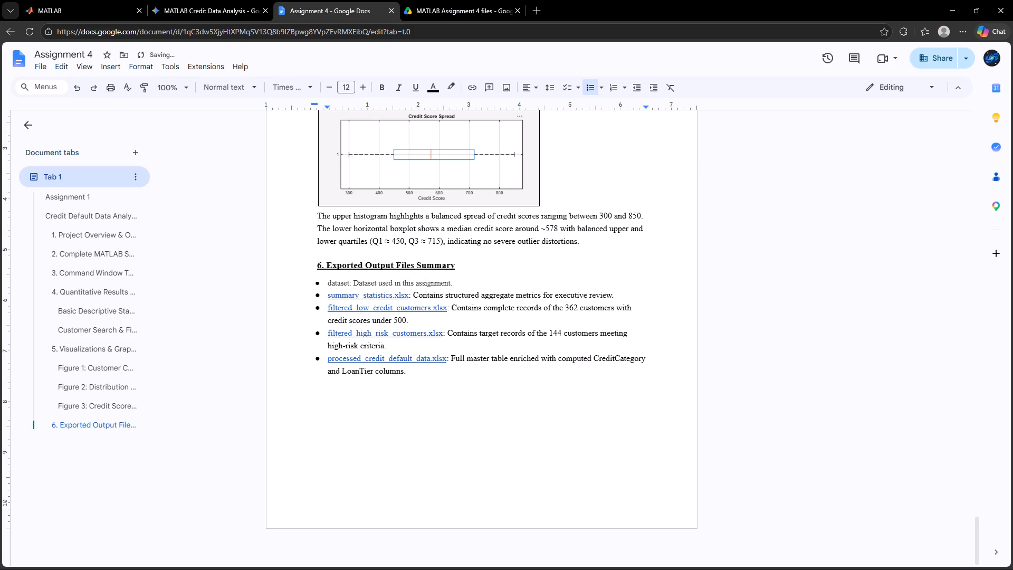
pyautogui.click(434, 296)
pyautogui.click(377, 285)
pyautogui.moveTo(328, 286); pyautogui.dragTo(454, 284)
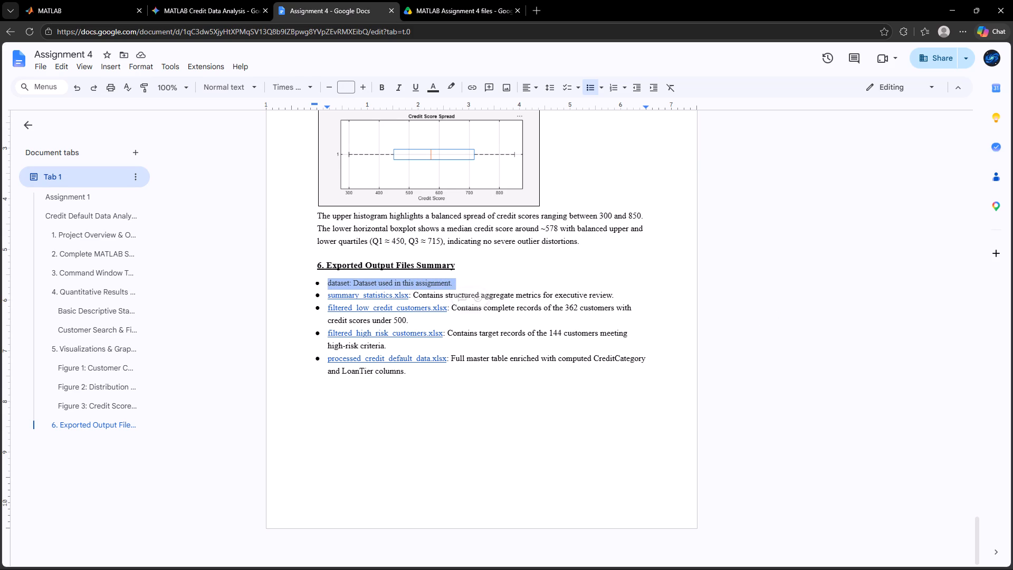
pyautogui.click(342, 87)
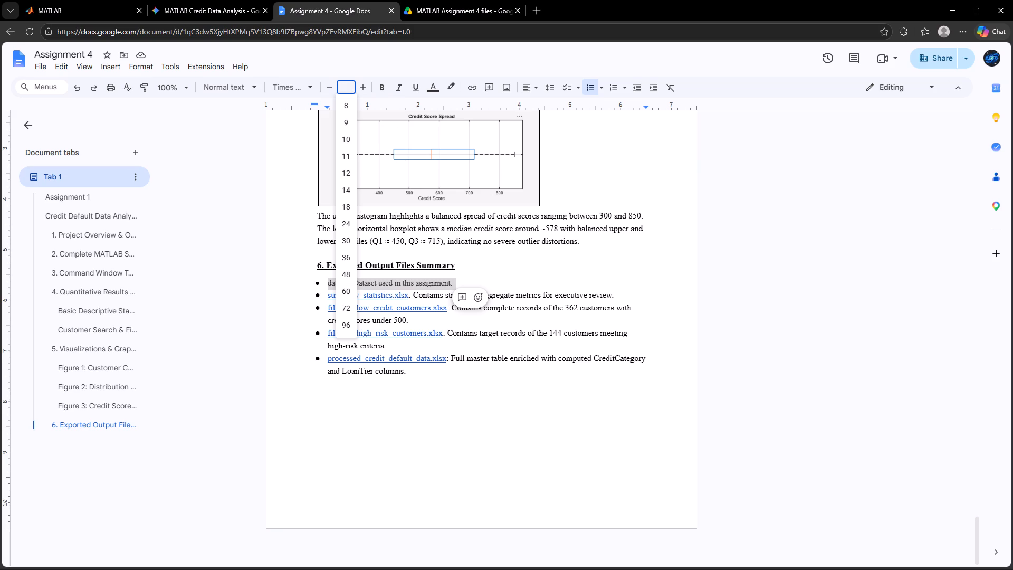
pyautogui.press('End')
pyautogui.press('Down')
pyautogui.press('pagedown')
pyautogui.press('BackSpace')
pyautogui.write('12')
pyautogui.press('Return')
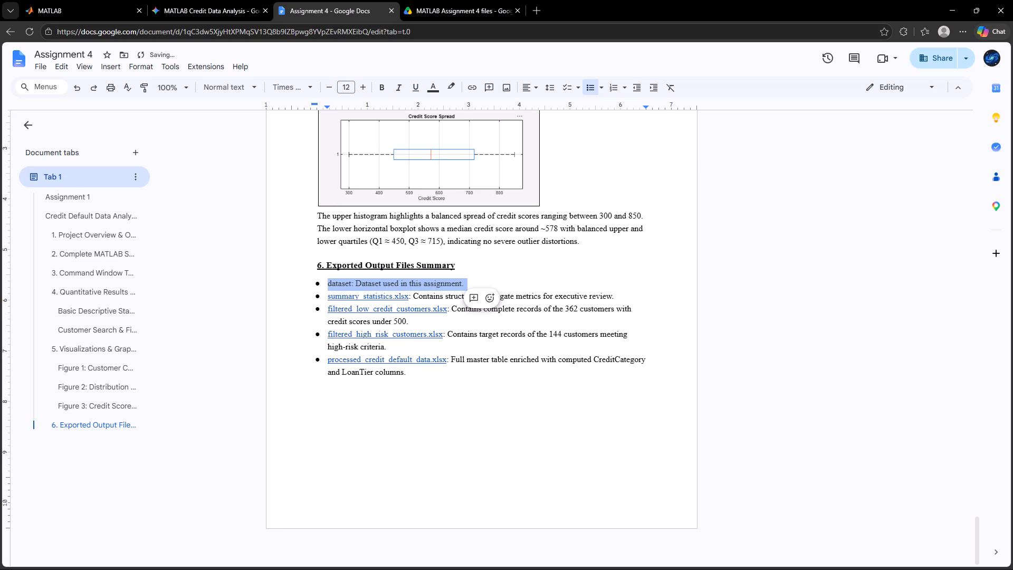
pyautogui.click(622, 180)
pyautogui.click(752, 254)
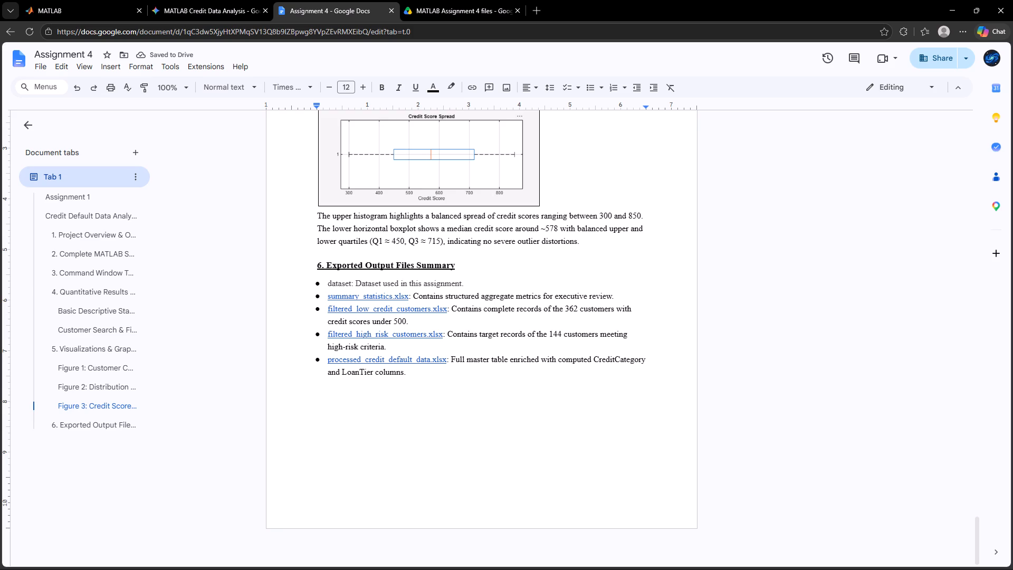
pyautogui.click(461, 299)
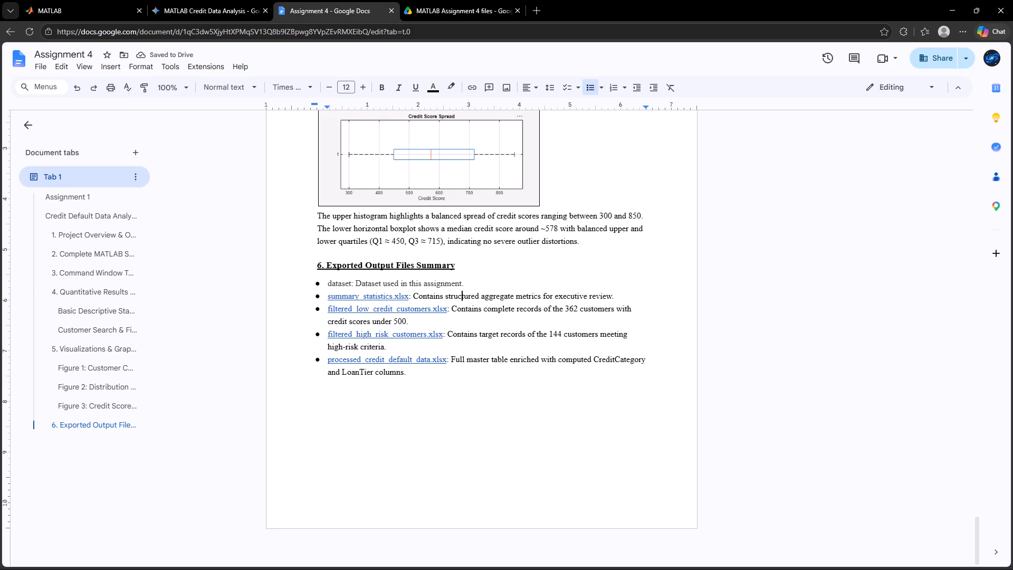
# Hyperlink the word "dataset" at the start of the first bullet to the copied credit_default_synthetic.xlsx share link and preview the link.
pyautogui.click(375, 283)
pyautogui.doubleClick(335, 282)
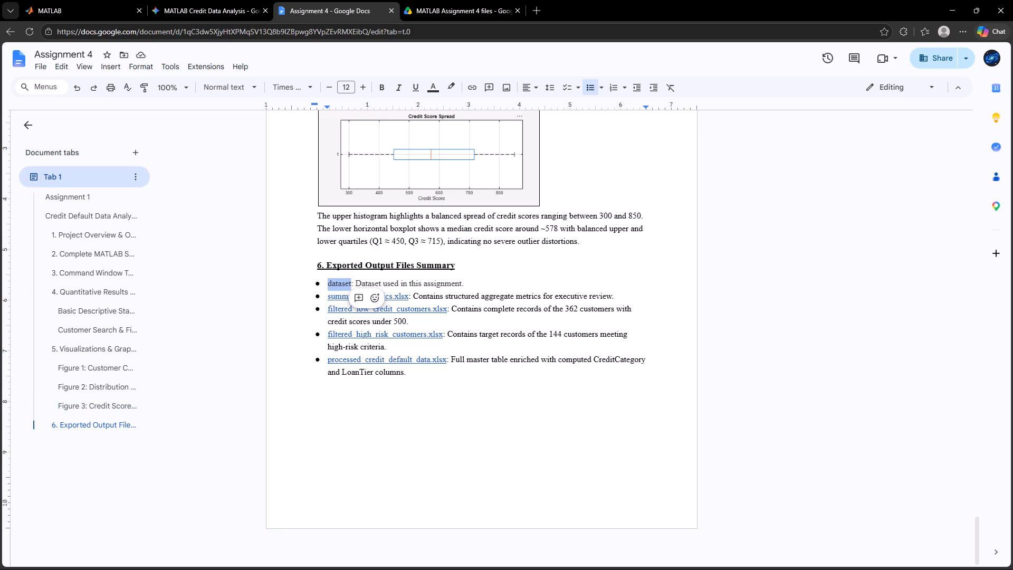
pyautogui.rightClick(335, 282)
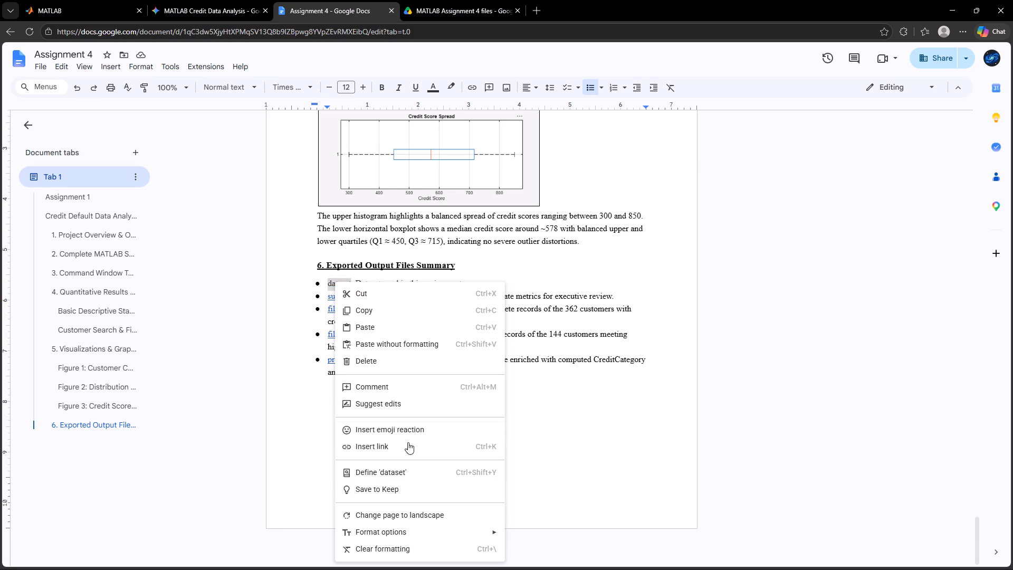
pyautogui.click(394, 439)
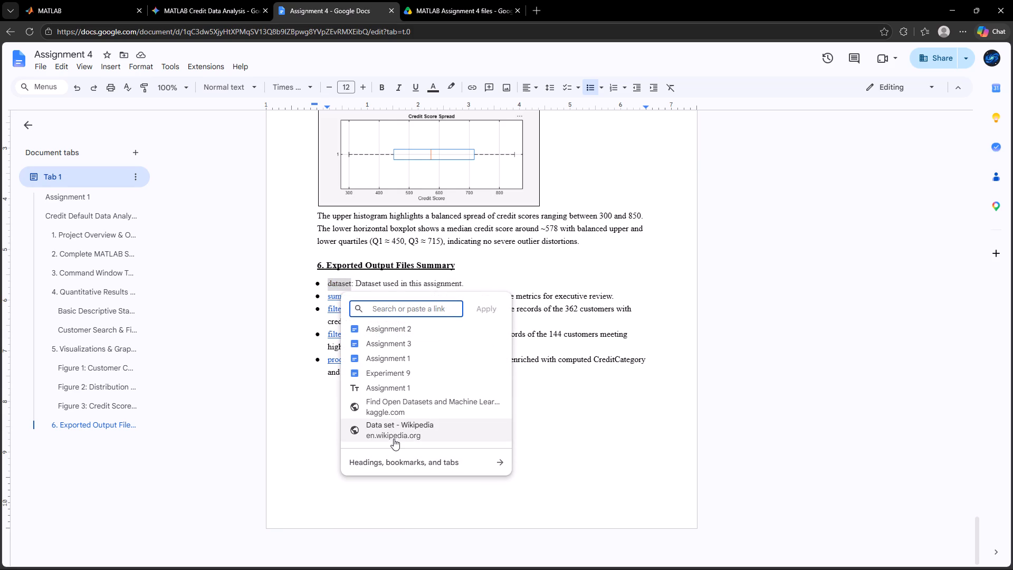
pyautogui.hotkey('ctrl', 'v')
pyautogui.click(482, 310)
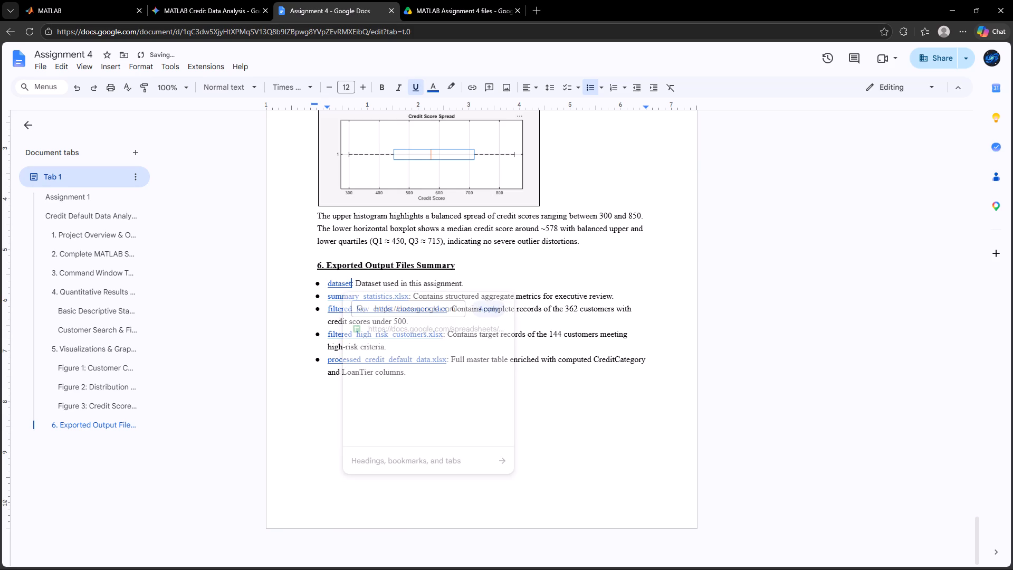
pyautogui.click(343, 284)
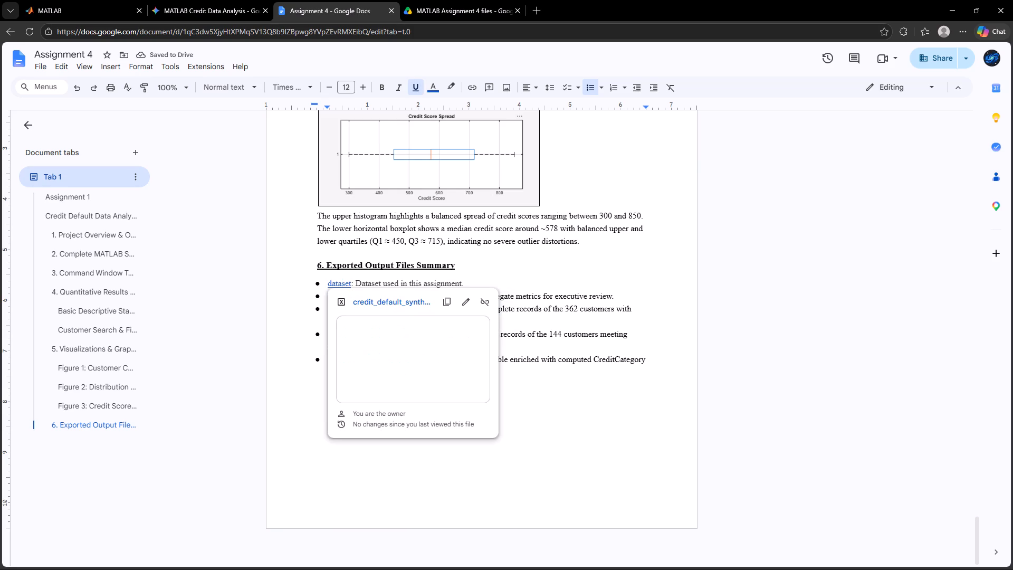
pyautogui.click(752, 347)
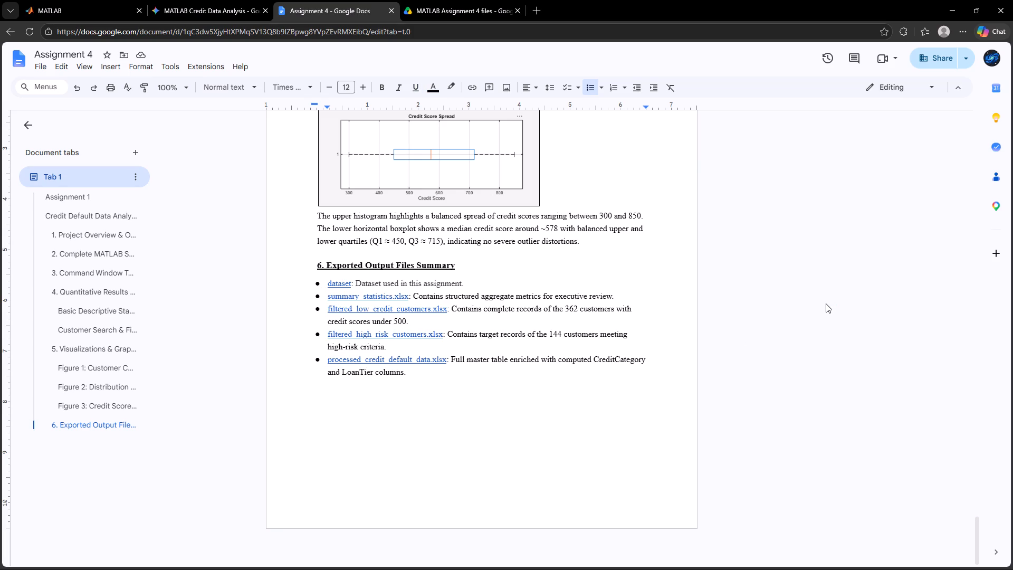
# Change the number in the document's main title so that it reads "Assignment 4".
pyautogui.scroll(7, 826, 303)
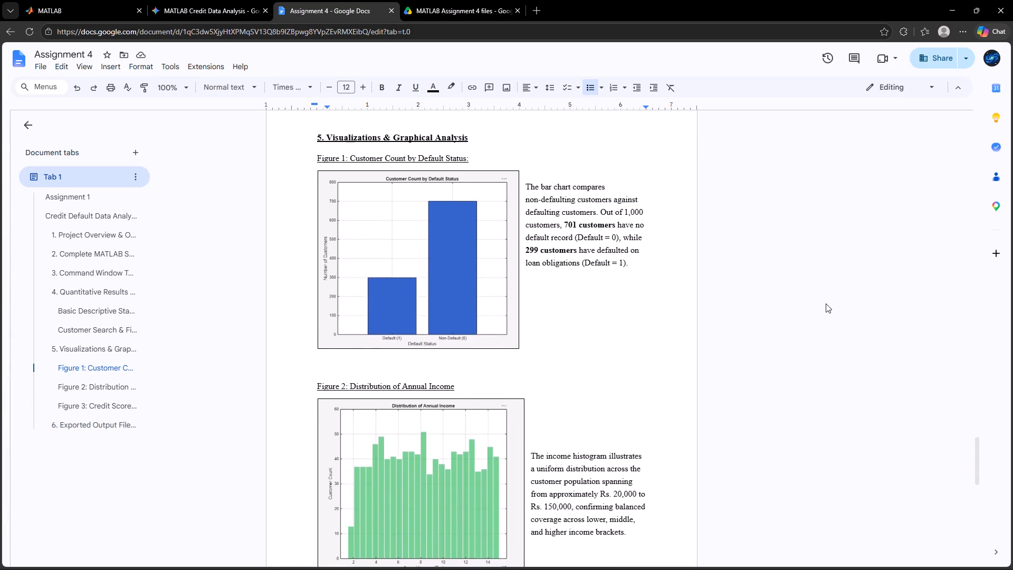
pyautogui.scroll(-8, 826, 303)
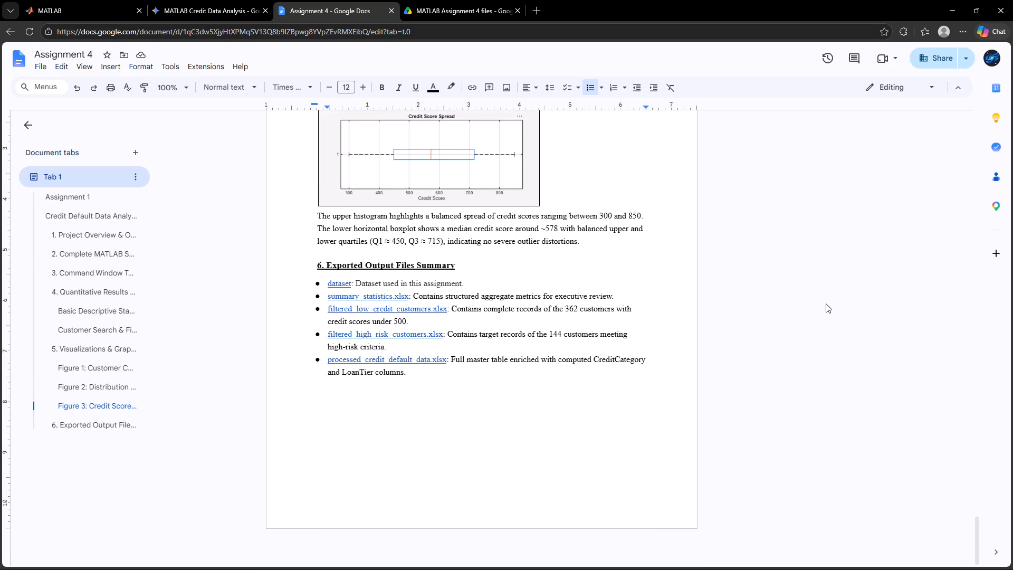
pyautogui.scroll(20, 826, 303)
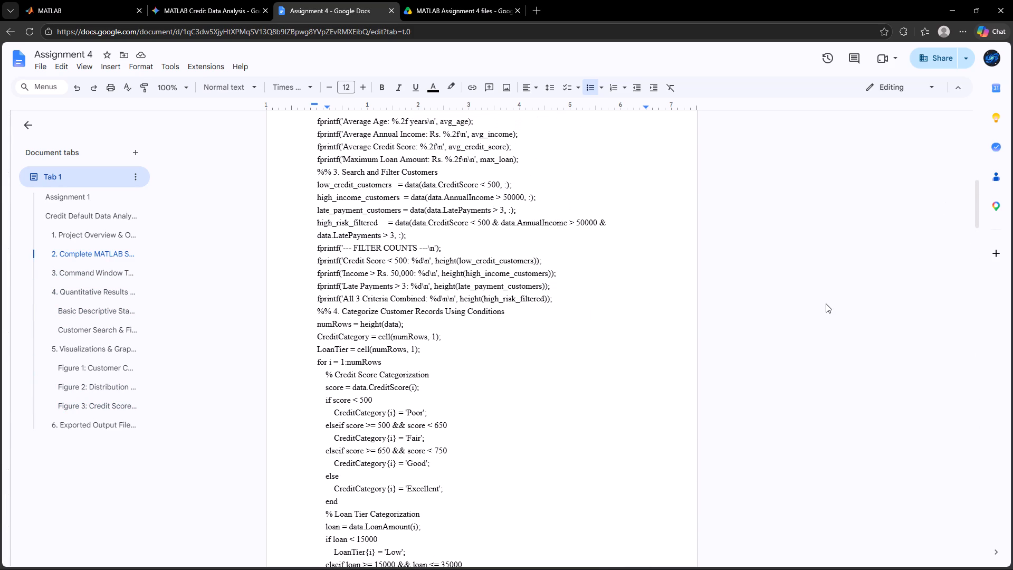
pyautogui.scroll(17, 826, 303)
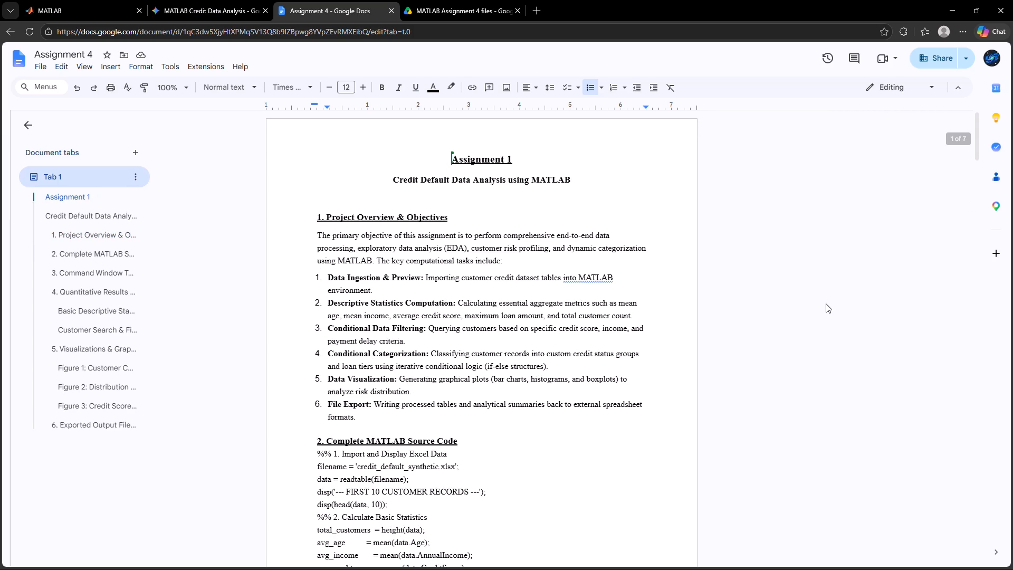
pyautogui.scroll(-11, 826, 303)
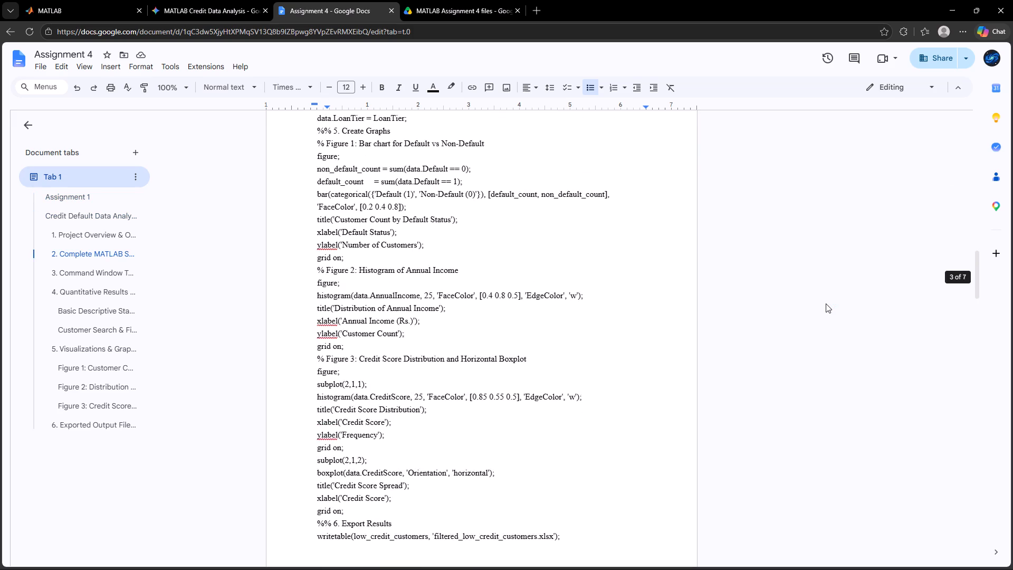
pyautogui.scroll(8, 826, 303)
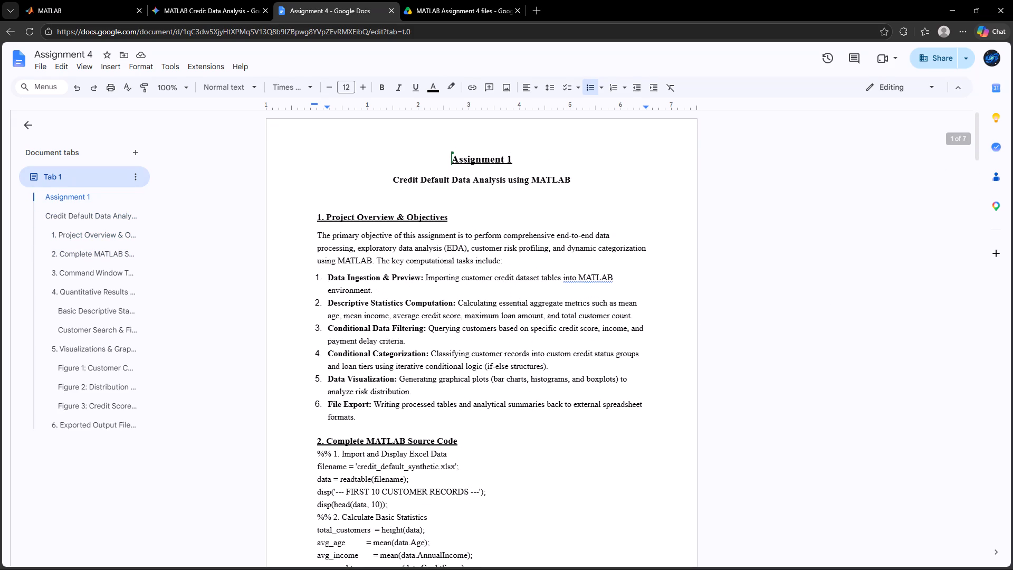
pyautogui.click(512, 160)
pyautogui.press('4')
pyautogui.press('BackSpace')
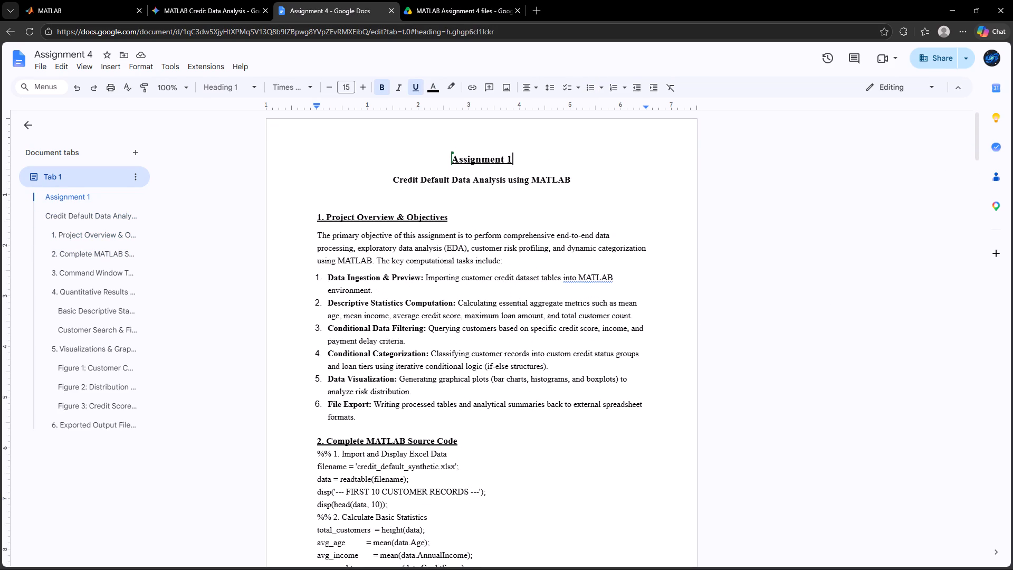
pyautogui.press('4')
pyautogui.press('BackSpace')
pyautogui.press('BackSpace')
pyautogui.press('4')
pyautogui.click(772, 271)
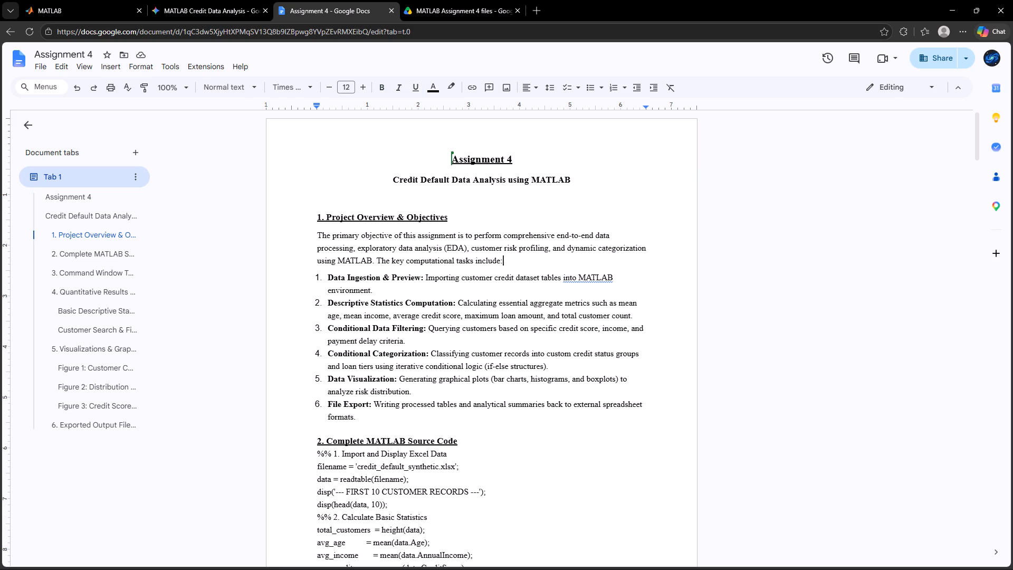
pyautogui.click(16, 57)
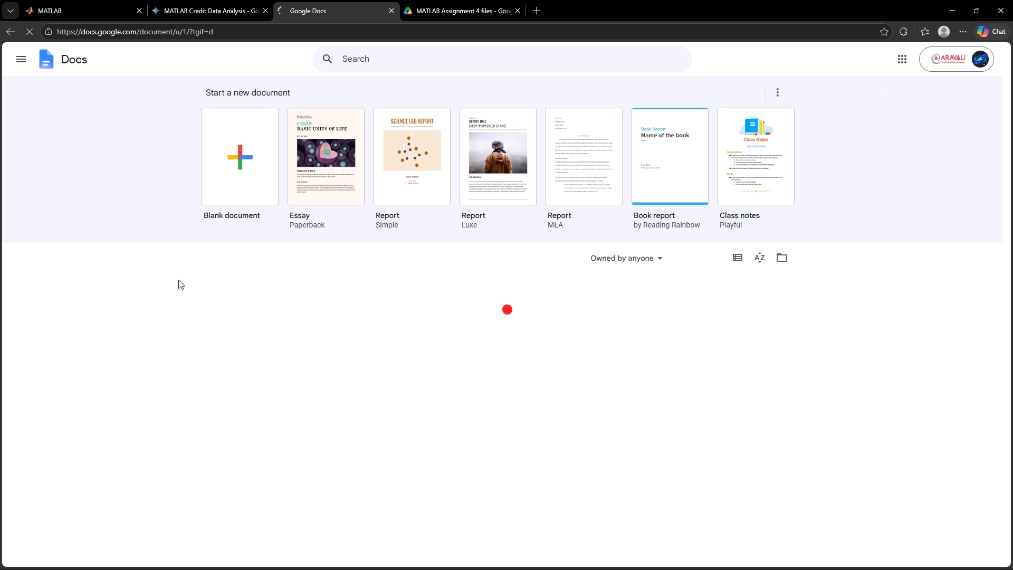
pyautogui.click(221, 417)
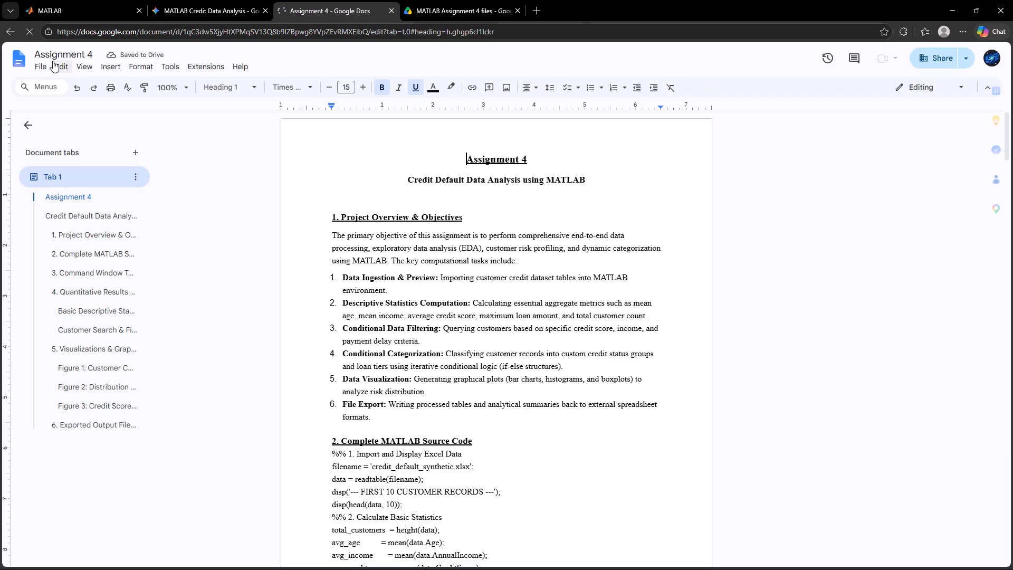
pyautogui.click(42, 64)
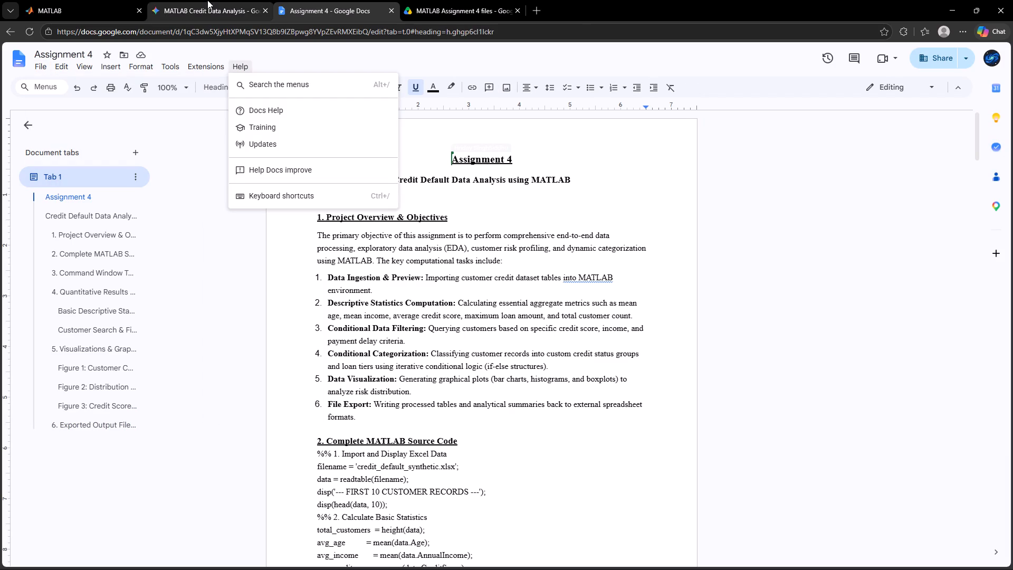
# Open Google Classroom in place of the Drive folder tab and go to Internal Assignment in the IT Workshop Matlab class.
pyautogui.click(460, 0)
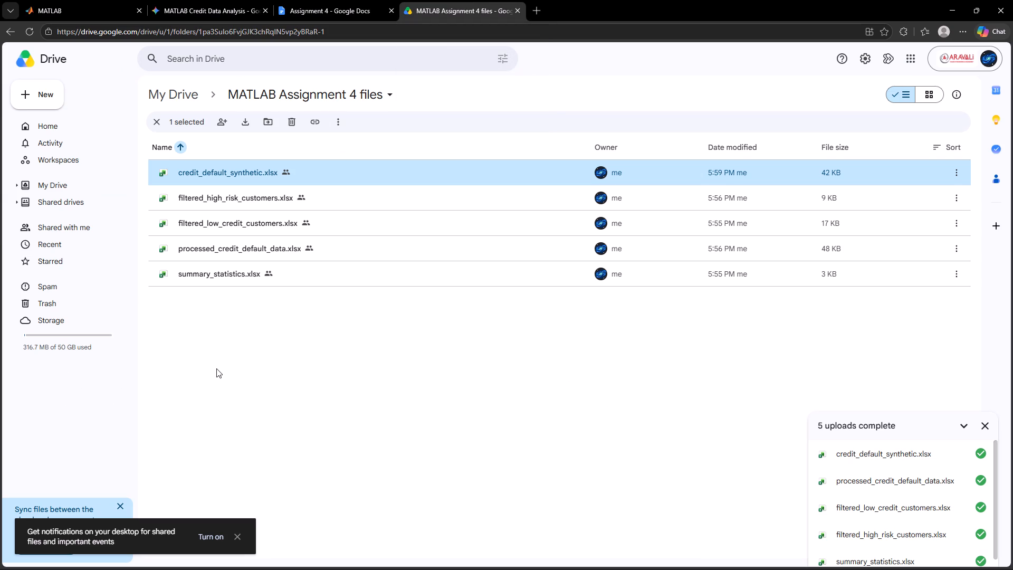
pyautogui.click(910, 60)
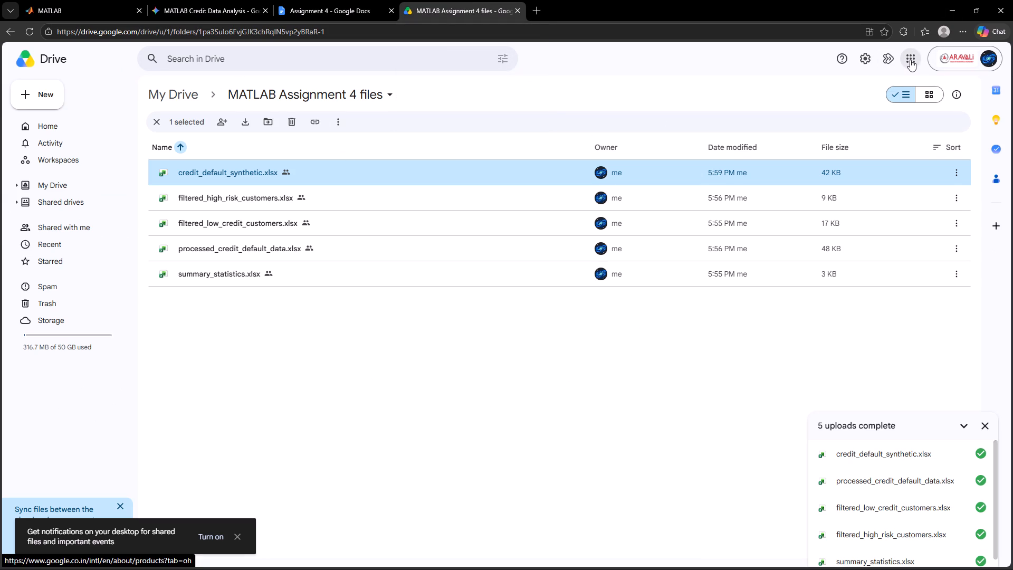
pyautogui.click(876, 173)
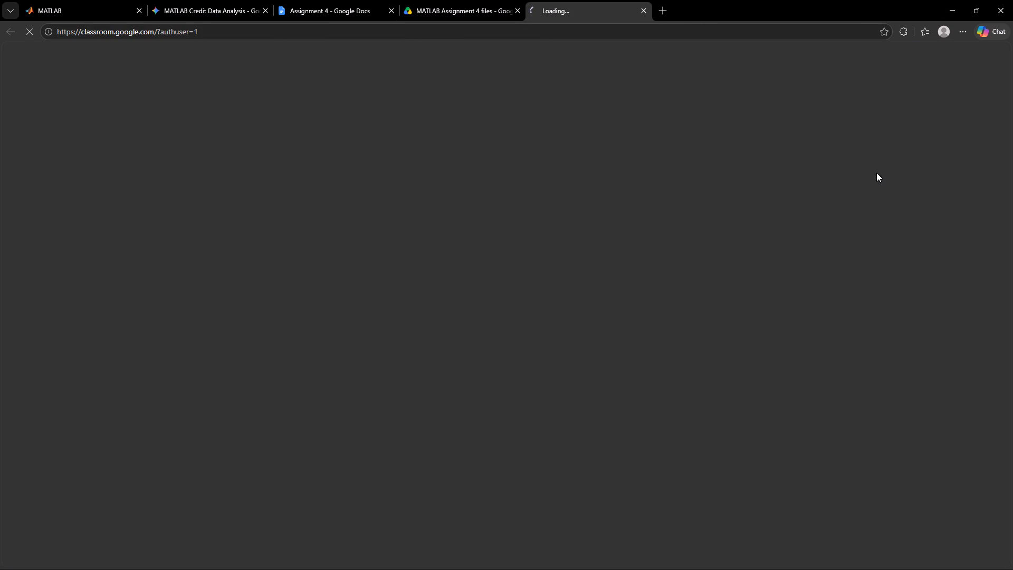
pyautogui.click(518, 8)
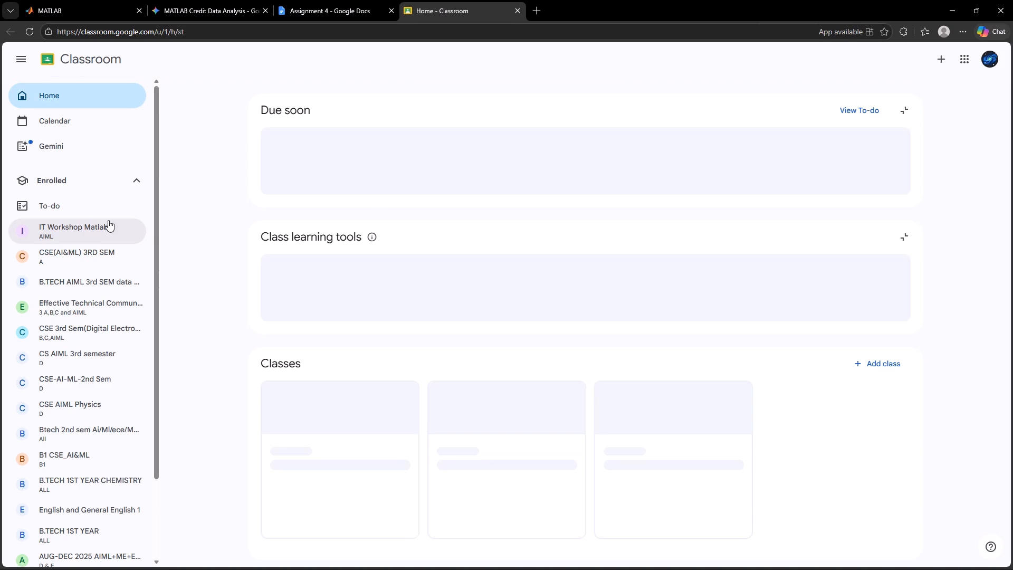
pyautogui.click(102, 226)
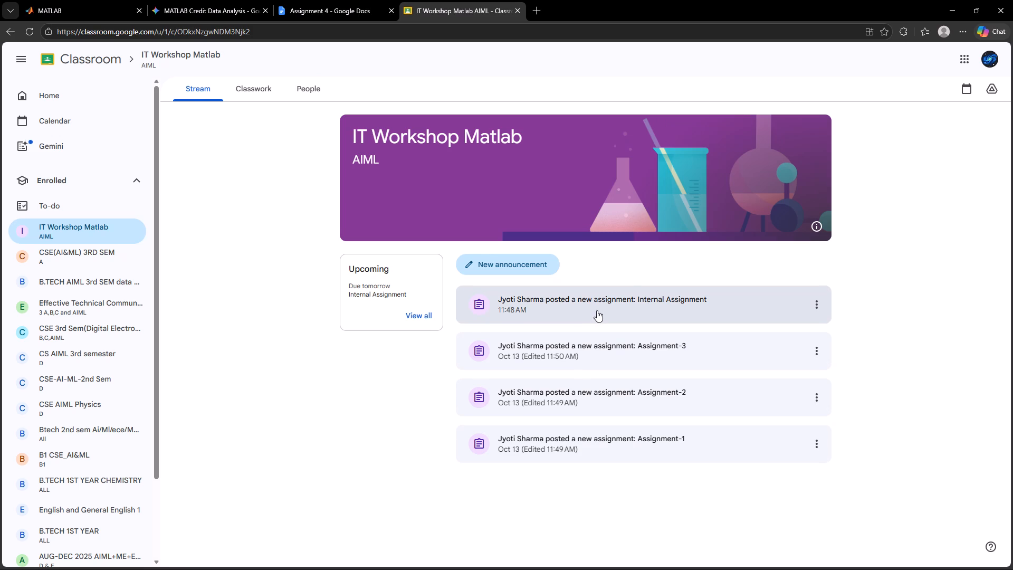
pyautogui.click(640, 305)
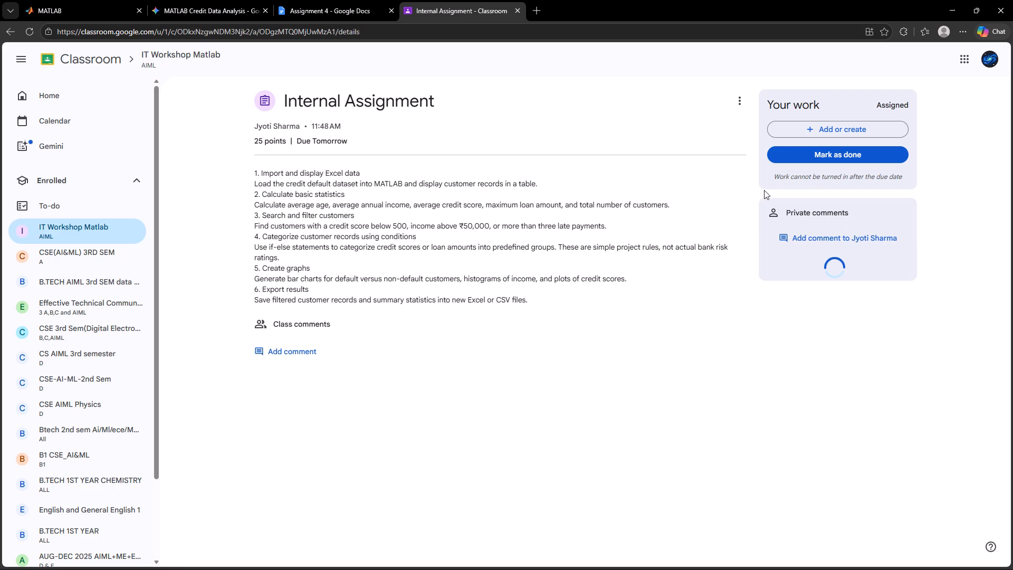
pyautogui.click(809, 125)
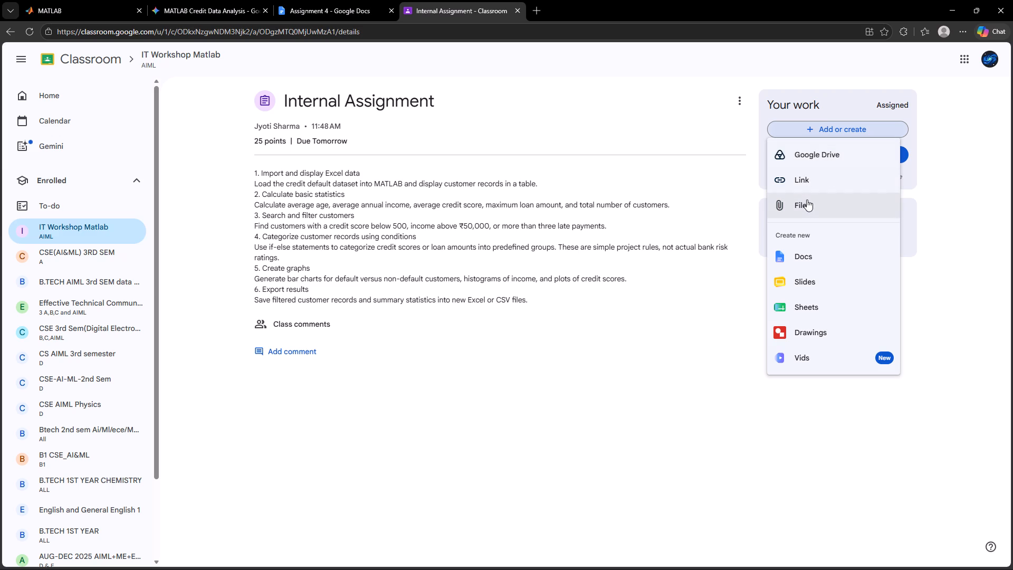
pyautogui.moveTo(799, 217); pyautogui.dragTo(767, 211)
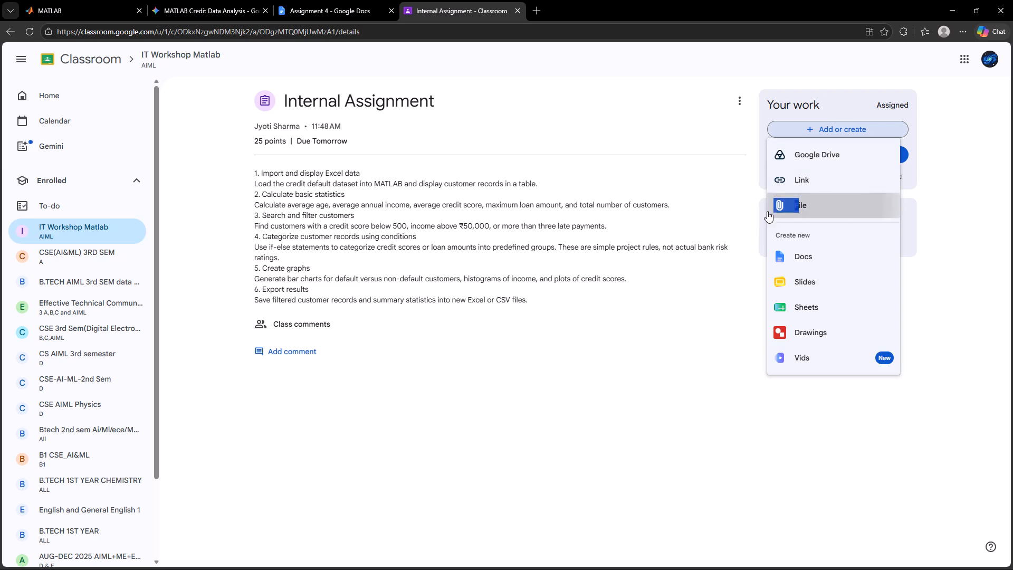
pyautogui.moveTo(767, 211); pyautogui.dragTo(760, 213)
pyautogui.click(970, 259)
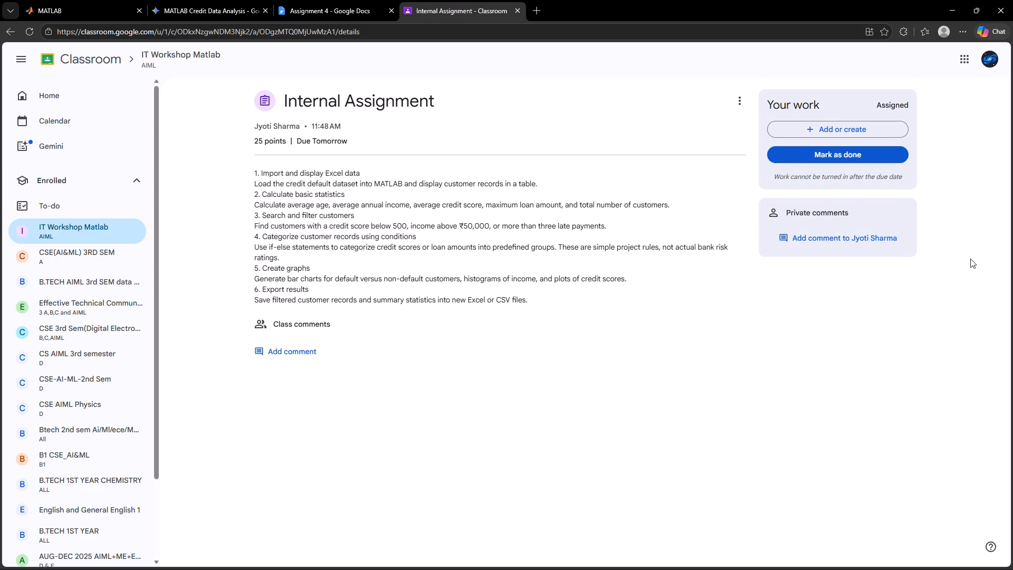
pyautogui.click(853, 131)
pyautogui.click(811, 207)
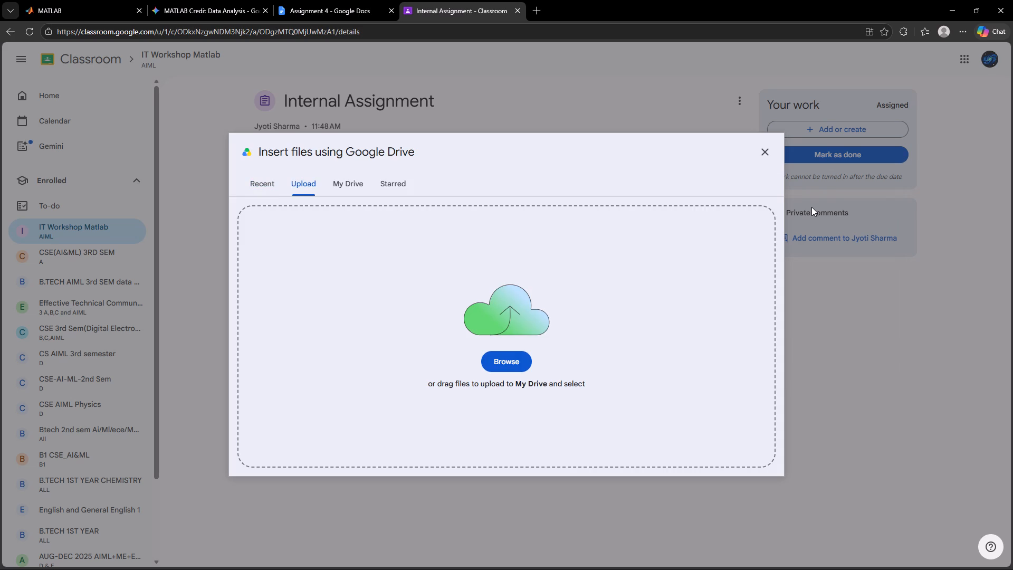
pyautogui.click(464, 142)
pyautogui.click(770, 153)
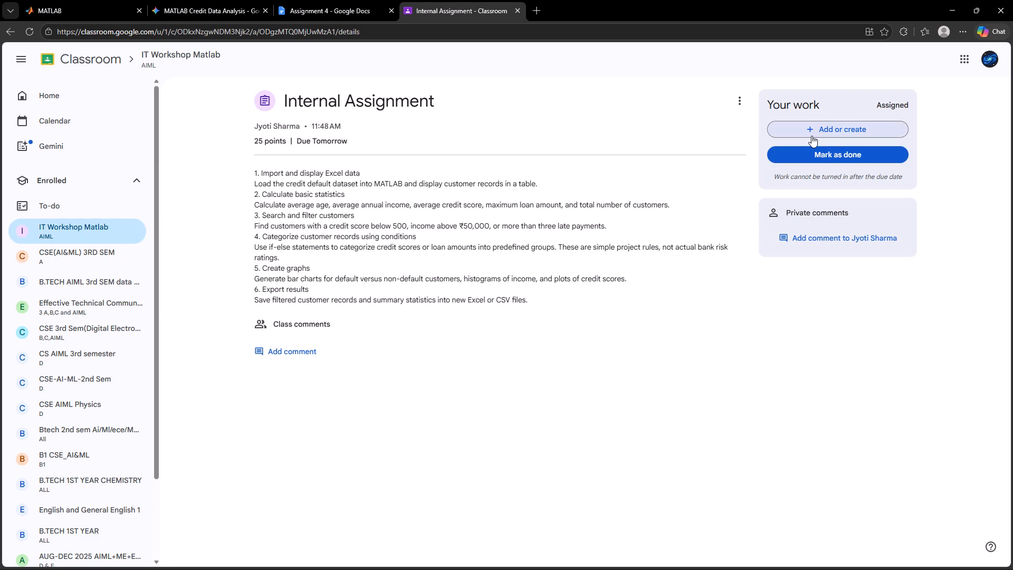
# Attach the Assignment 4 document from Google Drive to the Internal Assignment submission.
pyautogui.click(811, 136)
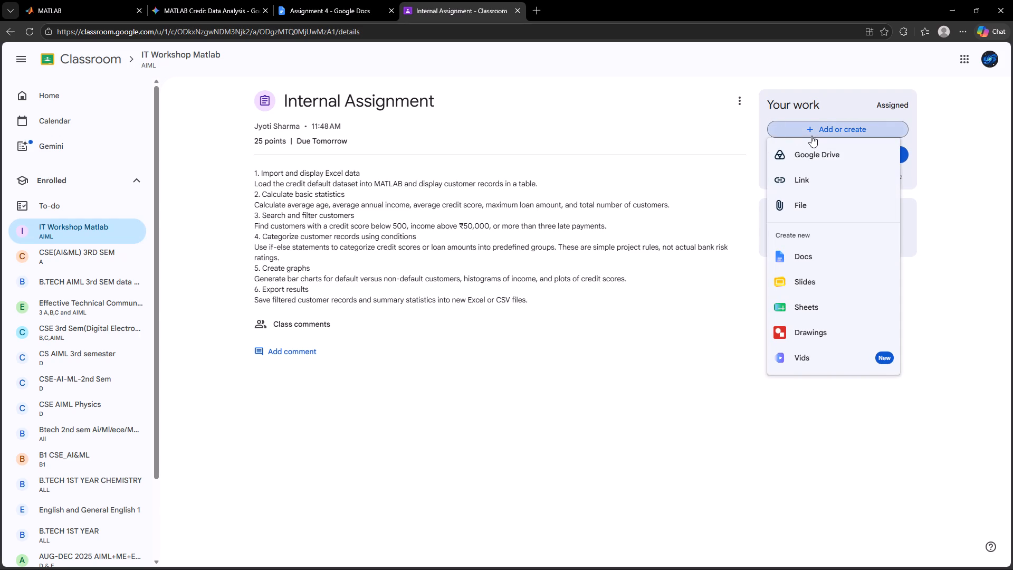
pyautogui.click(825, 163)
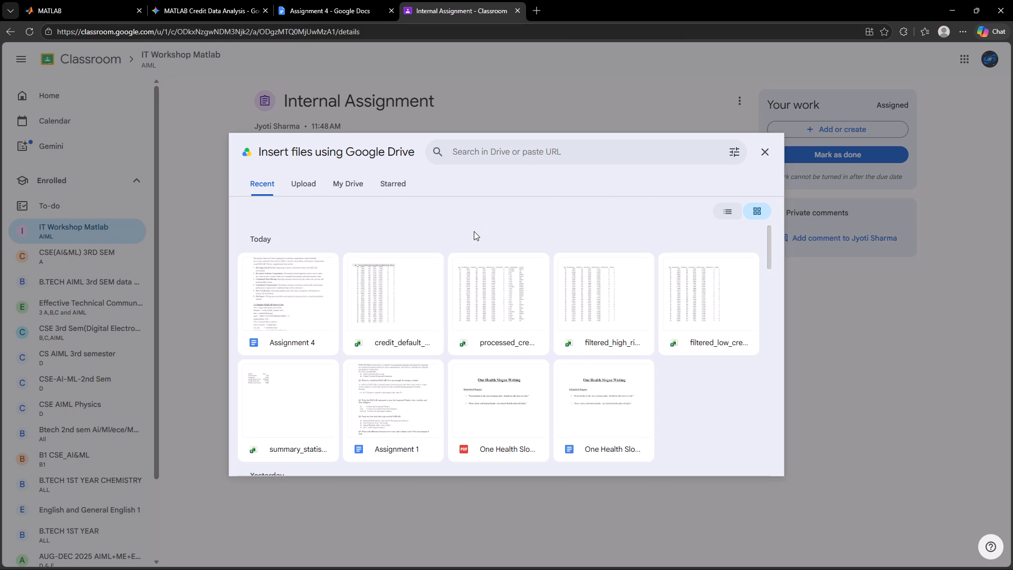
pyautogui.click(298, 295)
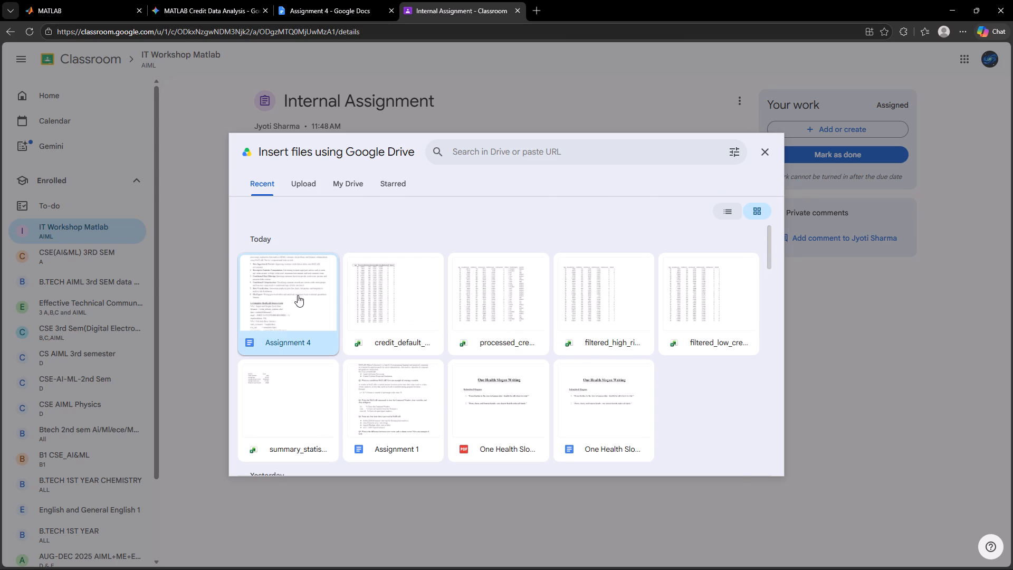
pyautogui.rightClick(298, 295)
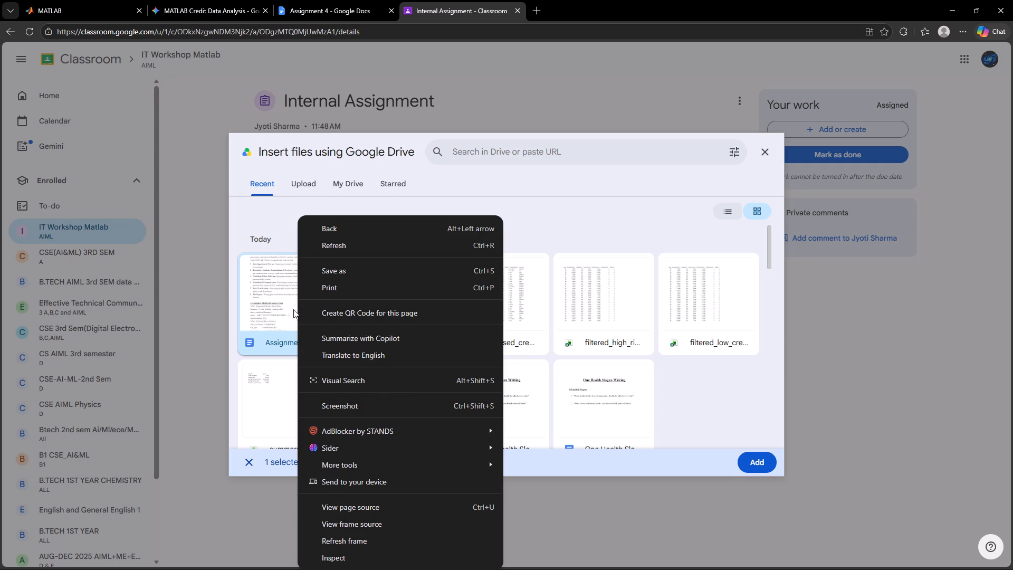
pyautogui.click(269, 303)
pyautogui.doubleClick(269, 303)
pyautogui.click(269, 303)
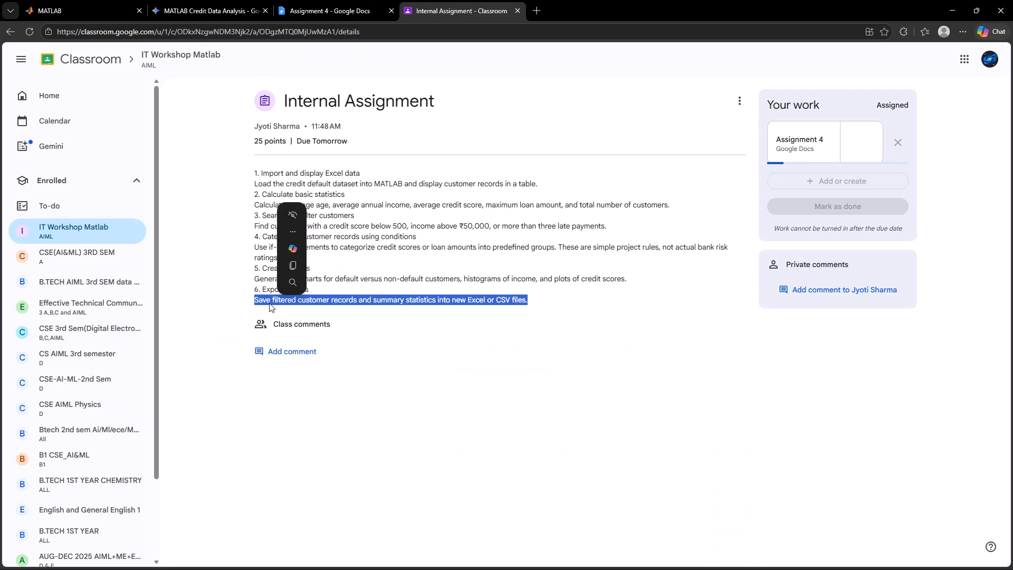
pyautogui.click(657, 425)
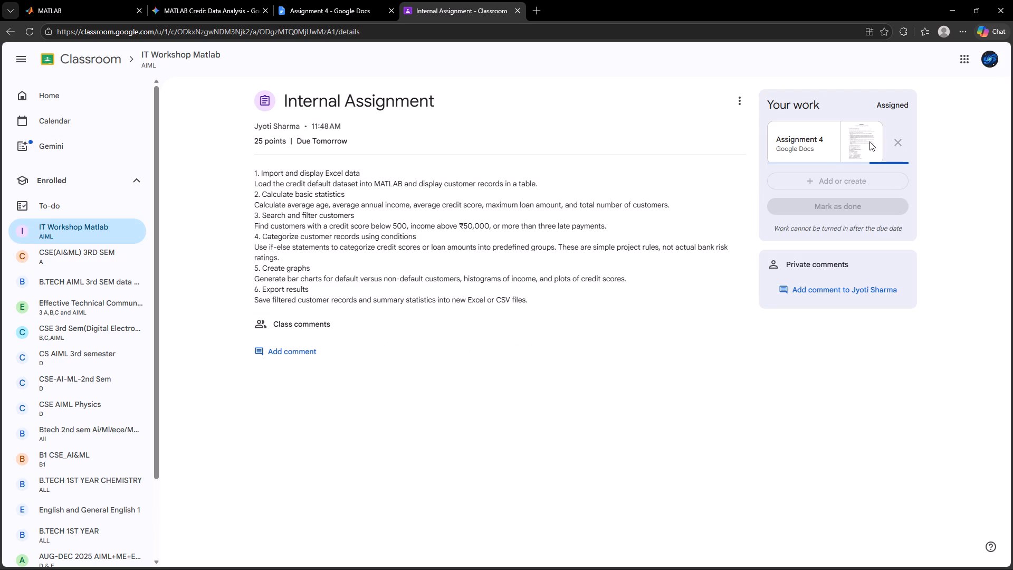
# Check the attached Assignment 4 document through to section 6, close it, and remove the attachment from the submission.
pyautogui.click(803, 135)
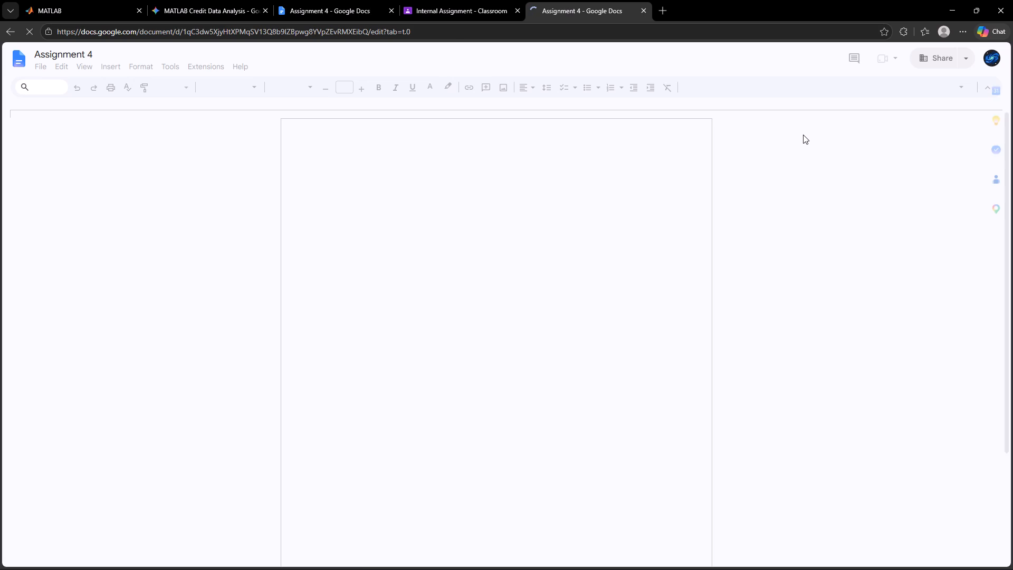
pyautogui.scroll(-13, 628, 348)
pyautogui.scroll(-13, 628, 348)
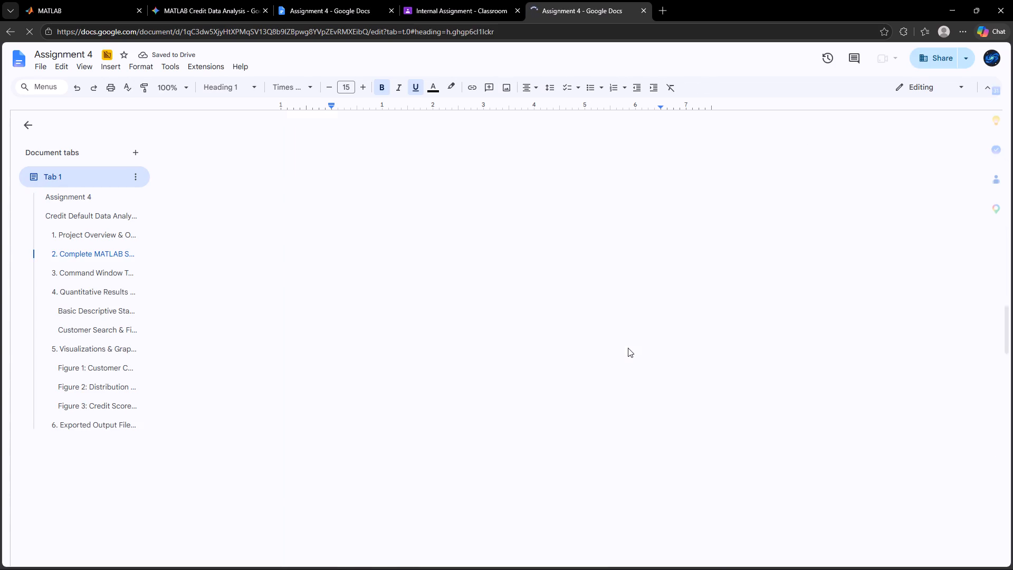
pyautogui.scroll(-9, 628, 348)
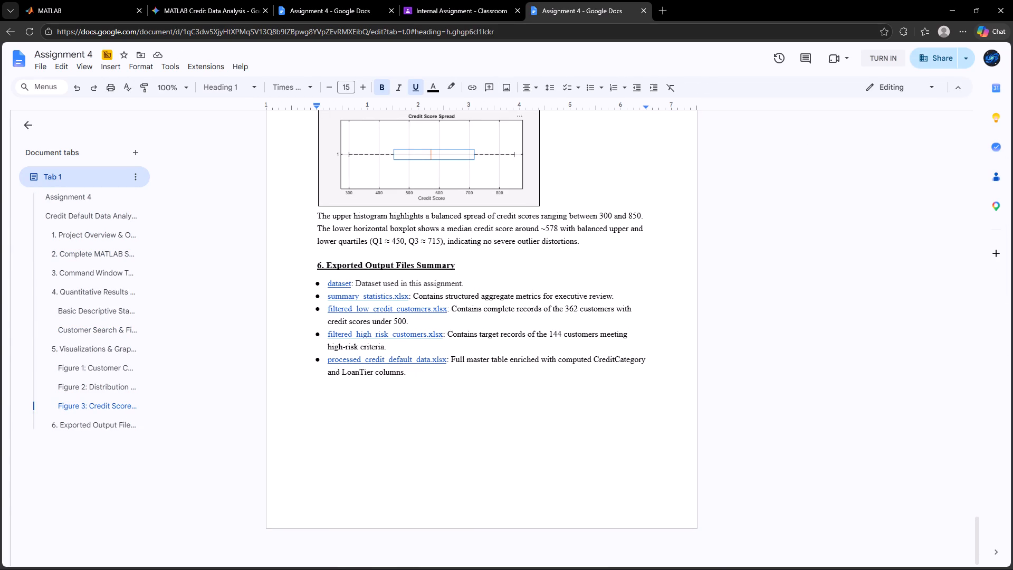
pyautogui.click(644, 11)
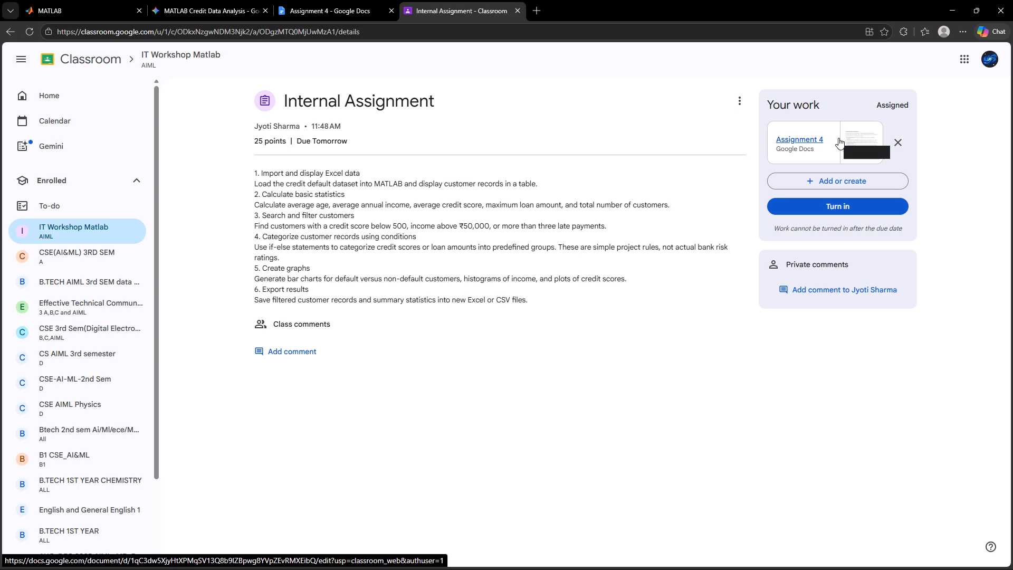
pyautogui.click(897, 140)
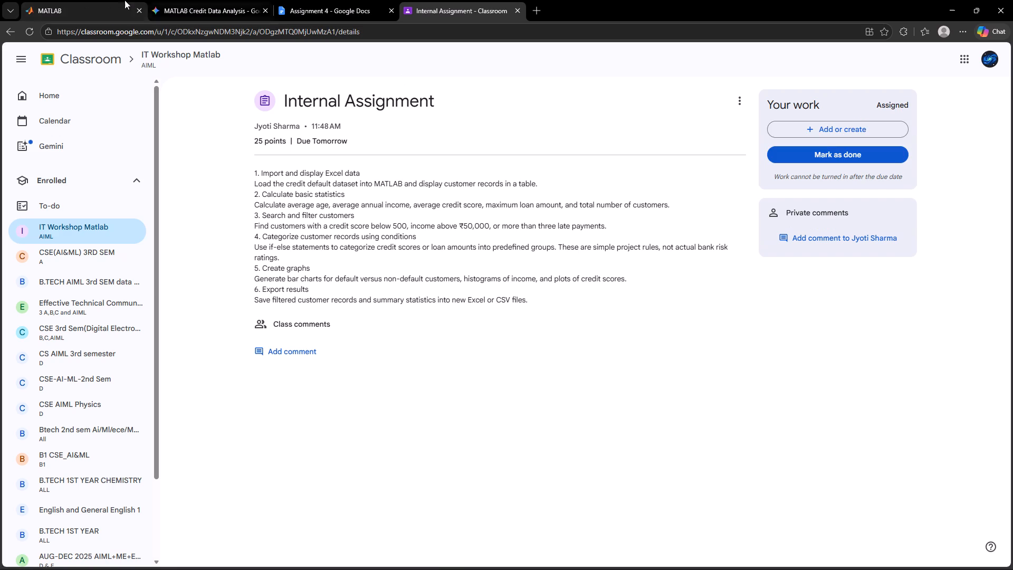
# Return to the Assignment 4 document, read its external-sharing notice and dismiss it.
pyautogui.click(83, 0)
pyautogui.click(293, 0)
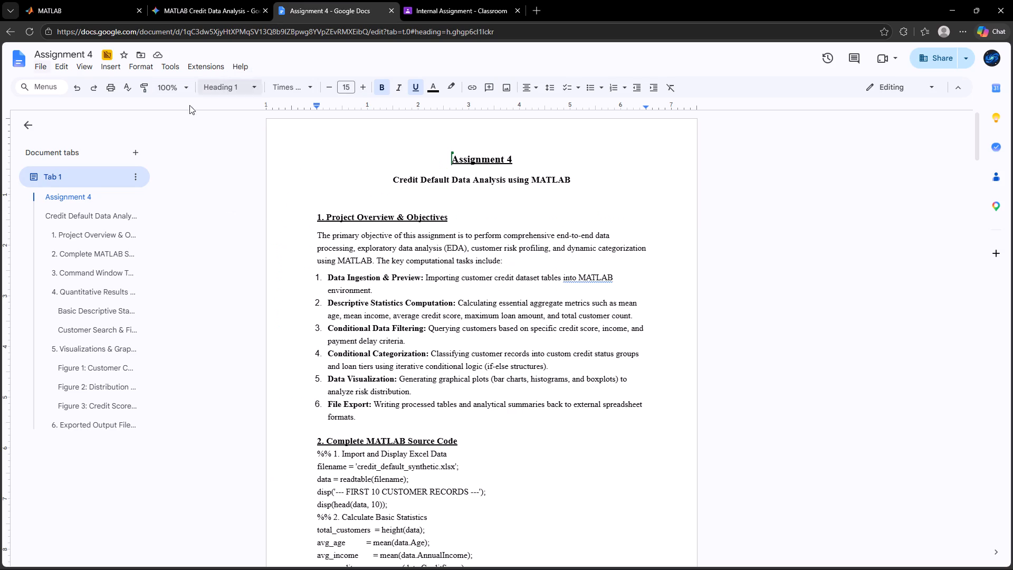
pyautogui.click(109, 56)
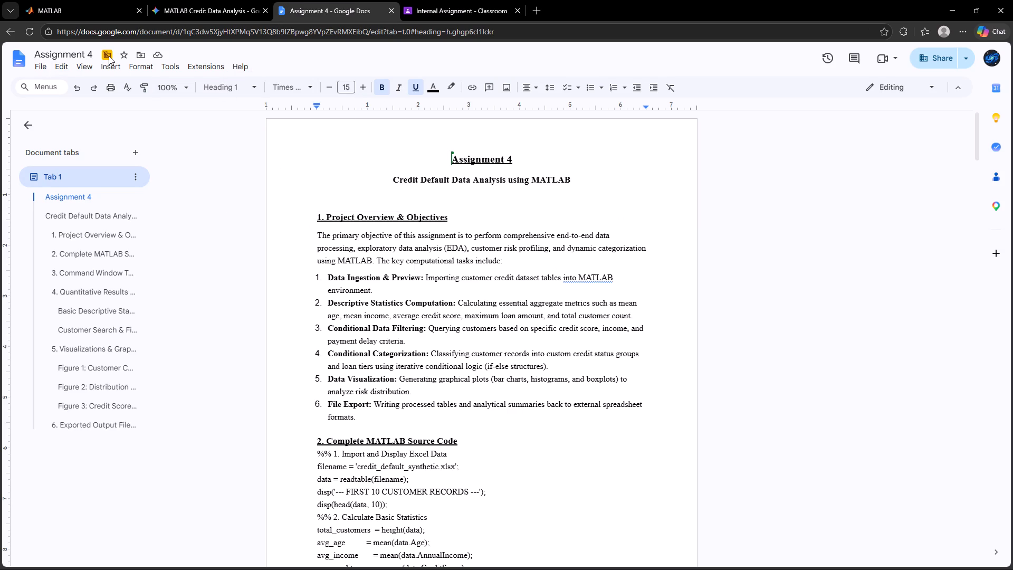
pyautogui.click(105, 53)
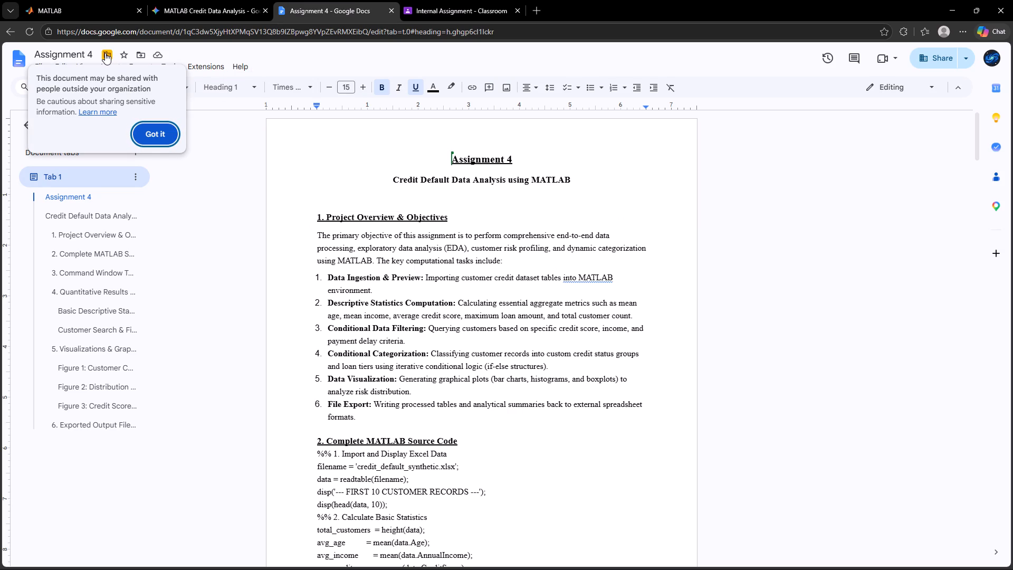
pyautogui.click(146, 129)
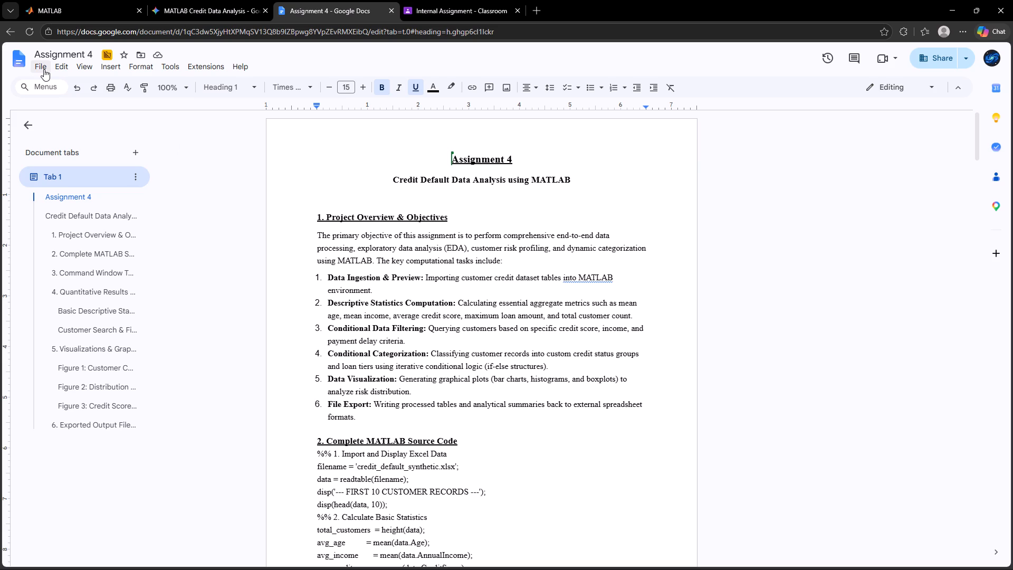
# Show the file commands available for the Assignment 4 document.
pyautogui.click(44, 69)
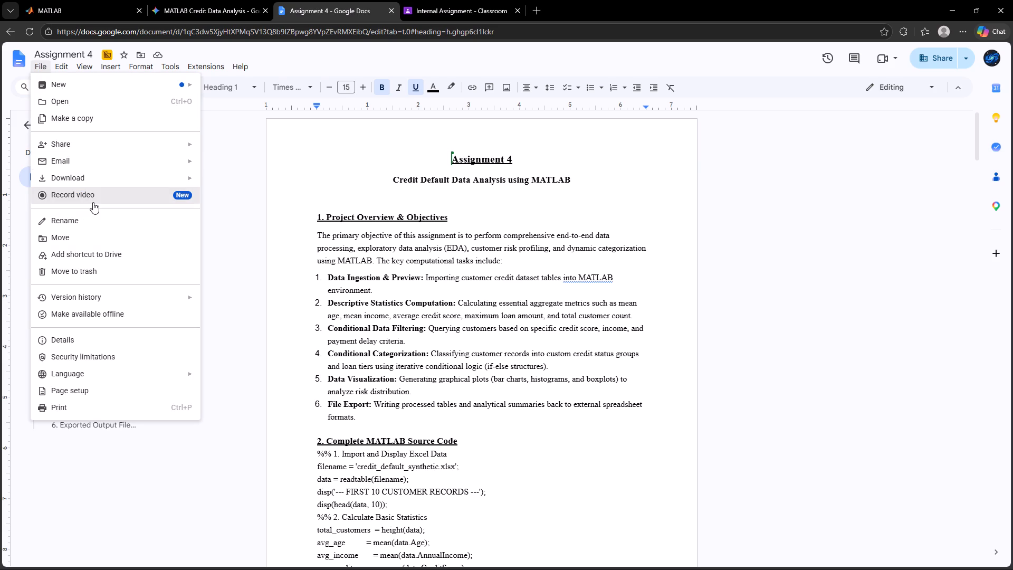
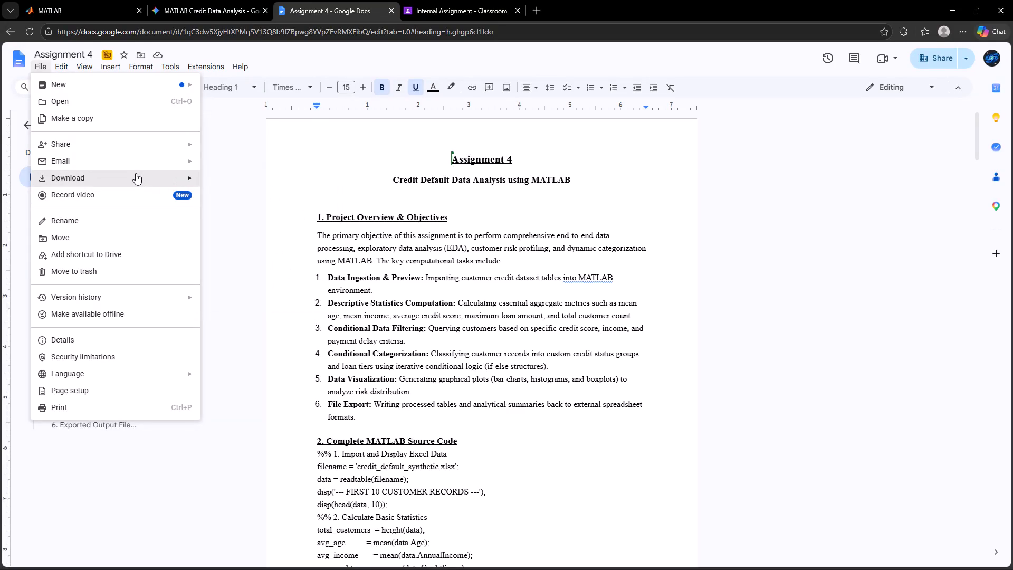
# Download the Assignment 4 document as a PDF Document (.pdf).
pyautogui.click(240, 197)
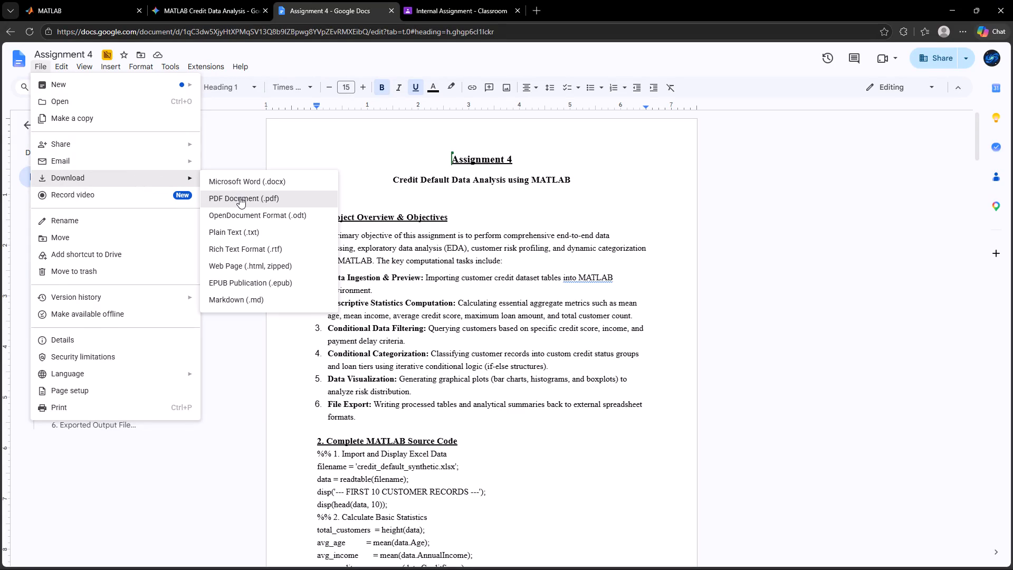
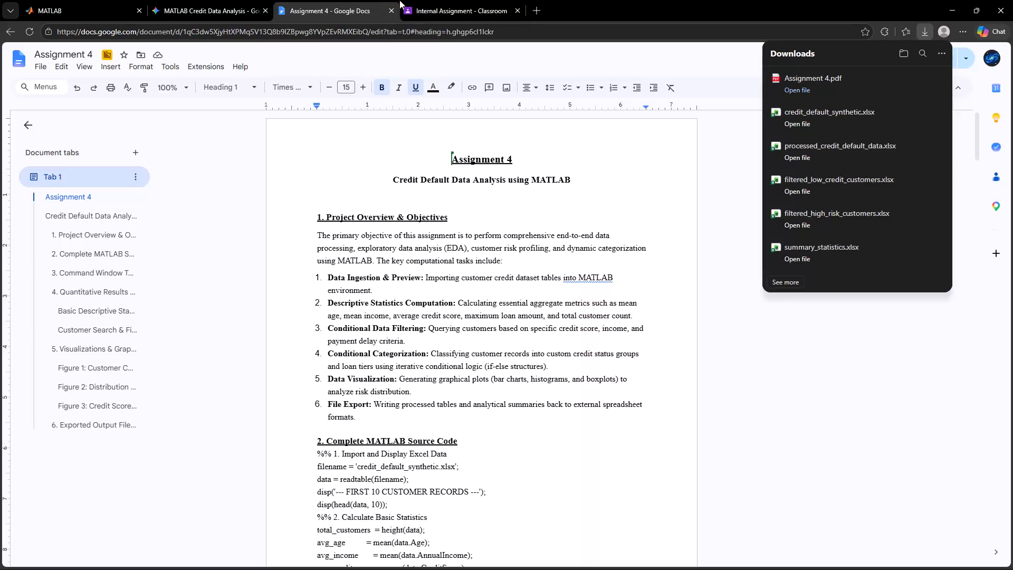
# Open the downloaded Assignment 4 PDF from the Downloads folder, look through its pages and check the filtered_high_risk_customers.xlsx link.
pyautogui.click(414, 0)
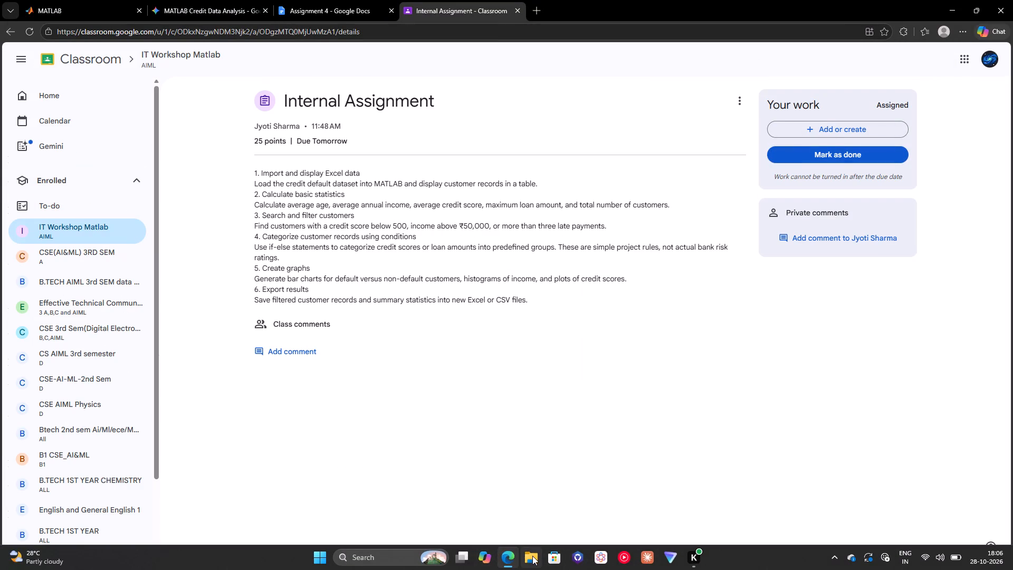
pyautogui.click(532, 556)
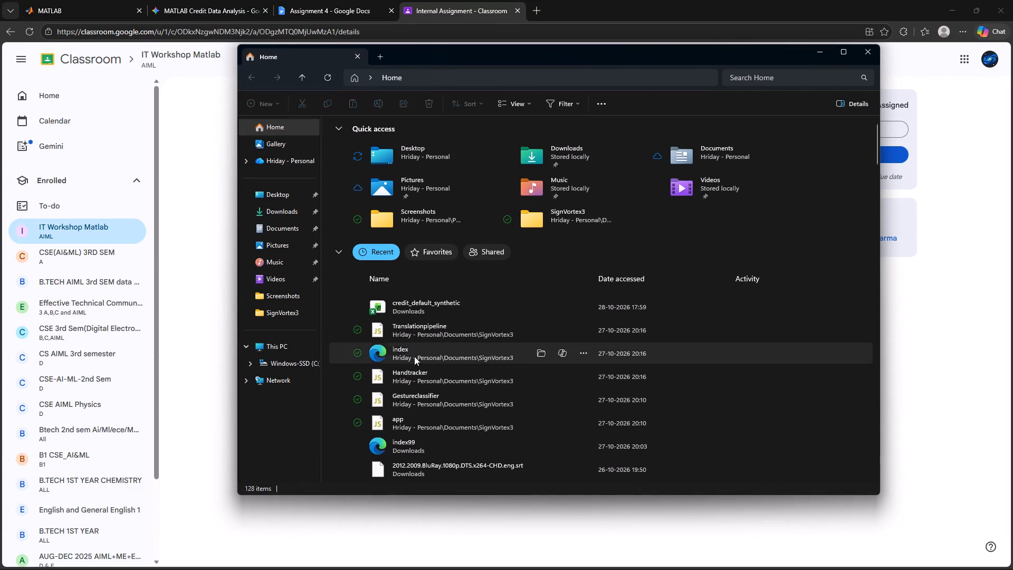
pyautogui.click(283, 216)
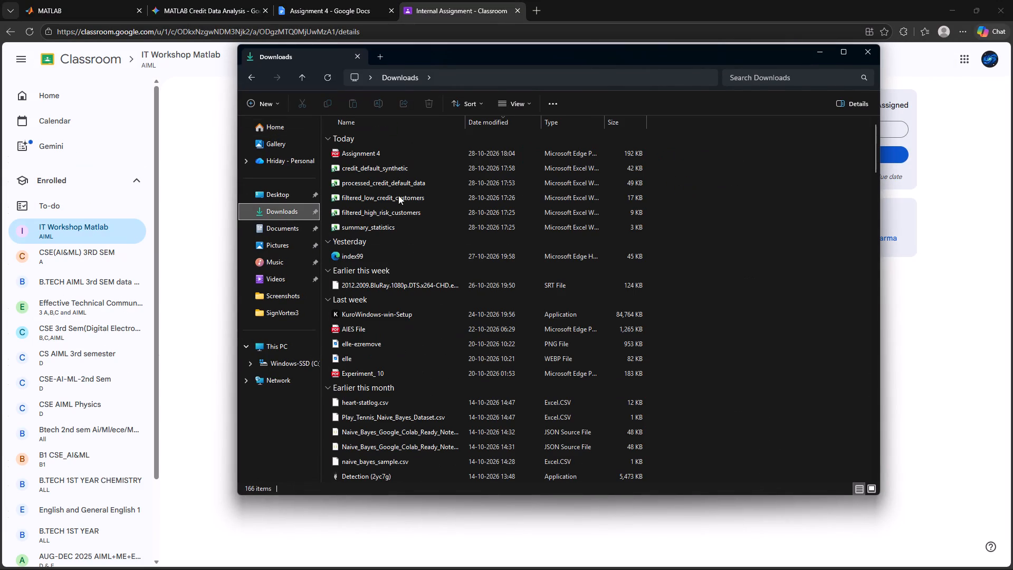
pyautogui.click(377, 152)
pyautogui.doubleClick(377, 152)
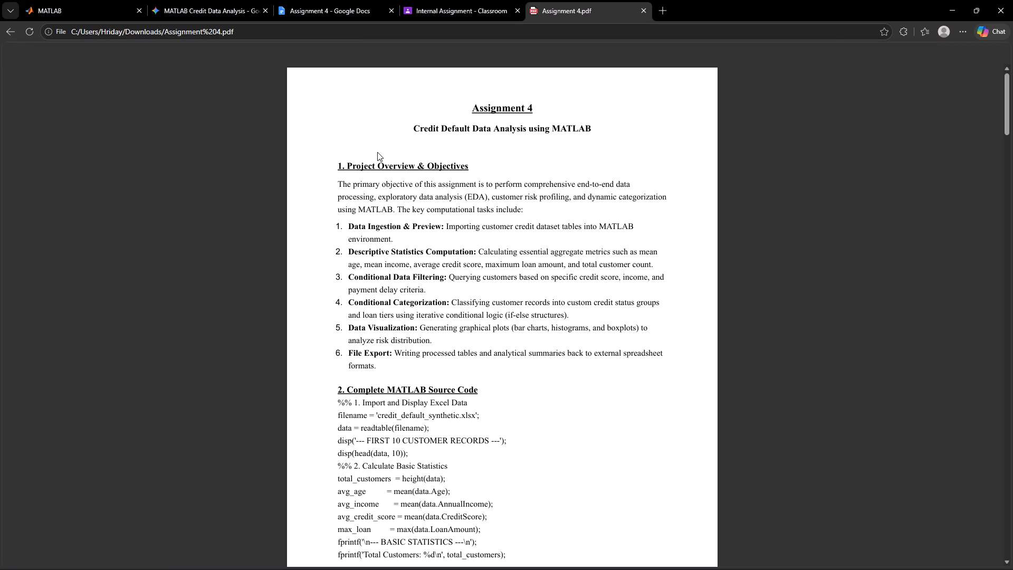
pyautogui.scroll(-11, 555, 485)
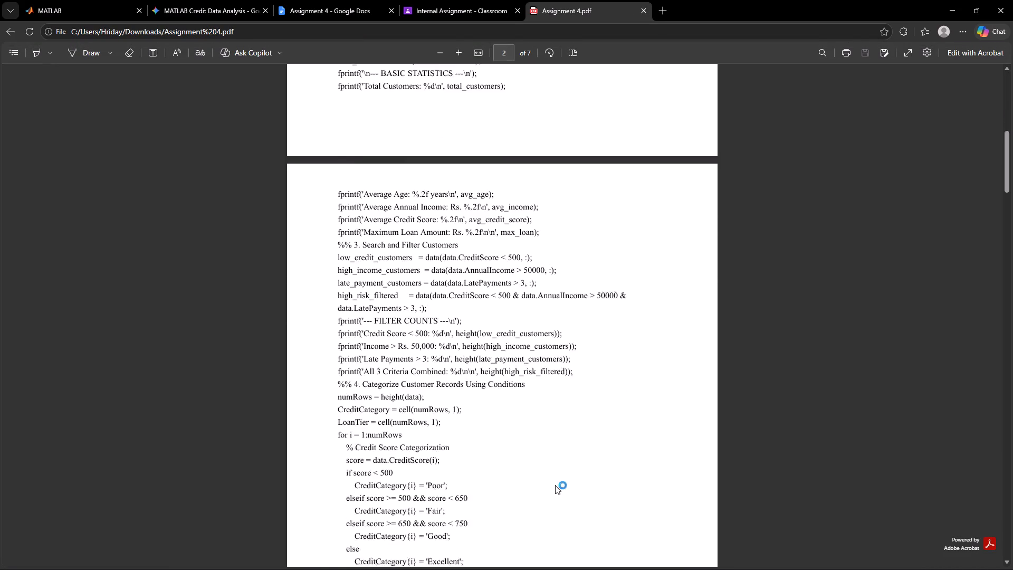
pyautogui.scroll(-4, 555, 485)
pyautogui.scroll(-10, 423, 435)
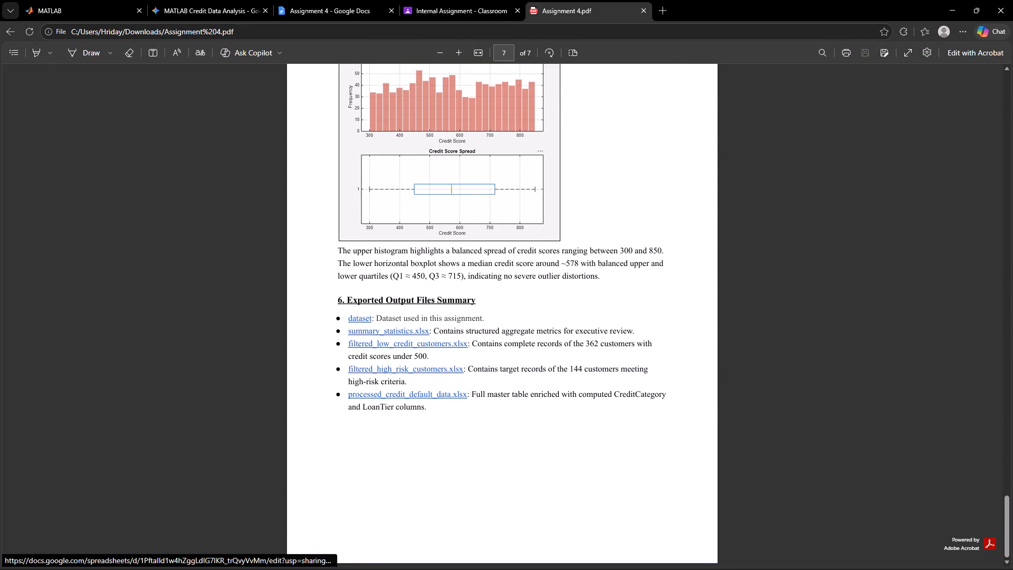
pyautogui.click(396, 371)
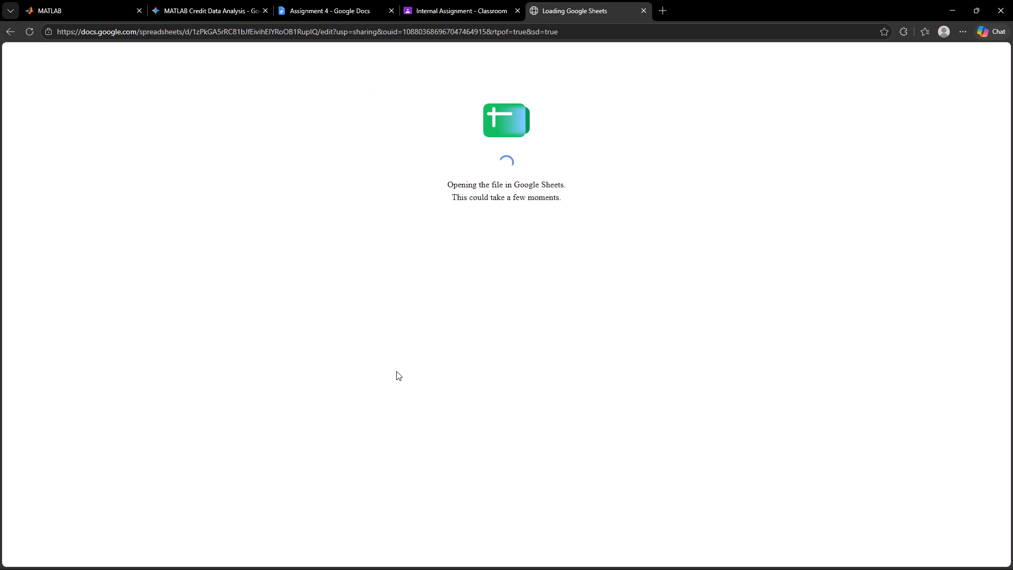
pyautogui.click(645, 11)
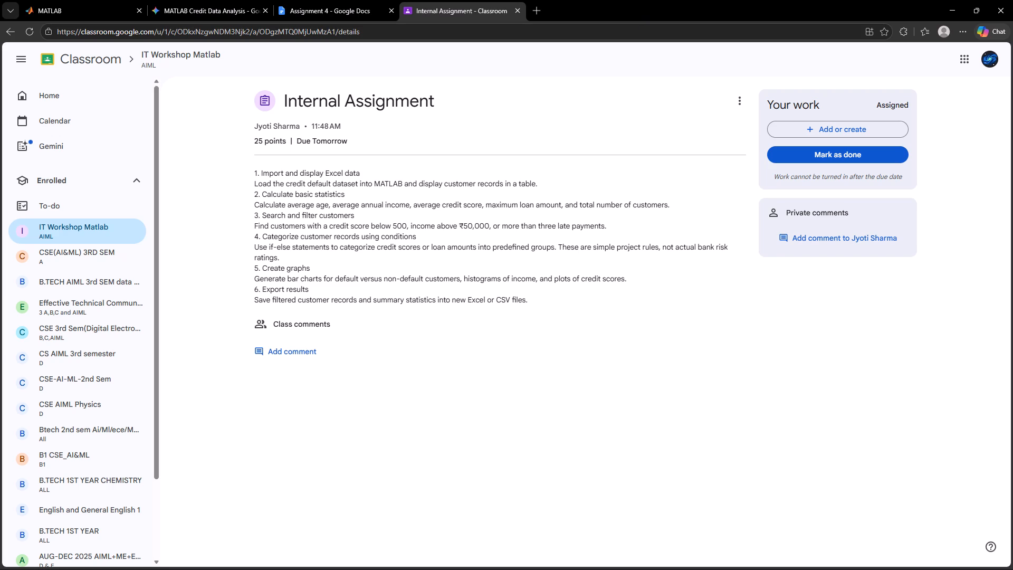
# Upload Assignment 4.pdf from the Downloads folder as an attachment to the Internal Assignment in Classroom.
pyautogui.click(804, 127)
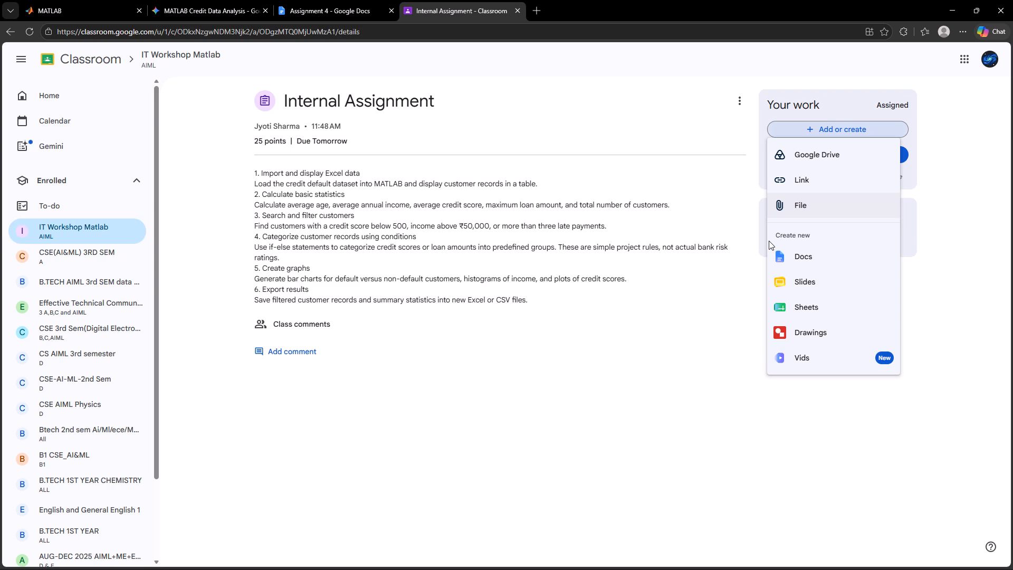
pyautogui.click(965, 215)
pyautogui.click(863, 126)
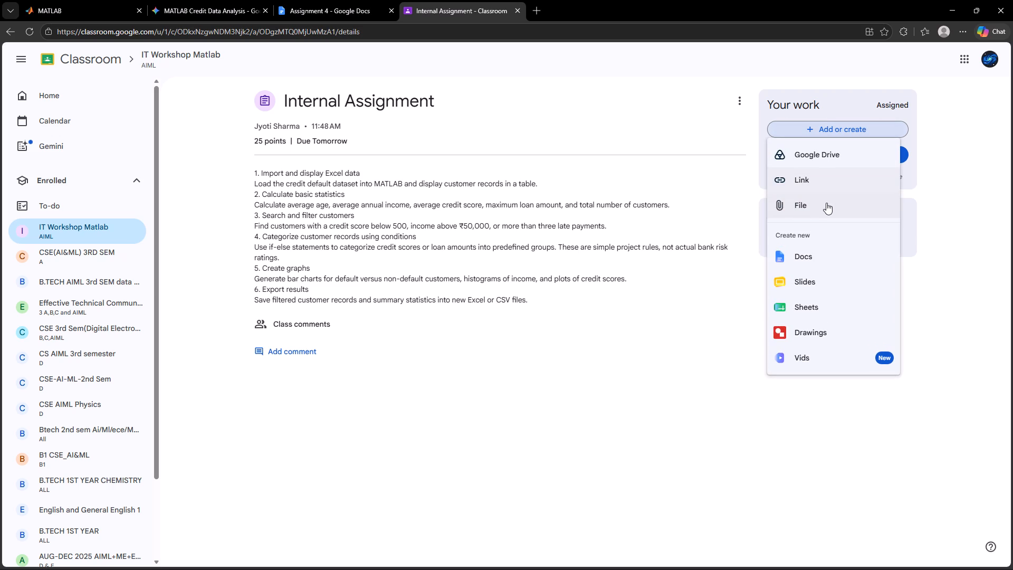
pyautogui.click(826, 203)
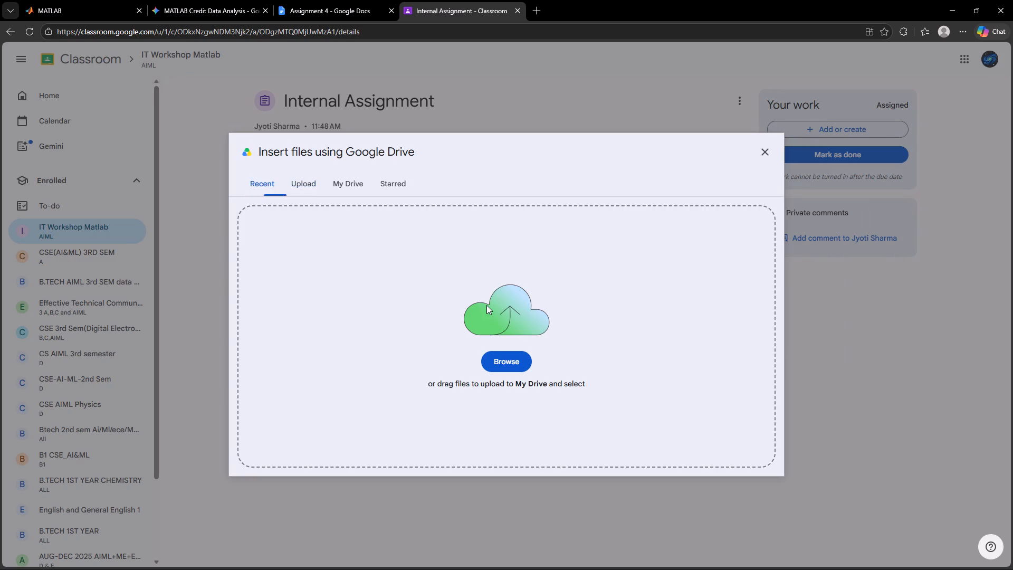
pyautogui.click(518, 355)
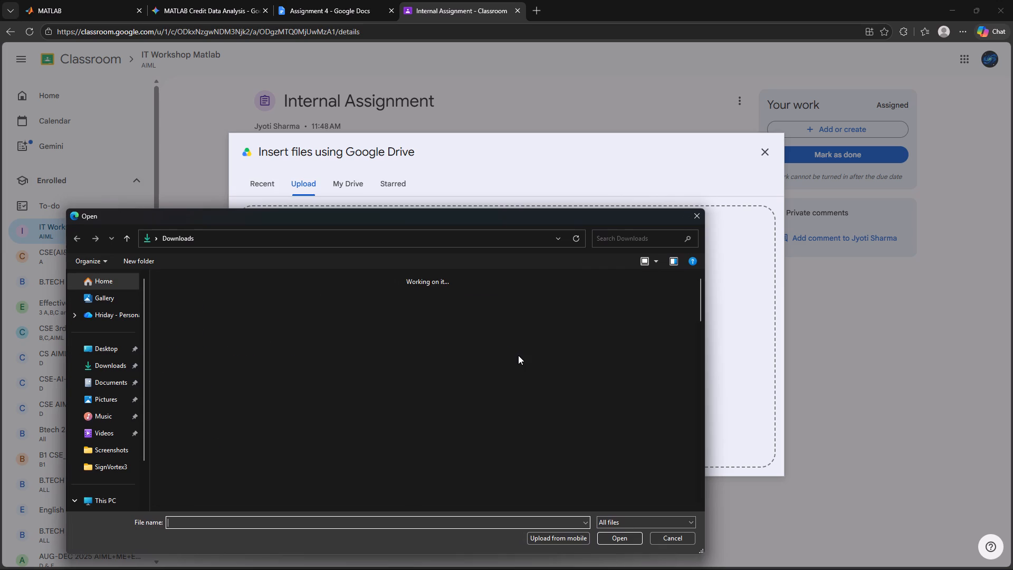
pyautogui.click(197, 324)
pyautogui.press('Return')
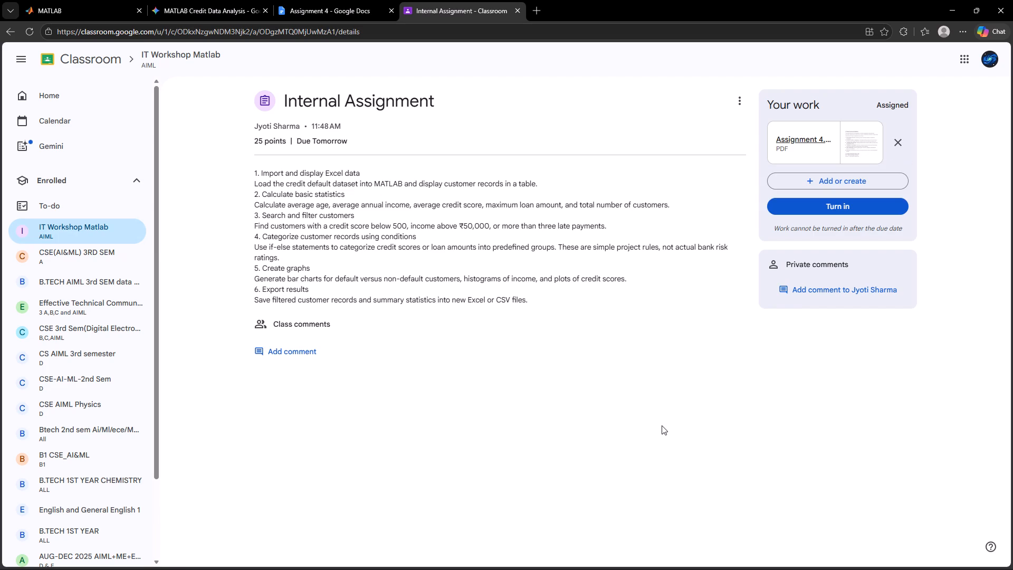
# Turn in the Internal Assignment with the attached PDF and confirm the submission.
pyautogui.click(837, 210)
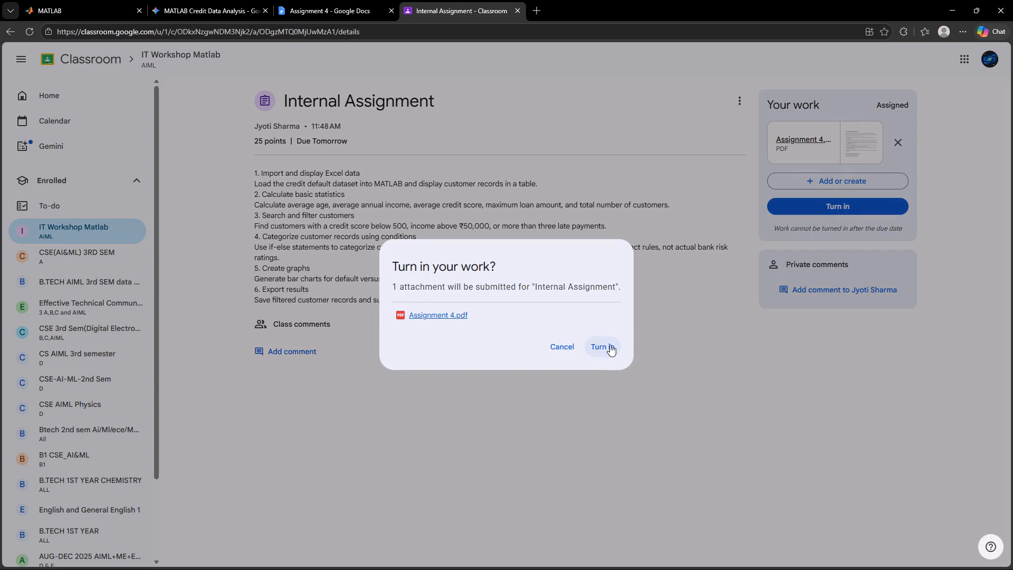
pyautogui.click(610, 345)
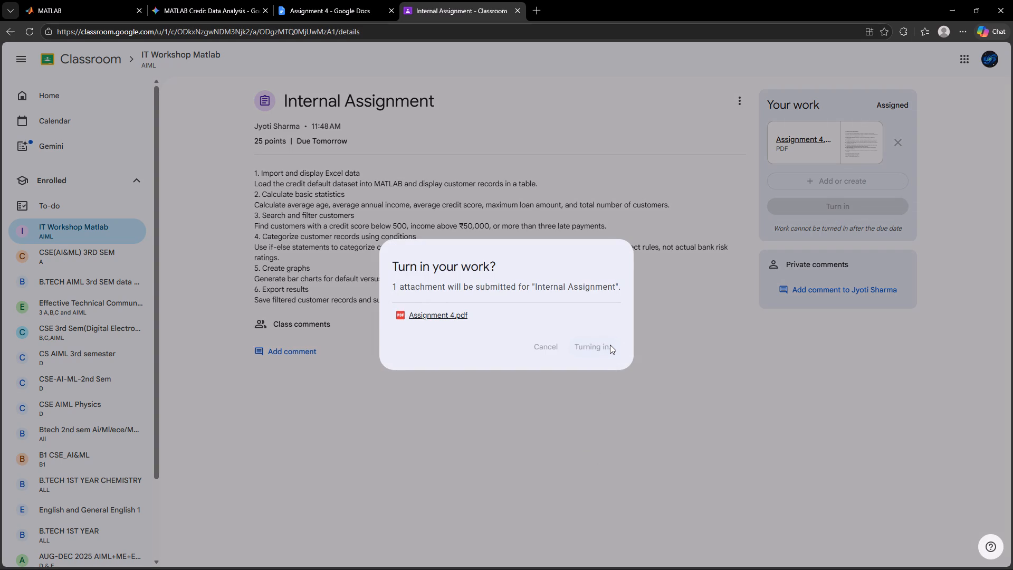
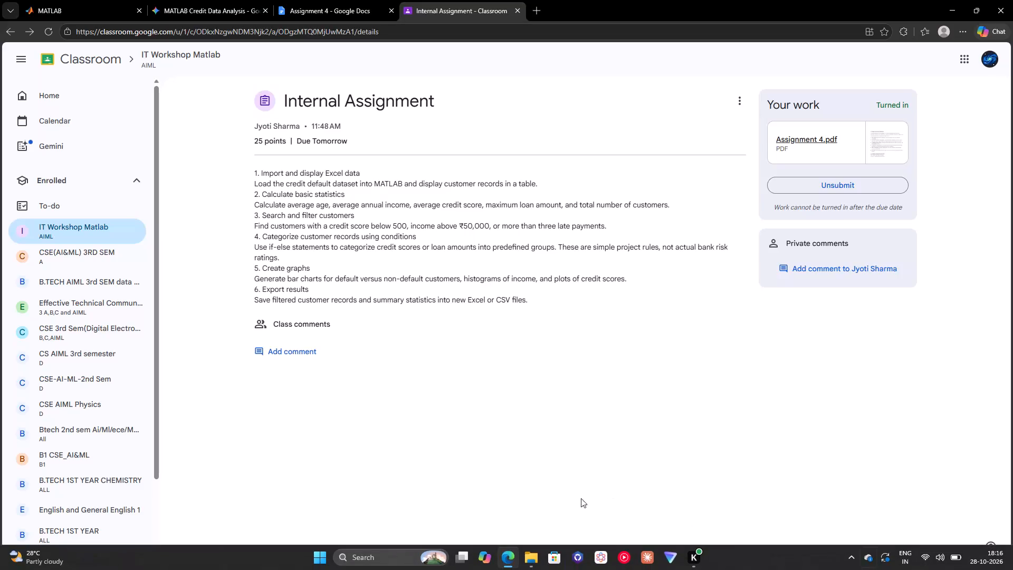
# Open WhatsApp from the installed apps.
pyautogui.click(314, 564)
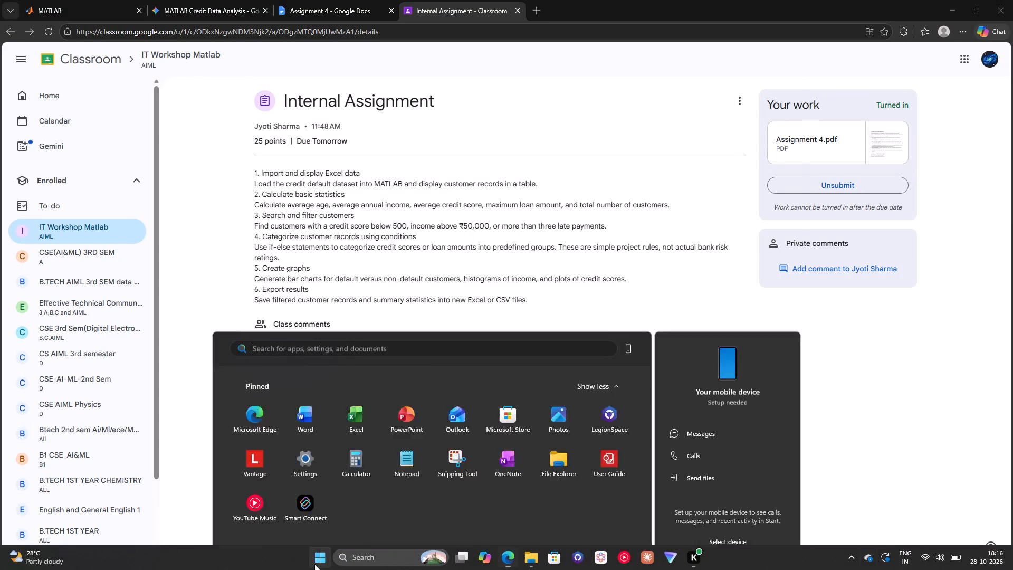
pyautogui.scroll(-20, 457, 414)
pyautogui.scroll(-11, 457, 414)
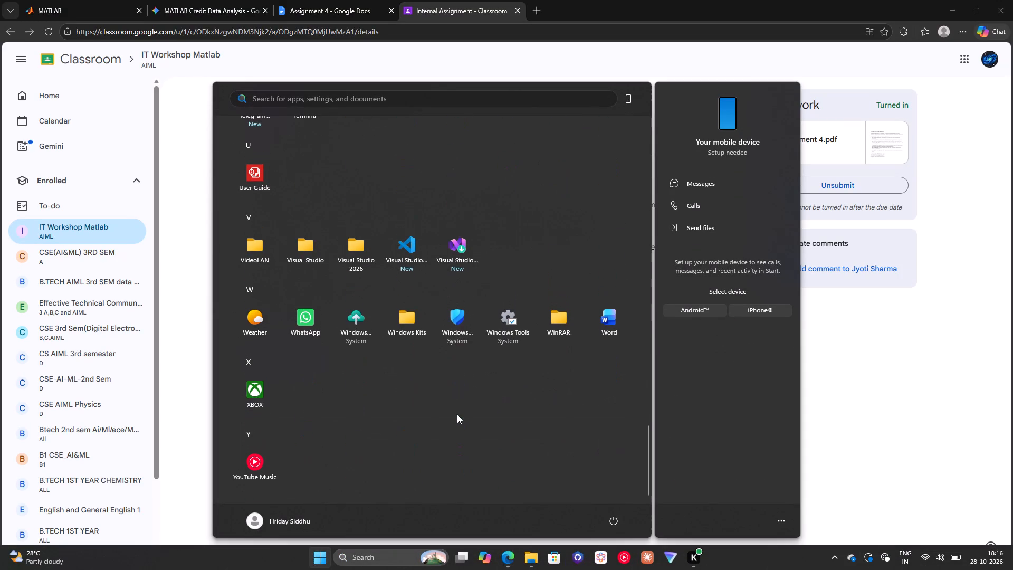
pyautogui.click(296, 306)
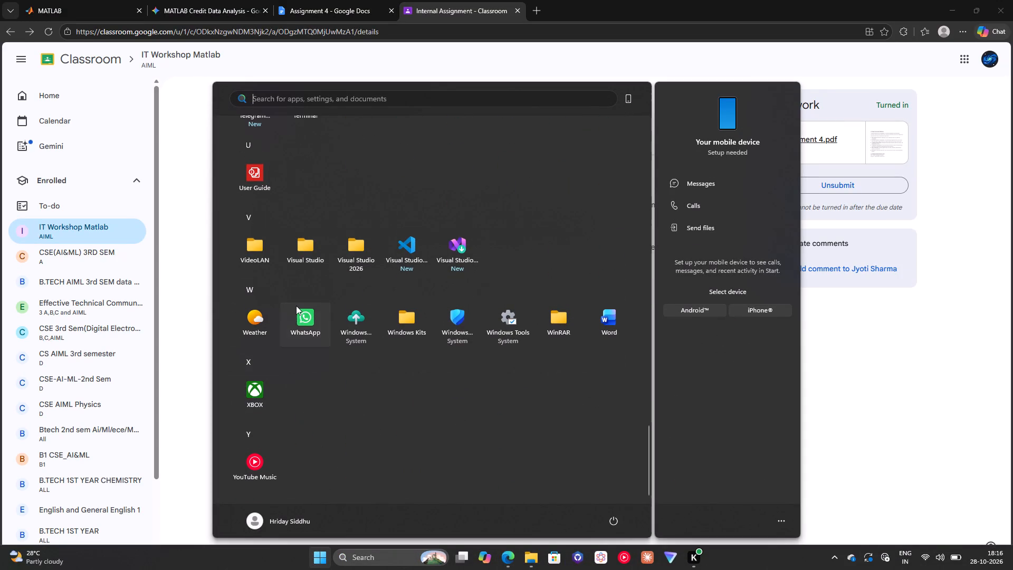